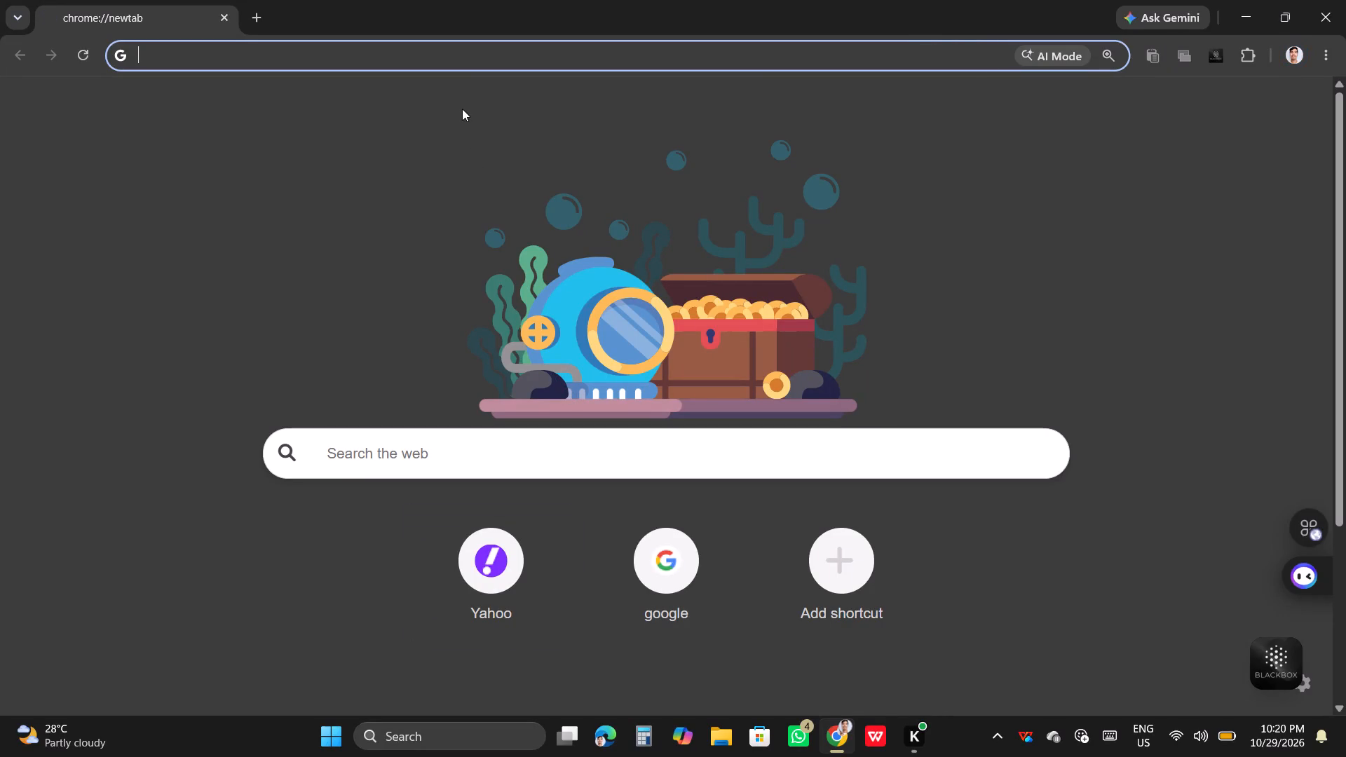
Open the Canva website, canva.com.
click(456, 52)
click(456, 50)
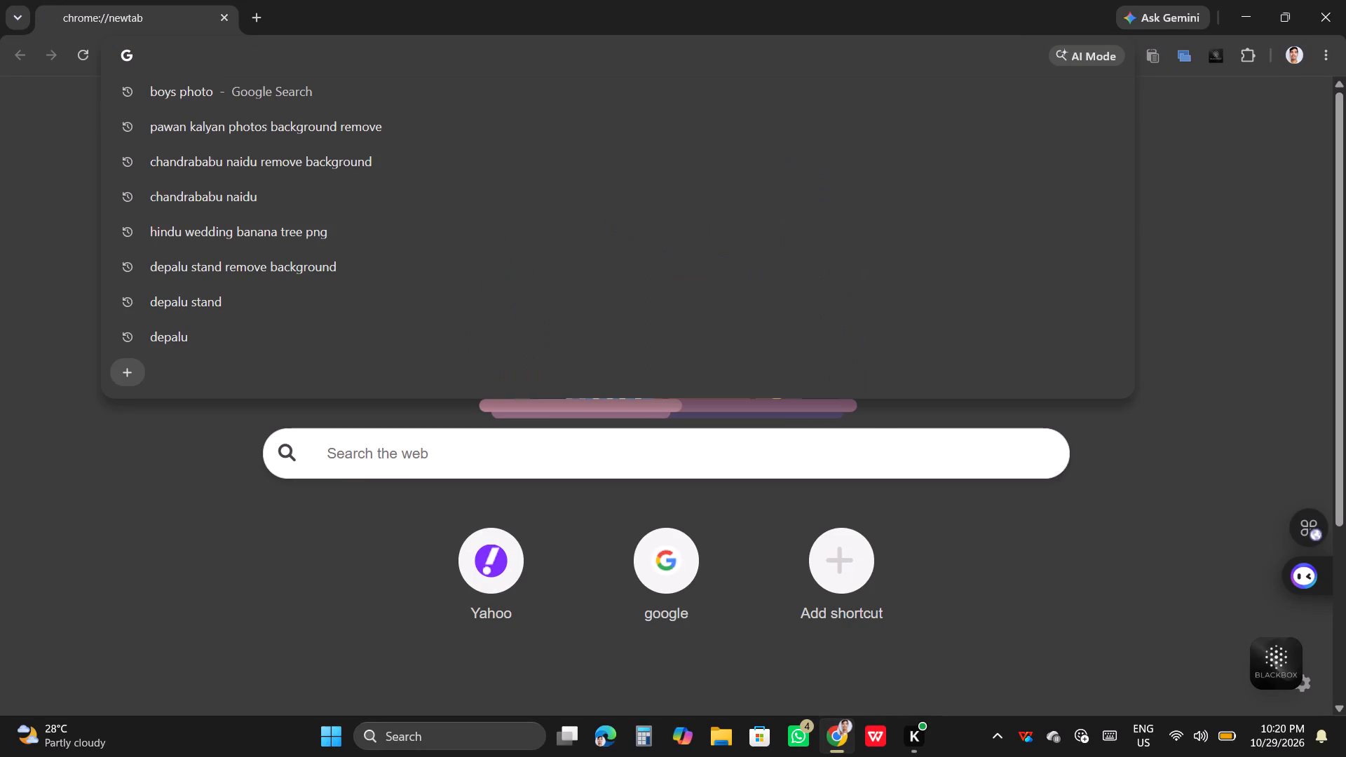
text(ca)
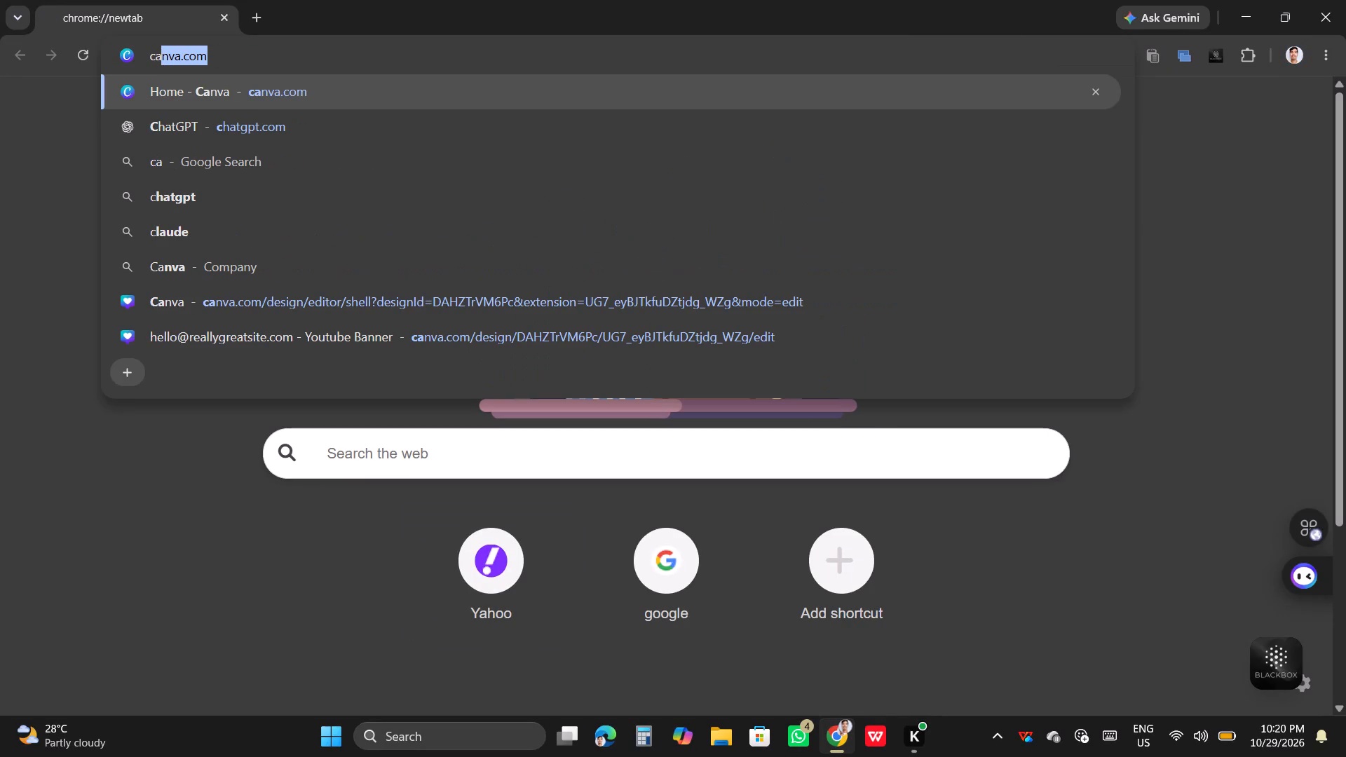
key(Return)
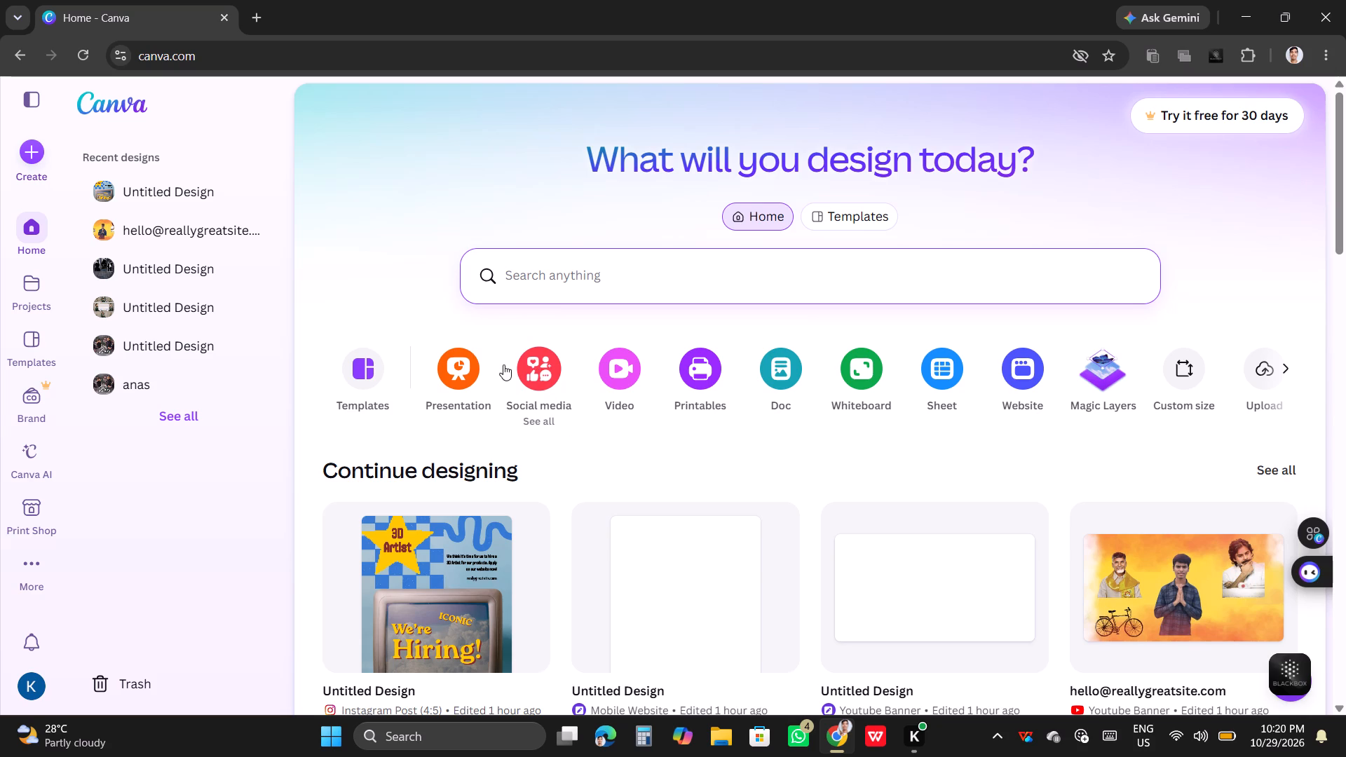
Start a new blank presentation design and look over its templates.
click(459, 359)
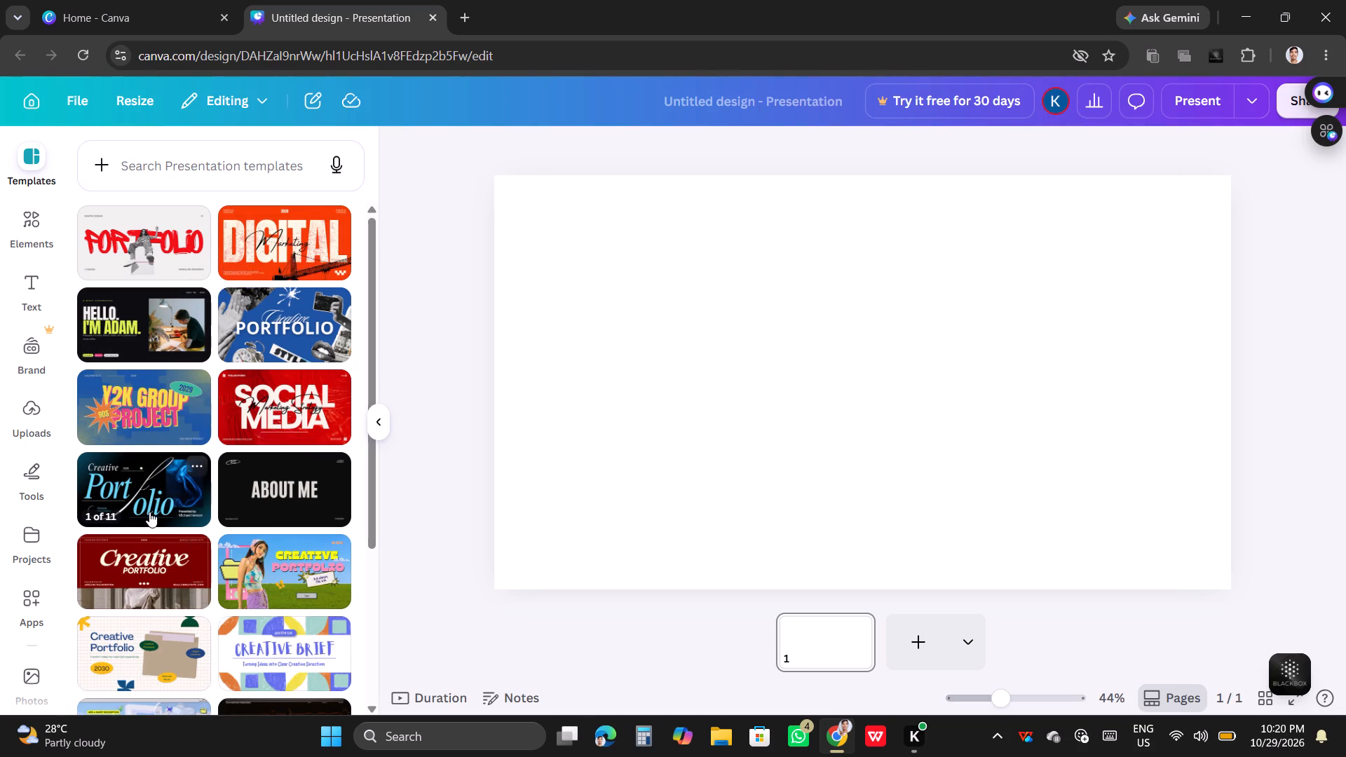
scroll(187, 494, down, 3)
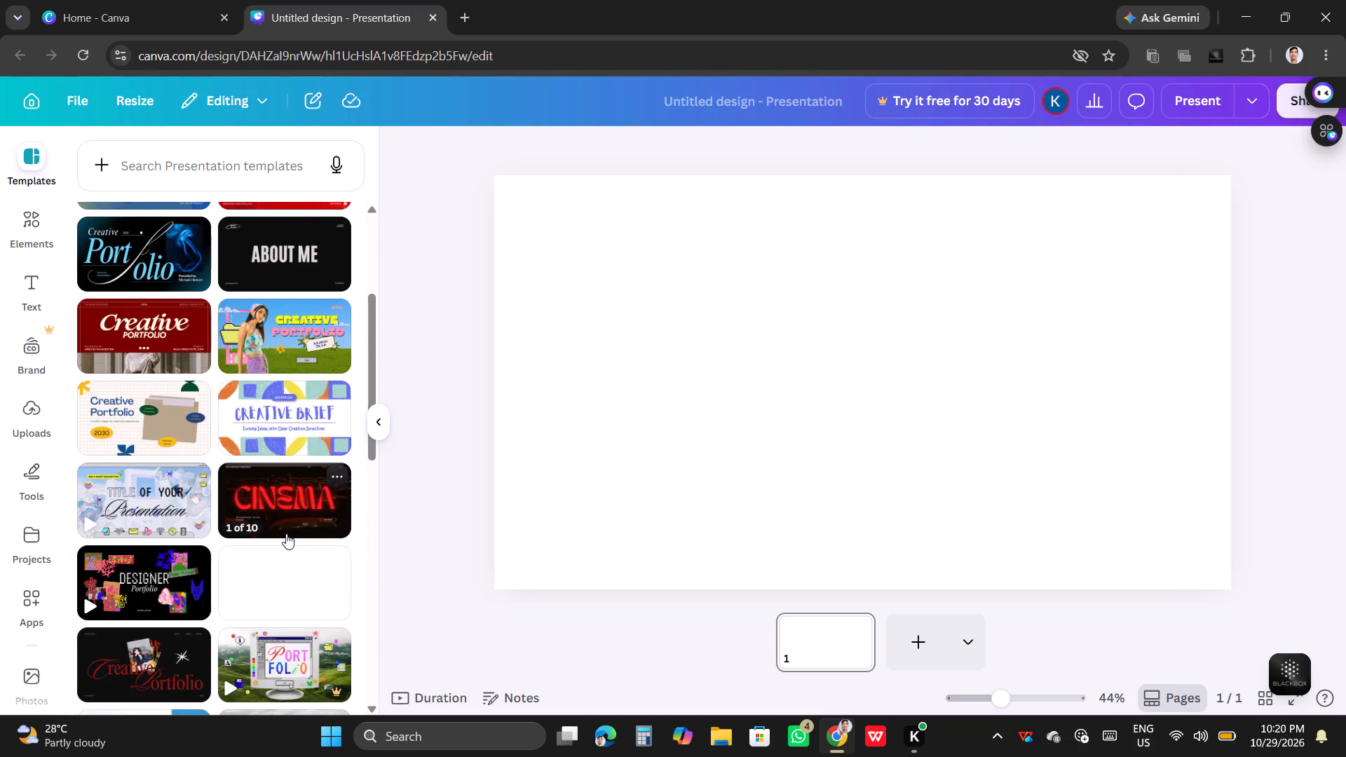
Look through the remaining presentation templates and close the untitled presentation design.
scroll(286, 533, down, 5)
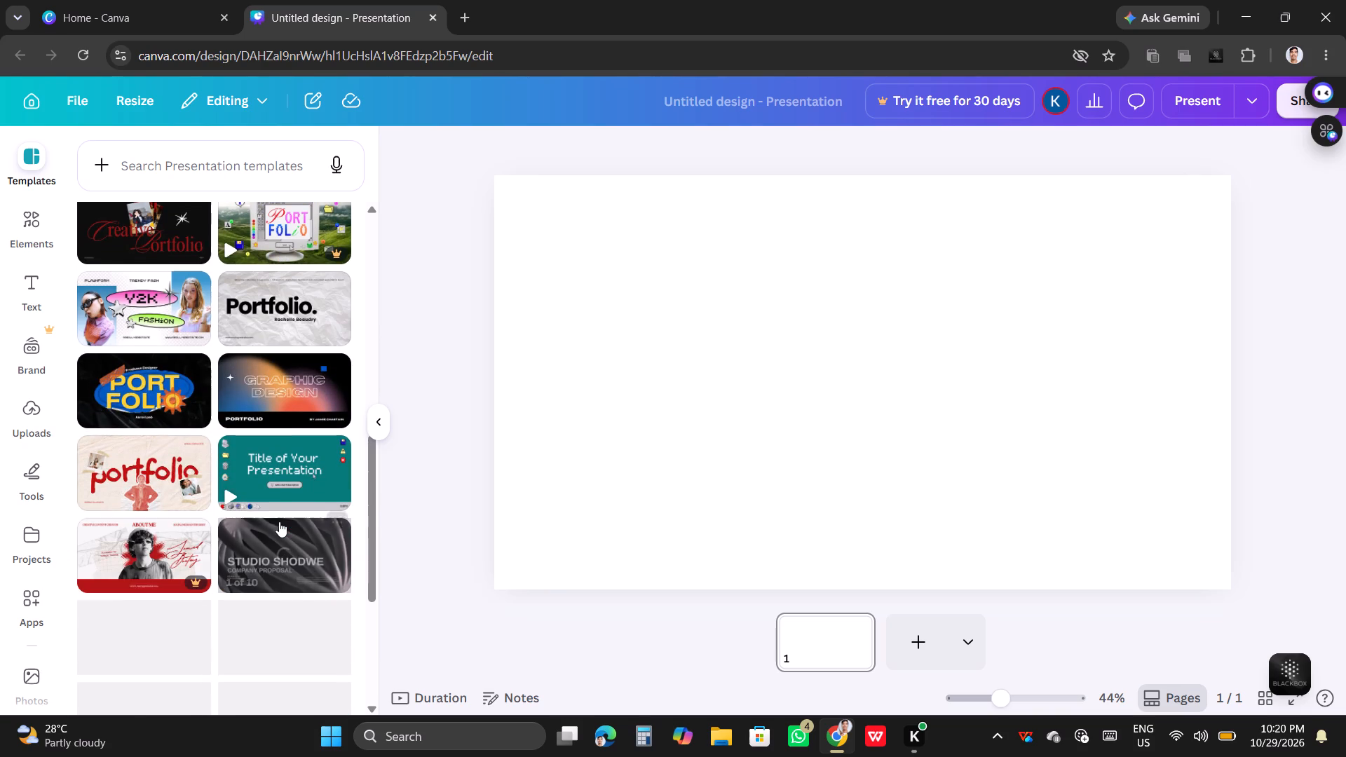
scroll(272, 525, up, 8)
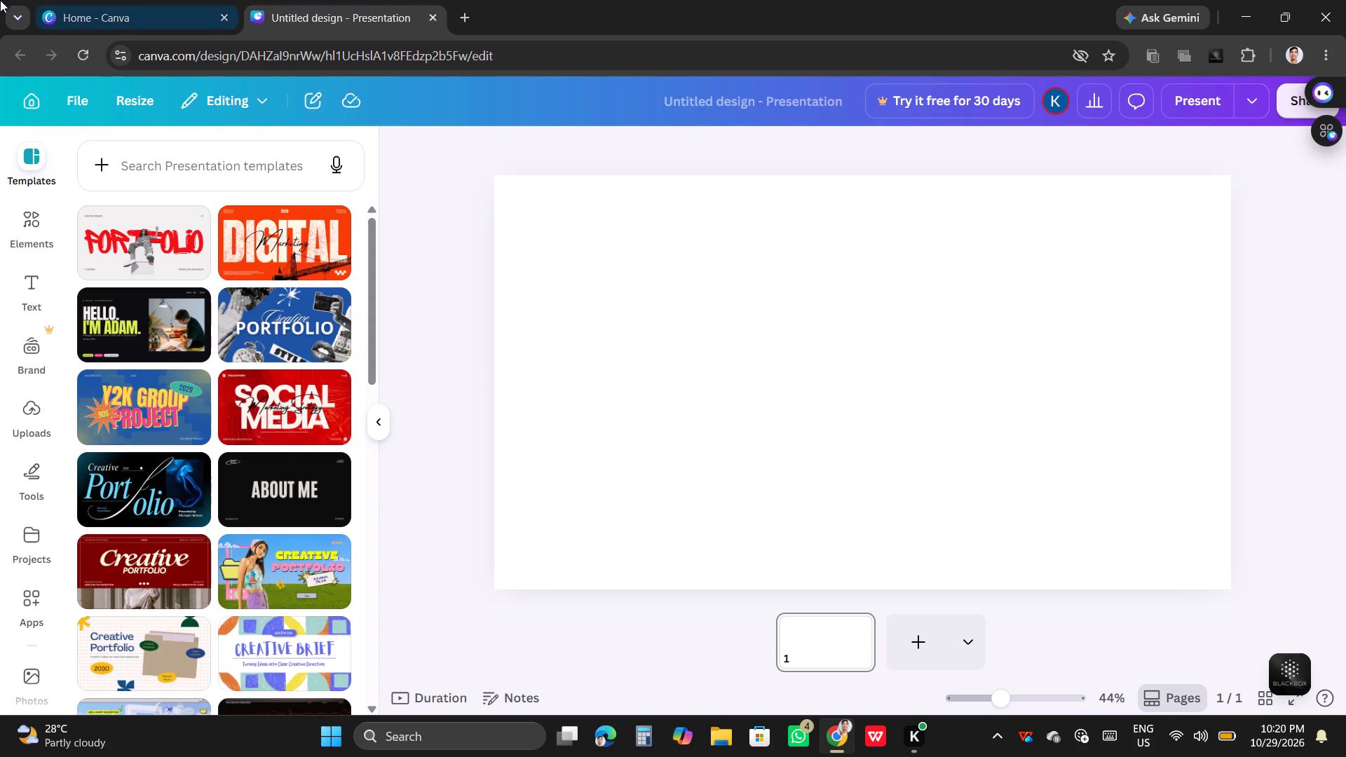
click(429, 19)
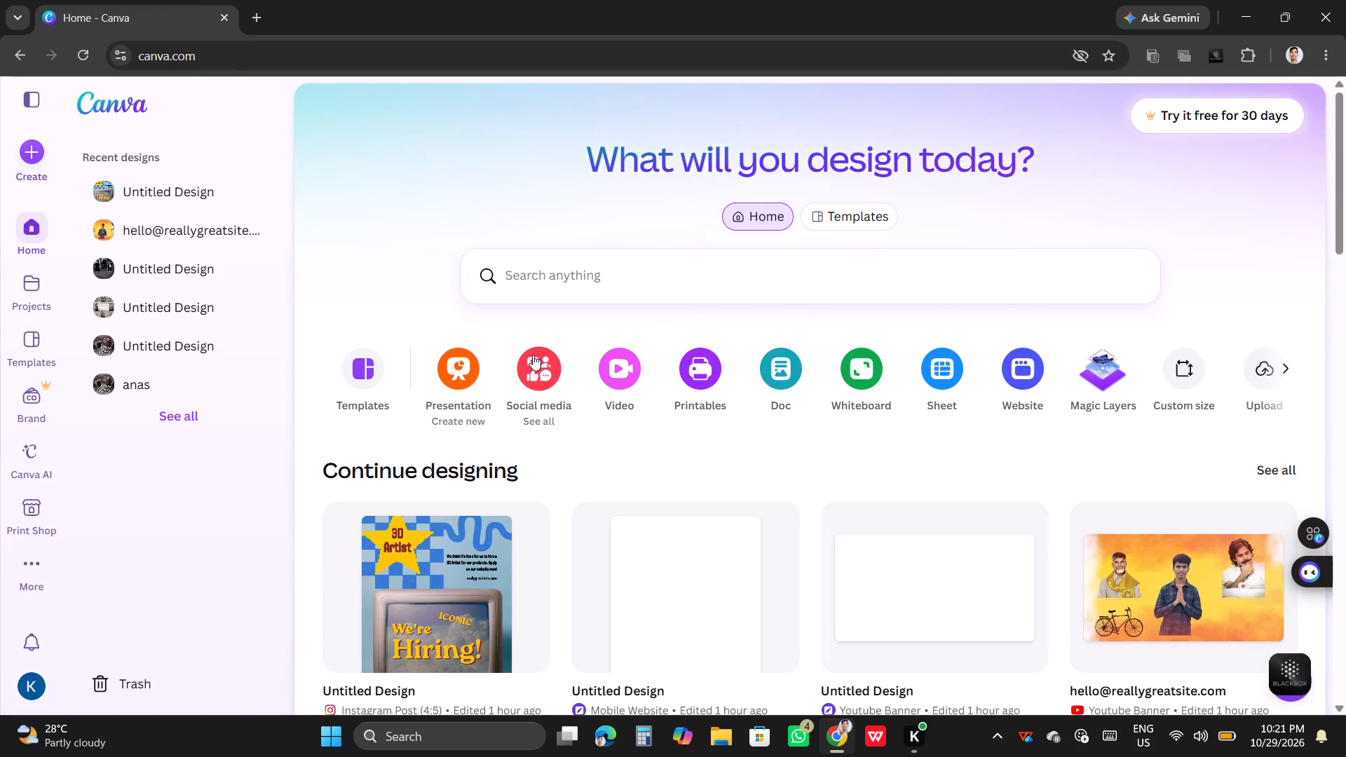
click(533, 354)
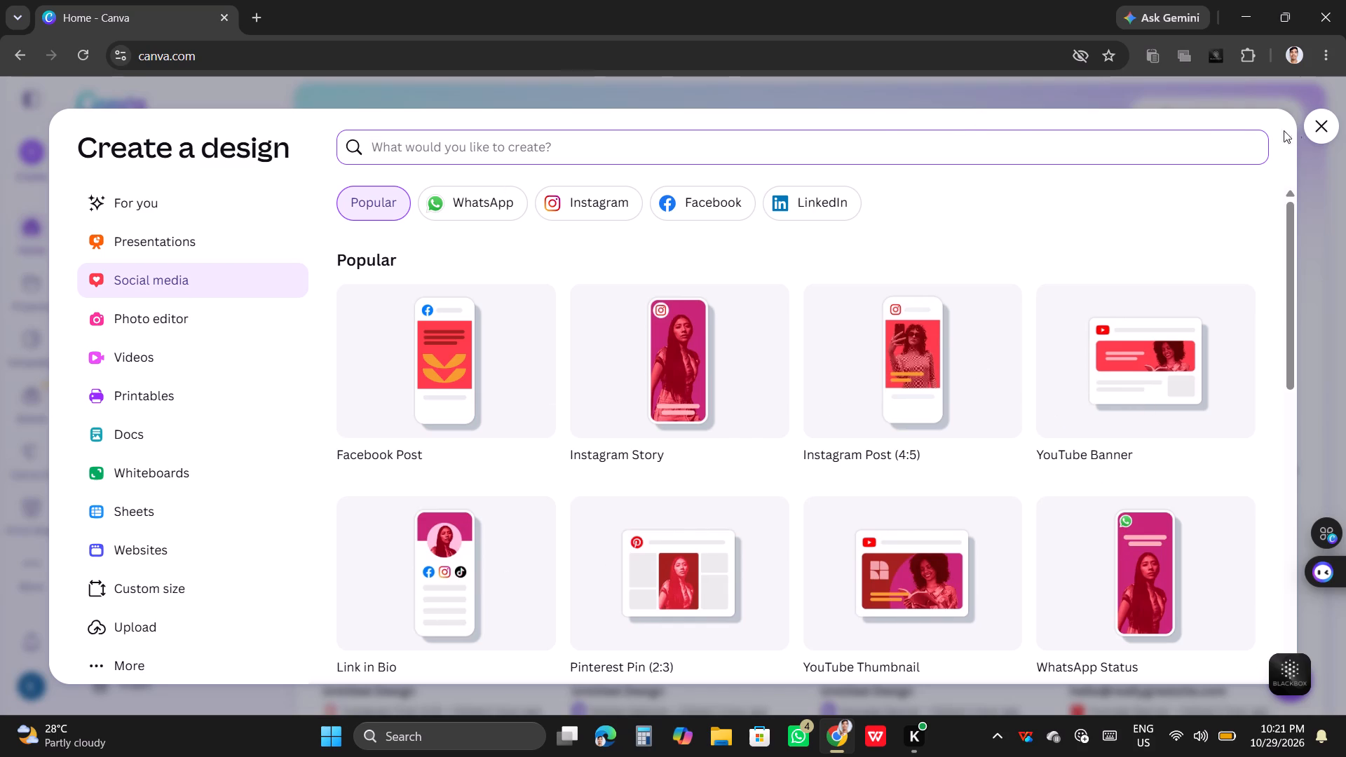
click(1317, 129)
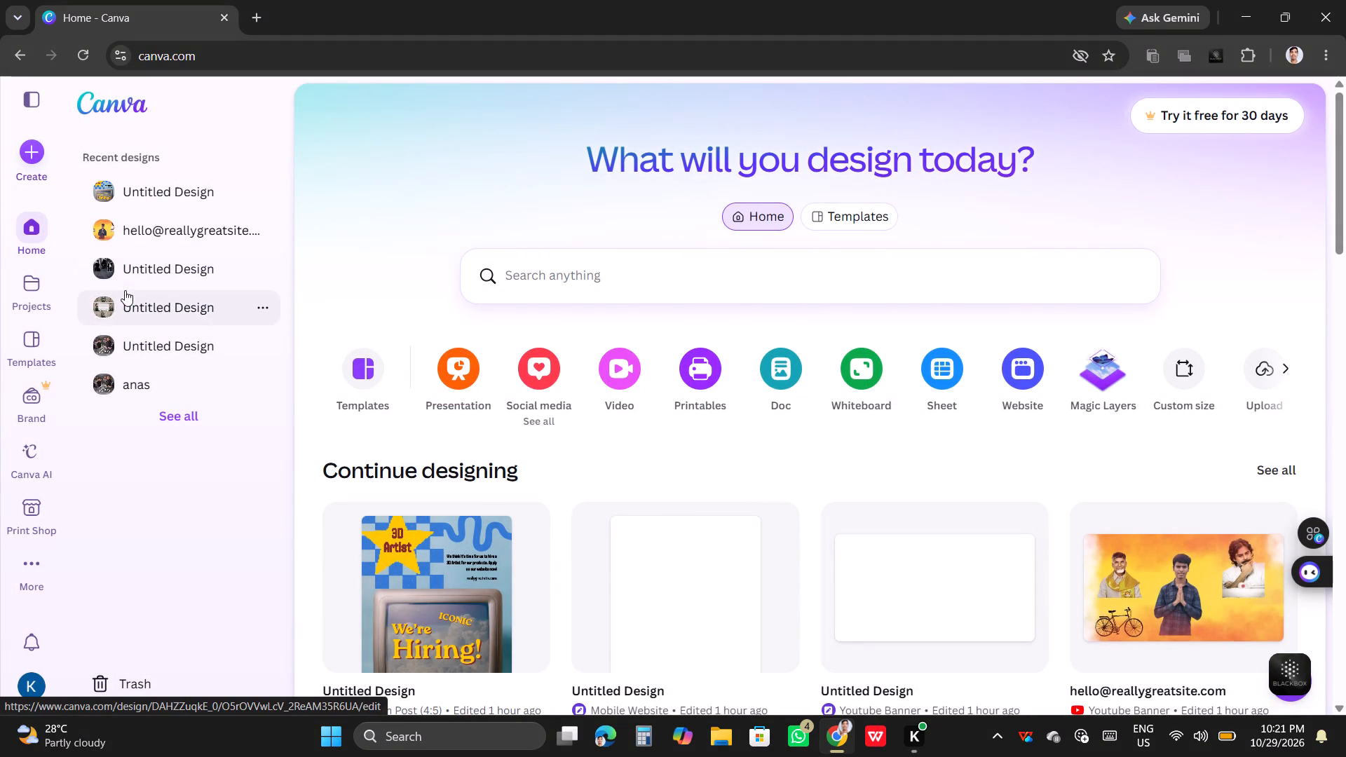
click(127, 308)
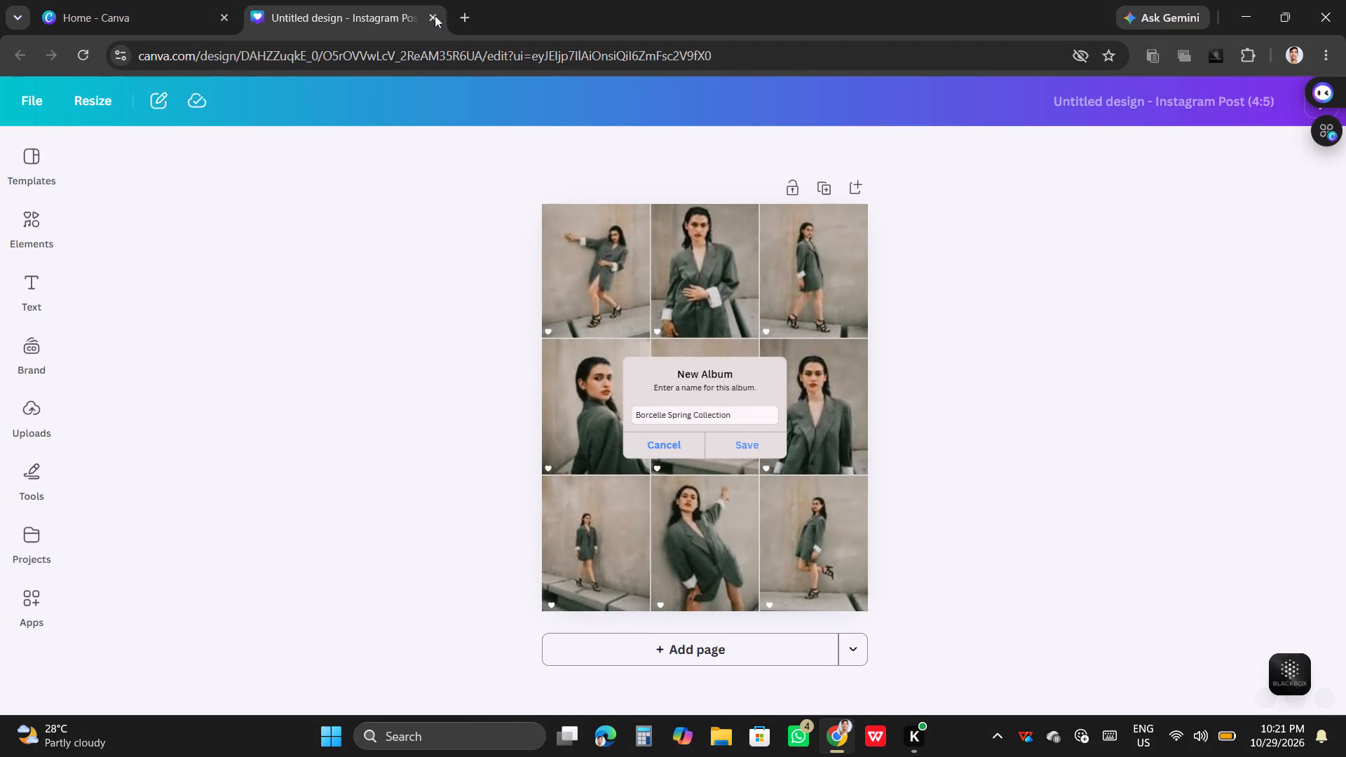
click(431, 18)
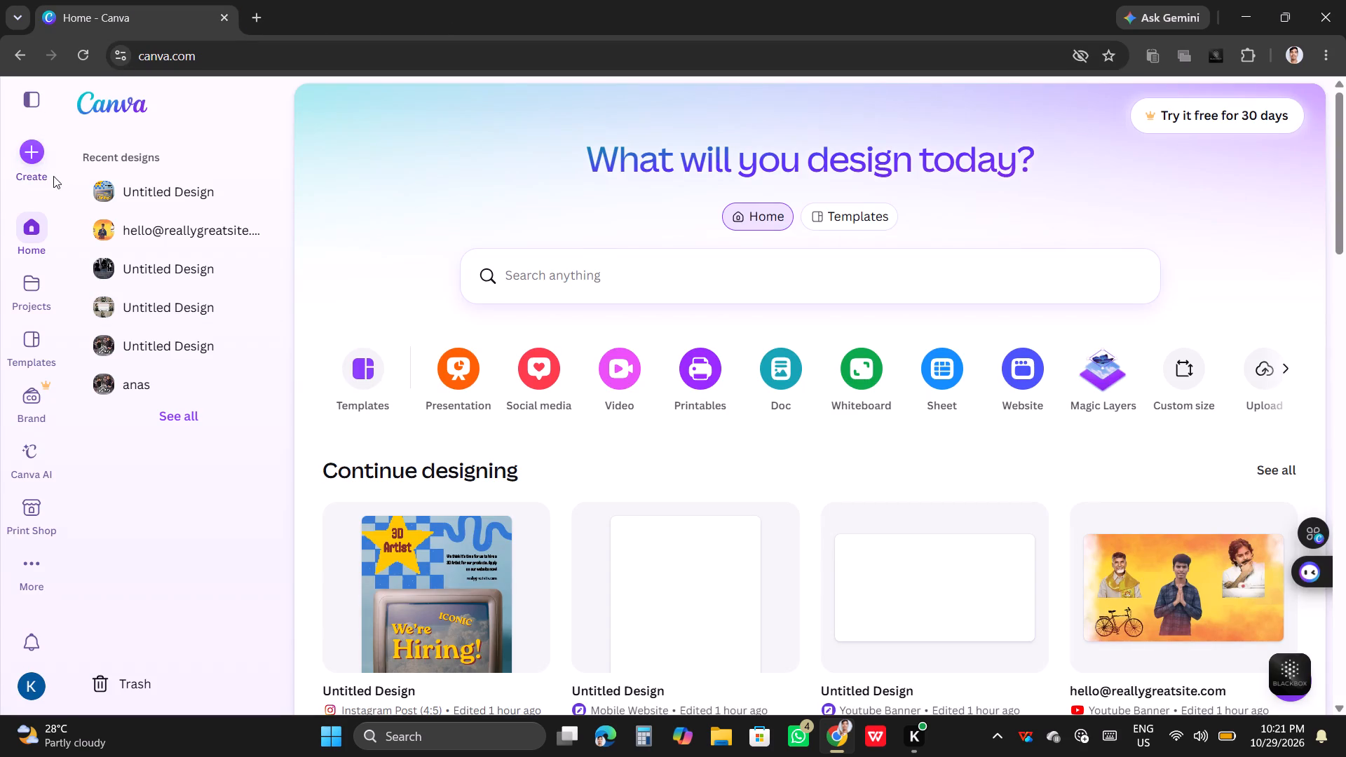
Open the design creation window and examine the suggested design types for a new design.
click(17, 152)
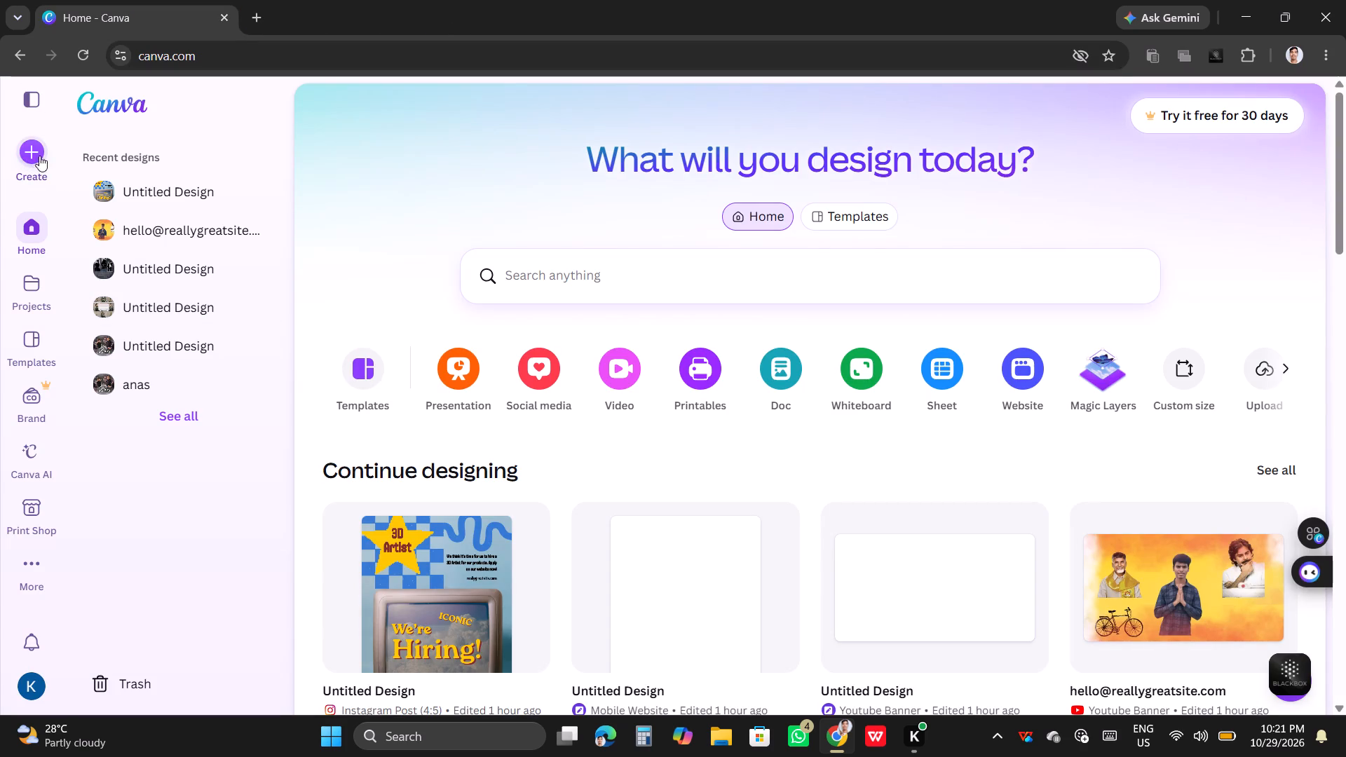
click(30, 144)
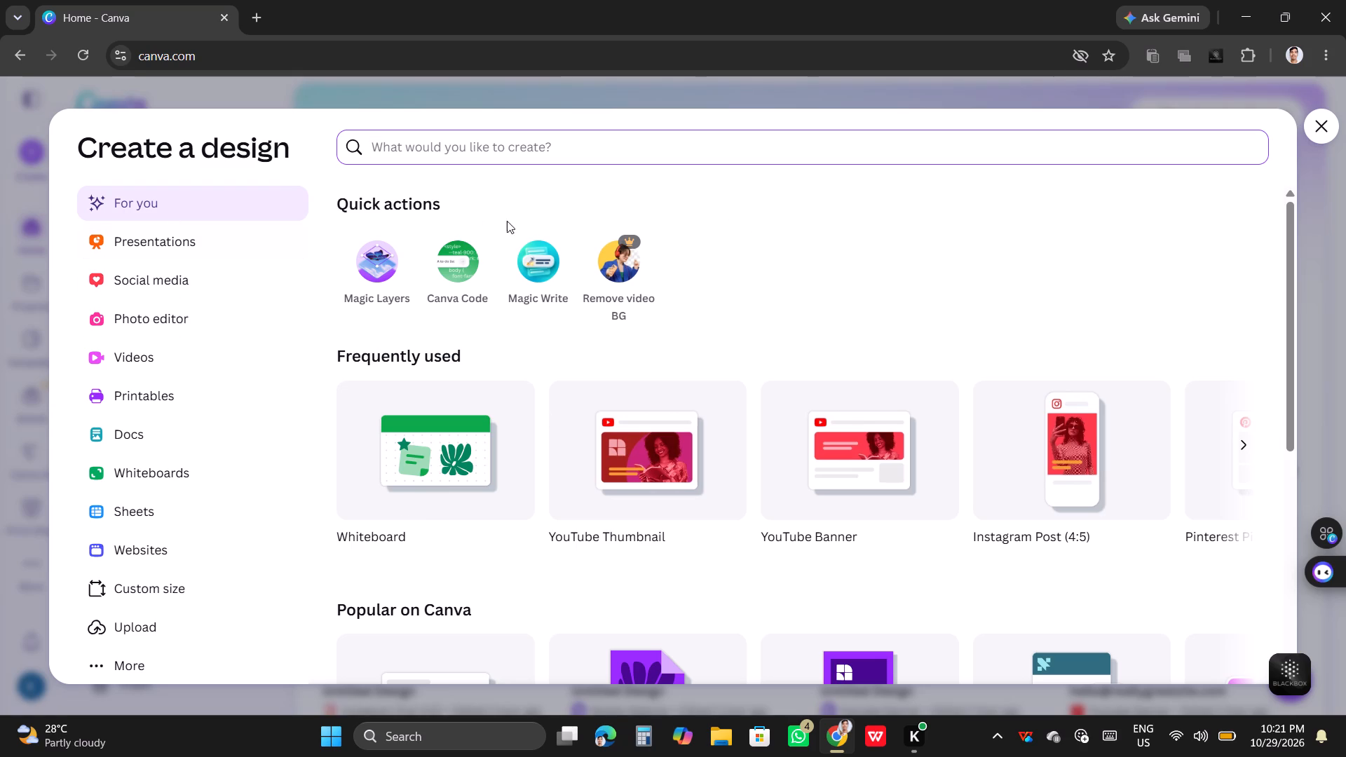
scroll(648, 357, down, 8)
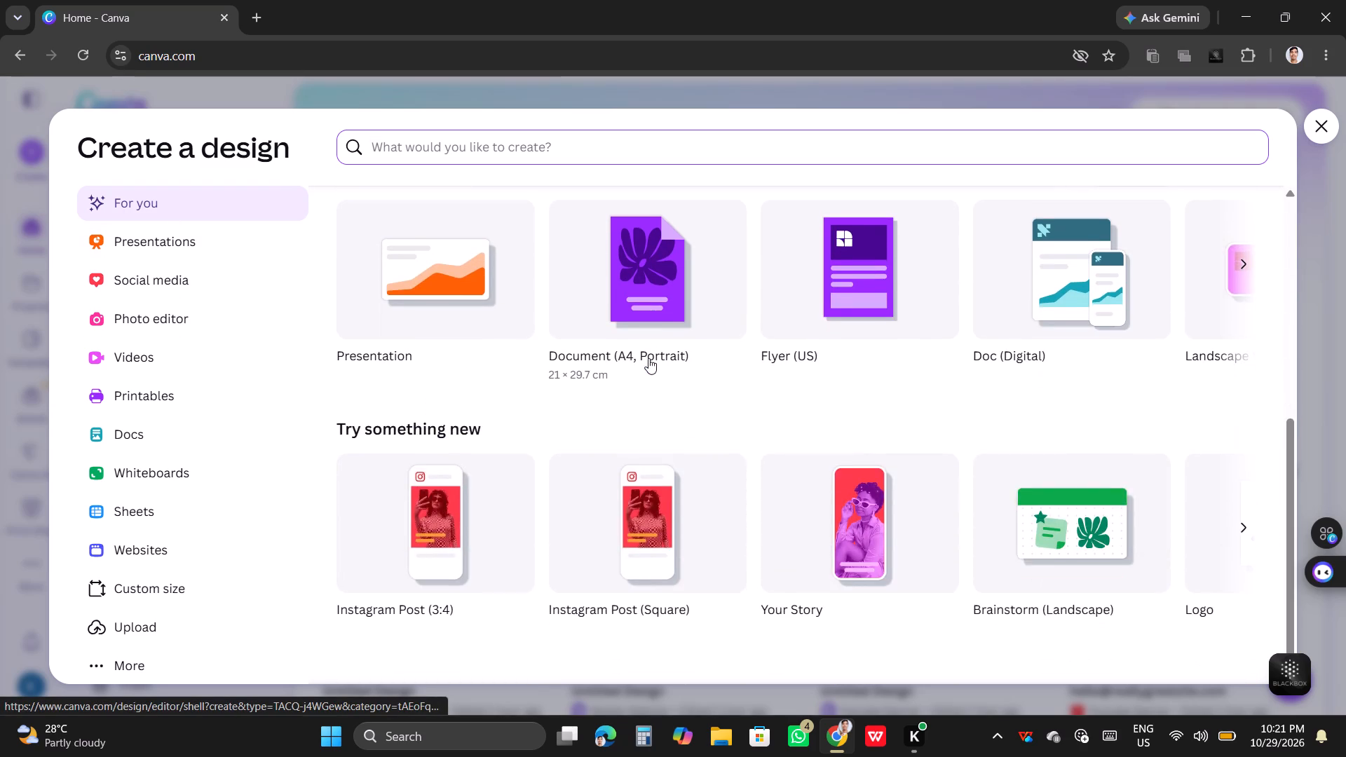
scroll(648, 358, up, 15)
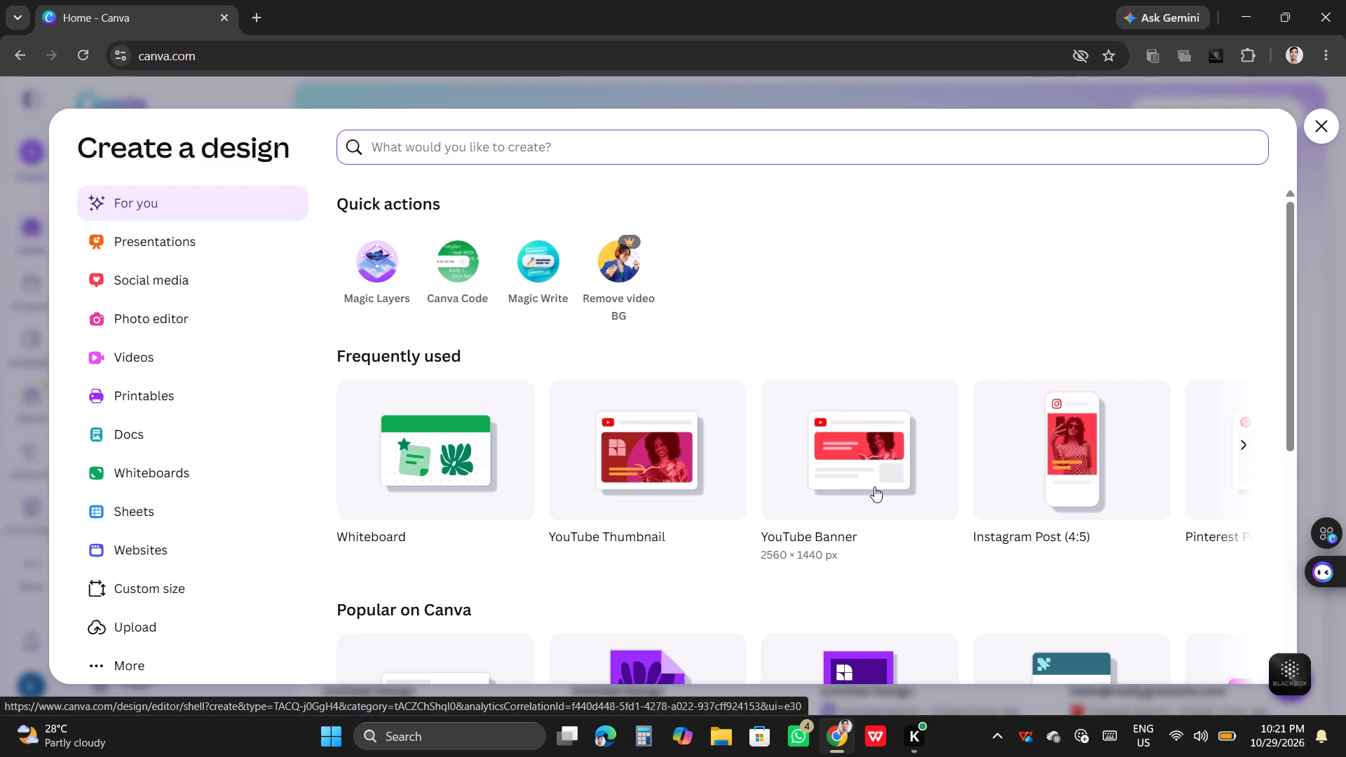
scroll(843, 496, down, 7)
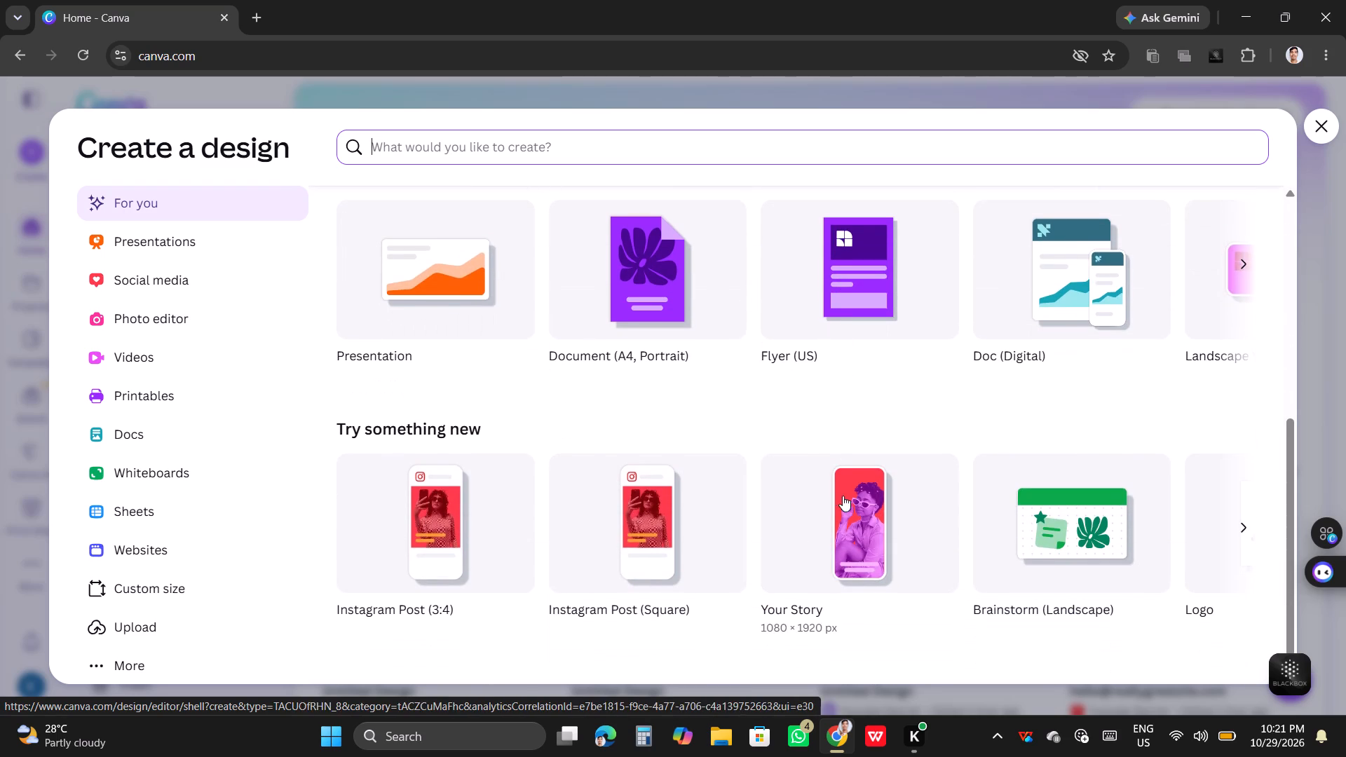
scroll(510, 481, down, 6)
scroll(677, 519, up, 2)
scroll(678, 521, down, 4)
scroll(182, 555, down, 3)
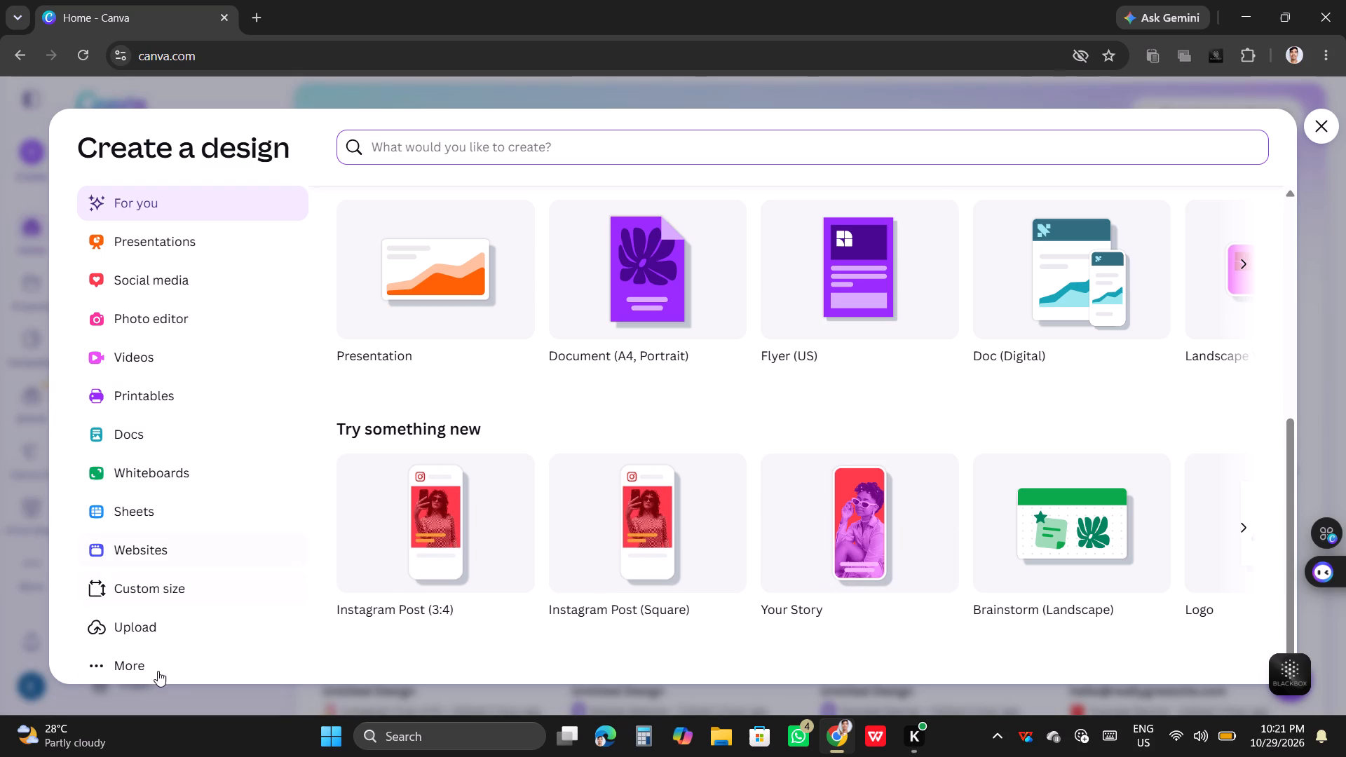
Start a custom-size design and enter a width of 14 and a height of 10.
click(134, 579)
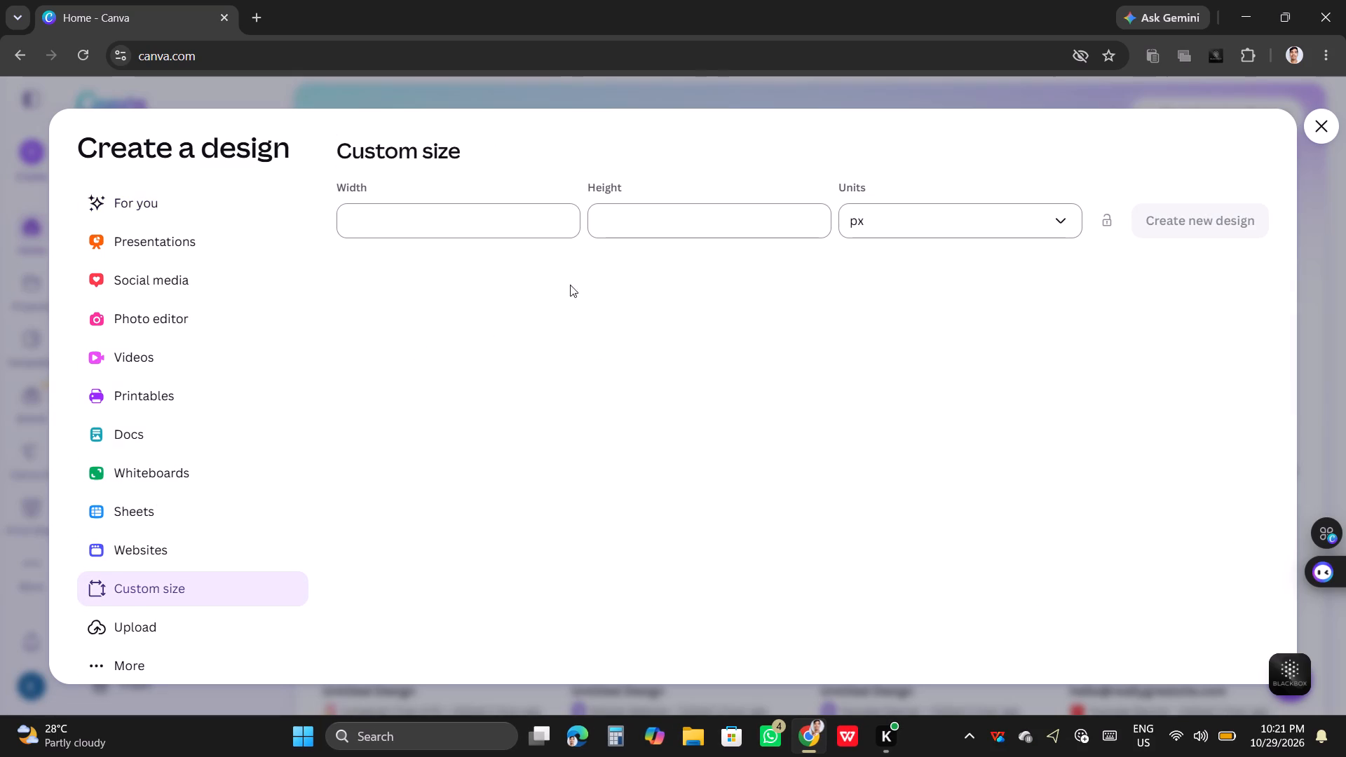
click(465, 231)
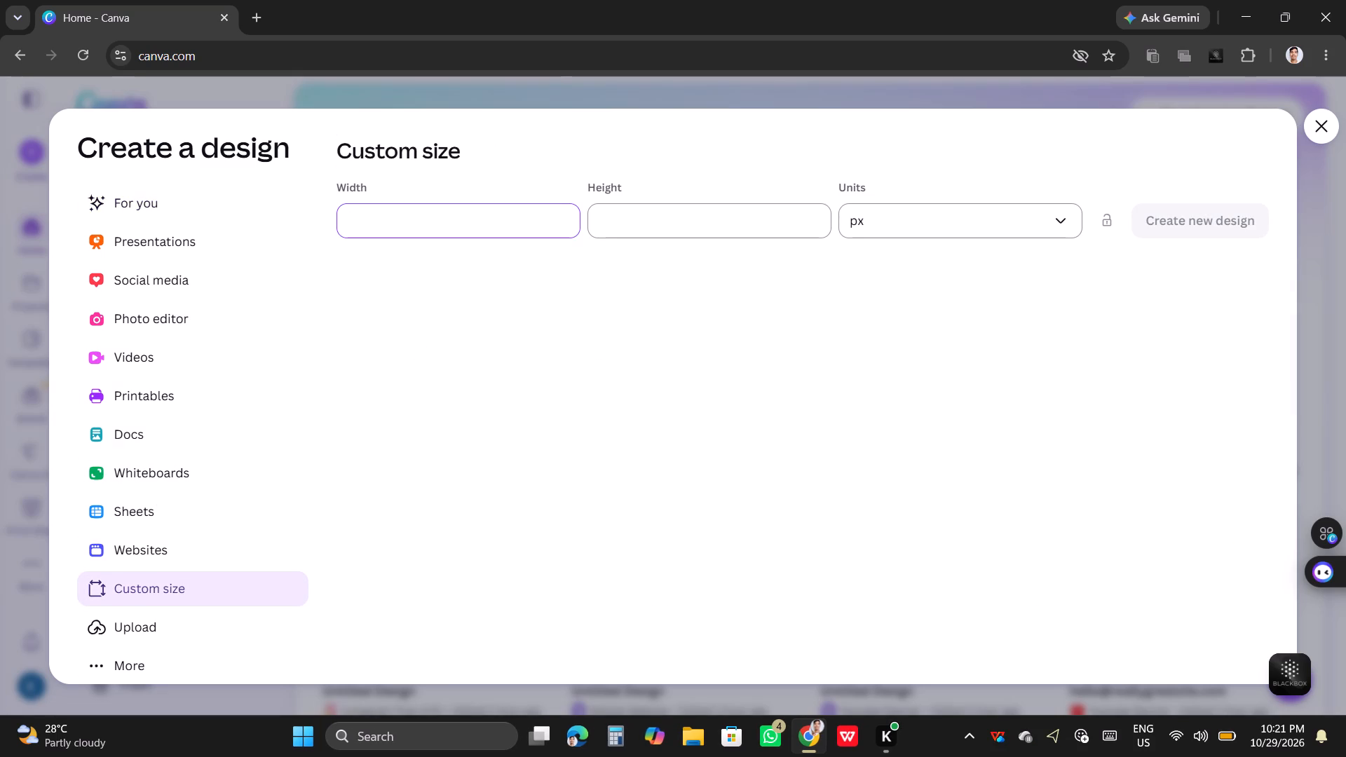
click(465, 231)
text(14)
click(672, 224)
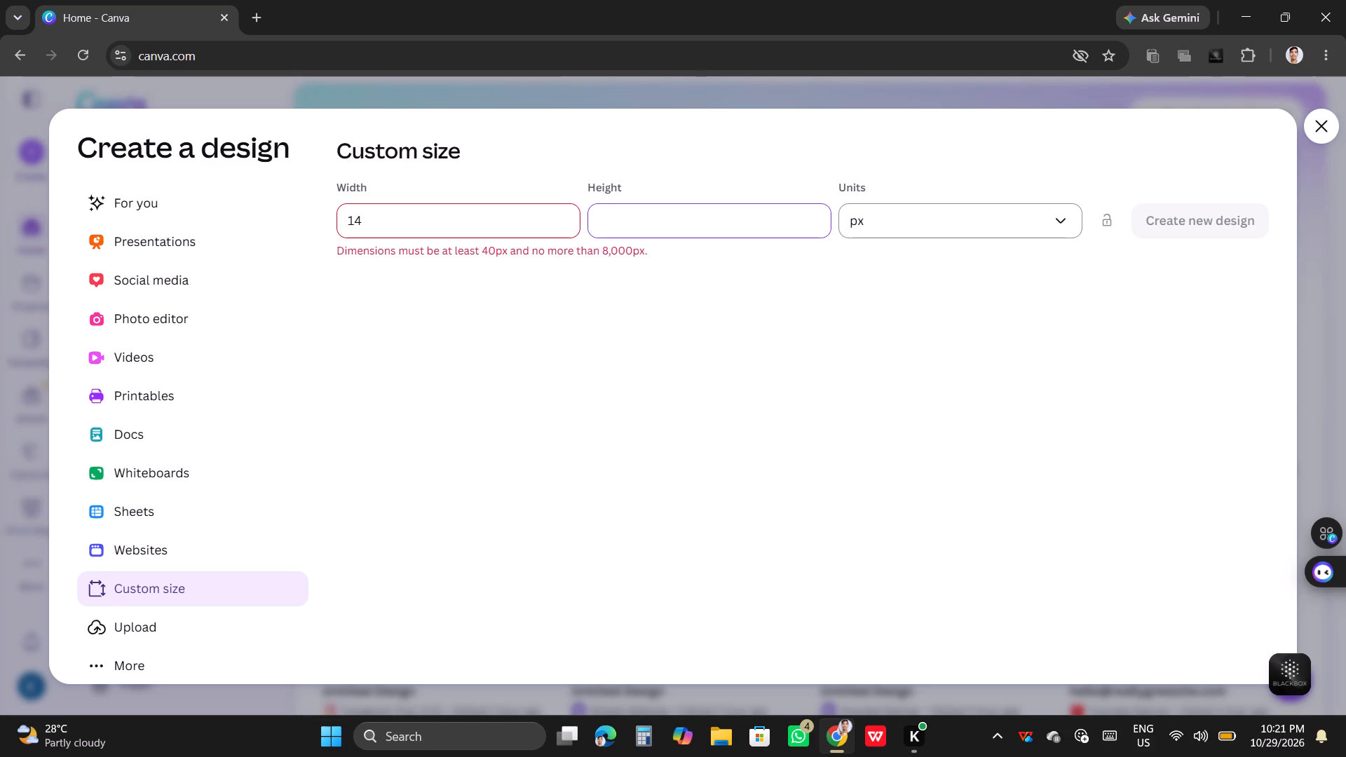
key(BackSpace)
key(BackSpace)
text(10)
click(420, 216)
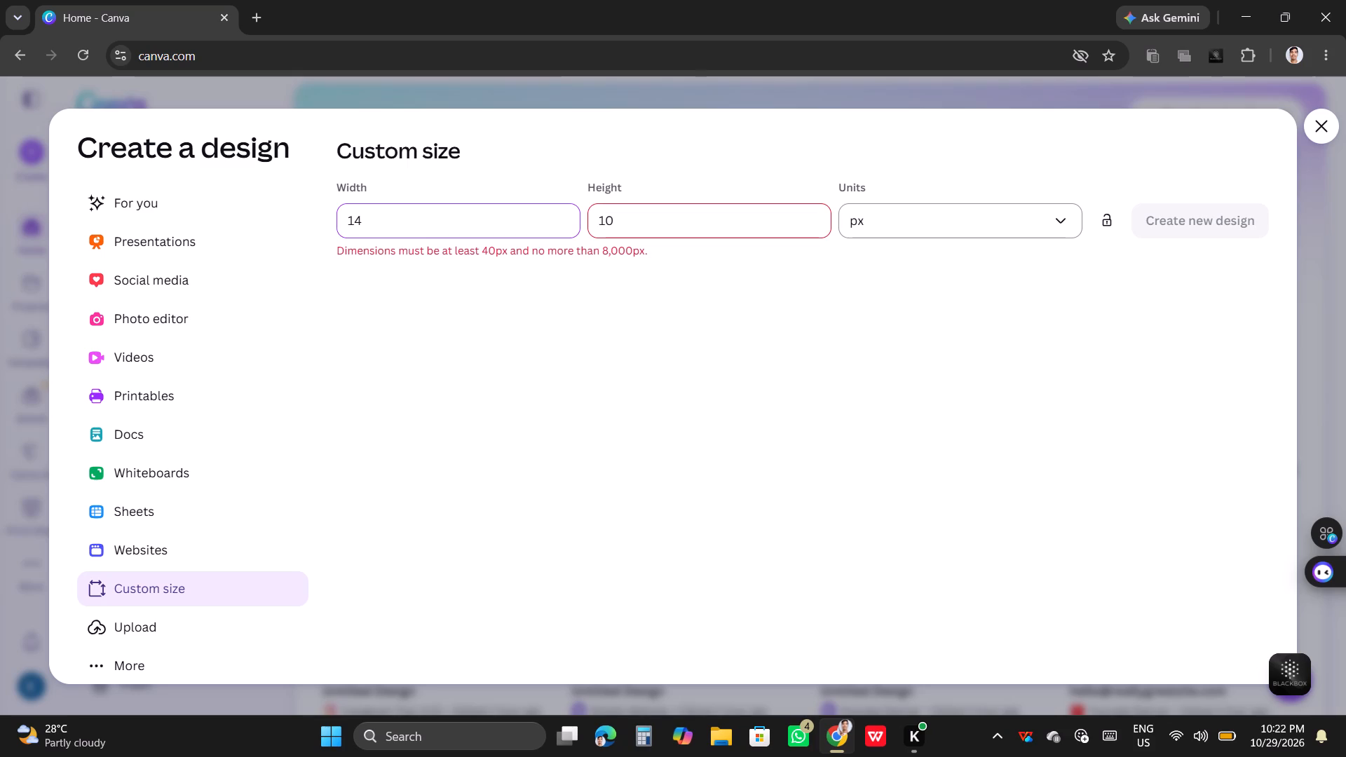
Create a new custom-size design with width 10 and height 10 in centimetres.
key(BackSpace)
key(0)
click(1057, 212)
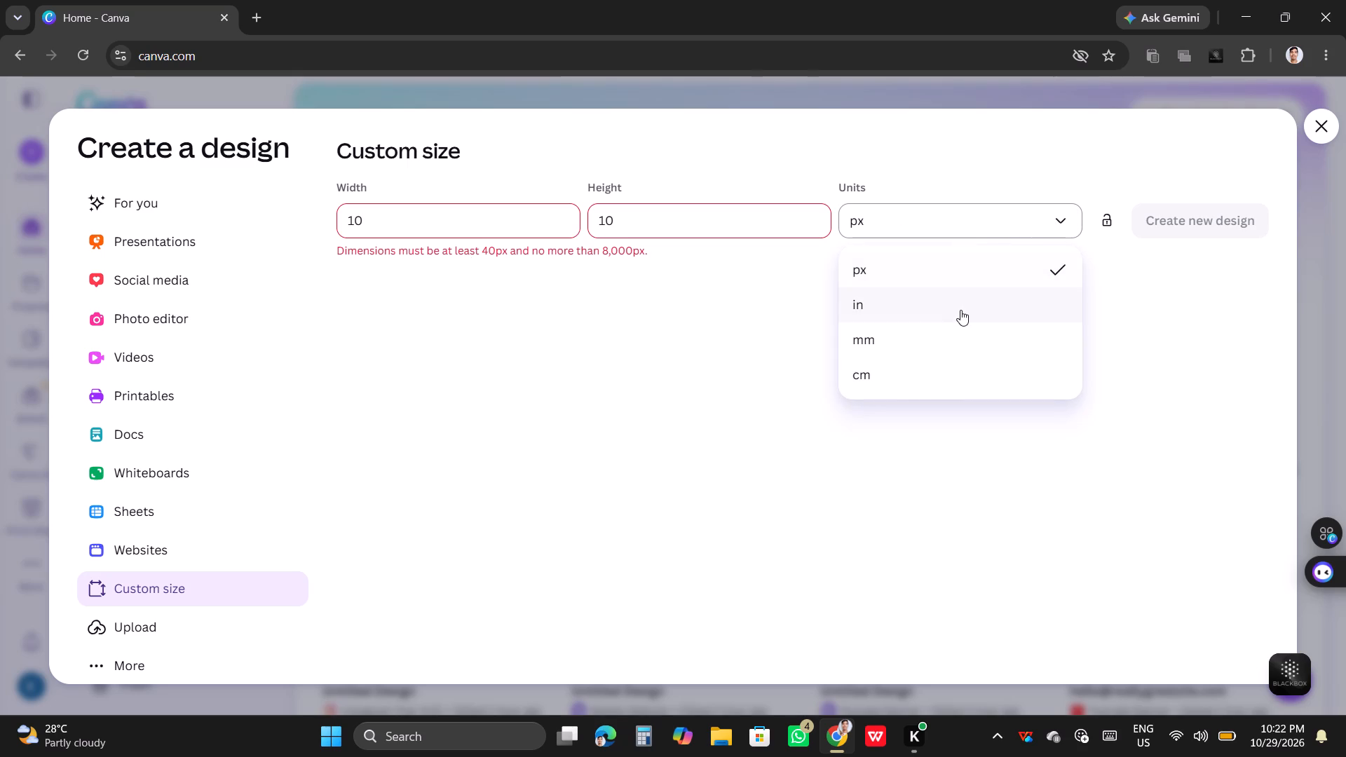
click(960, 310)
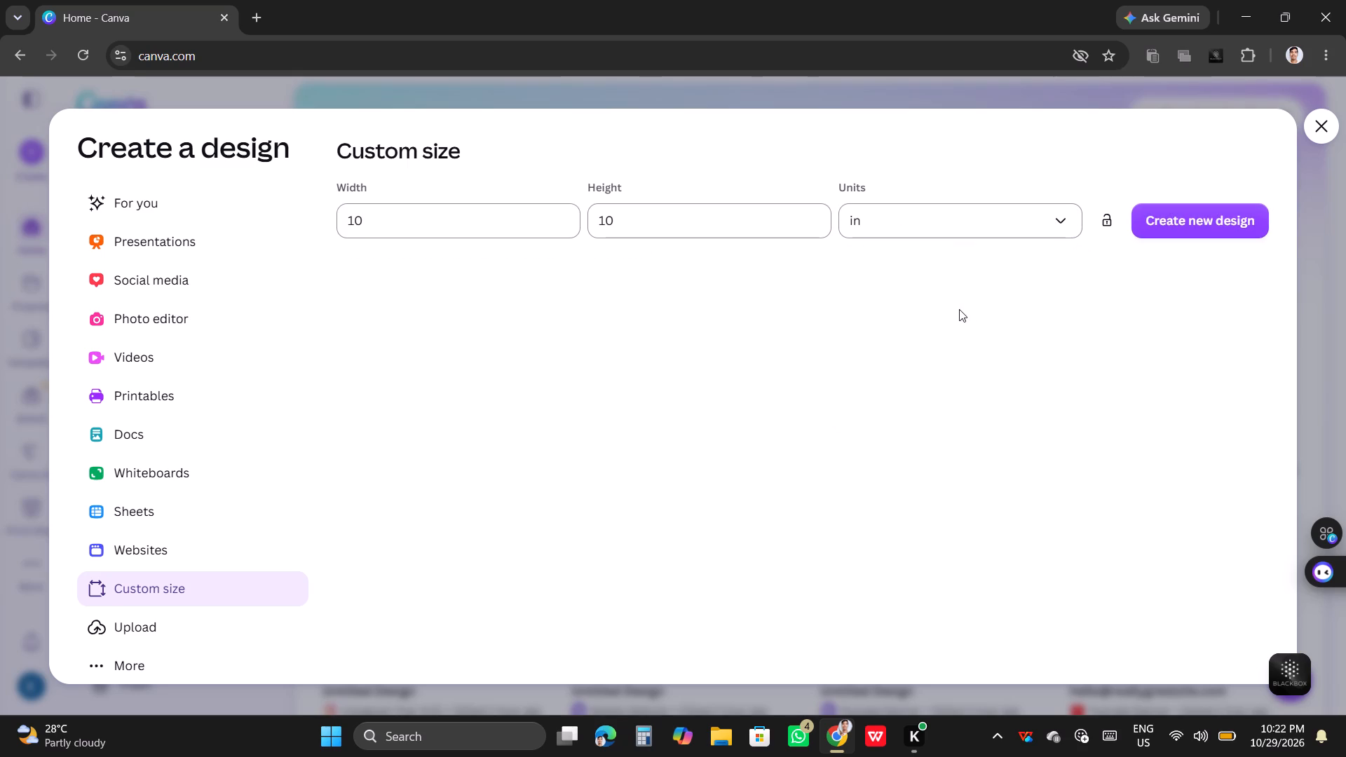
click(1049, 219)
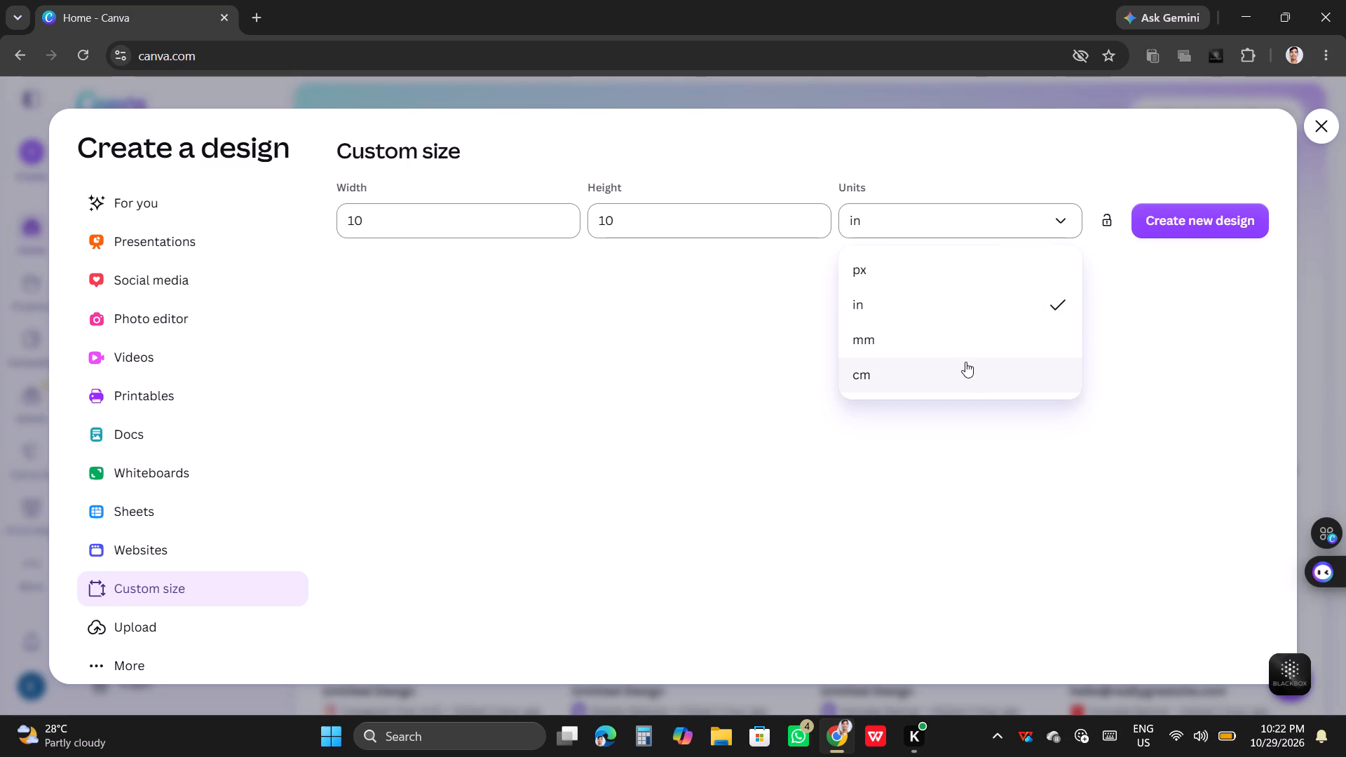
click(965, 362)
click(1246, 225)
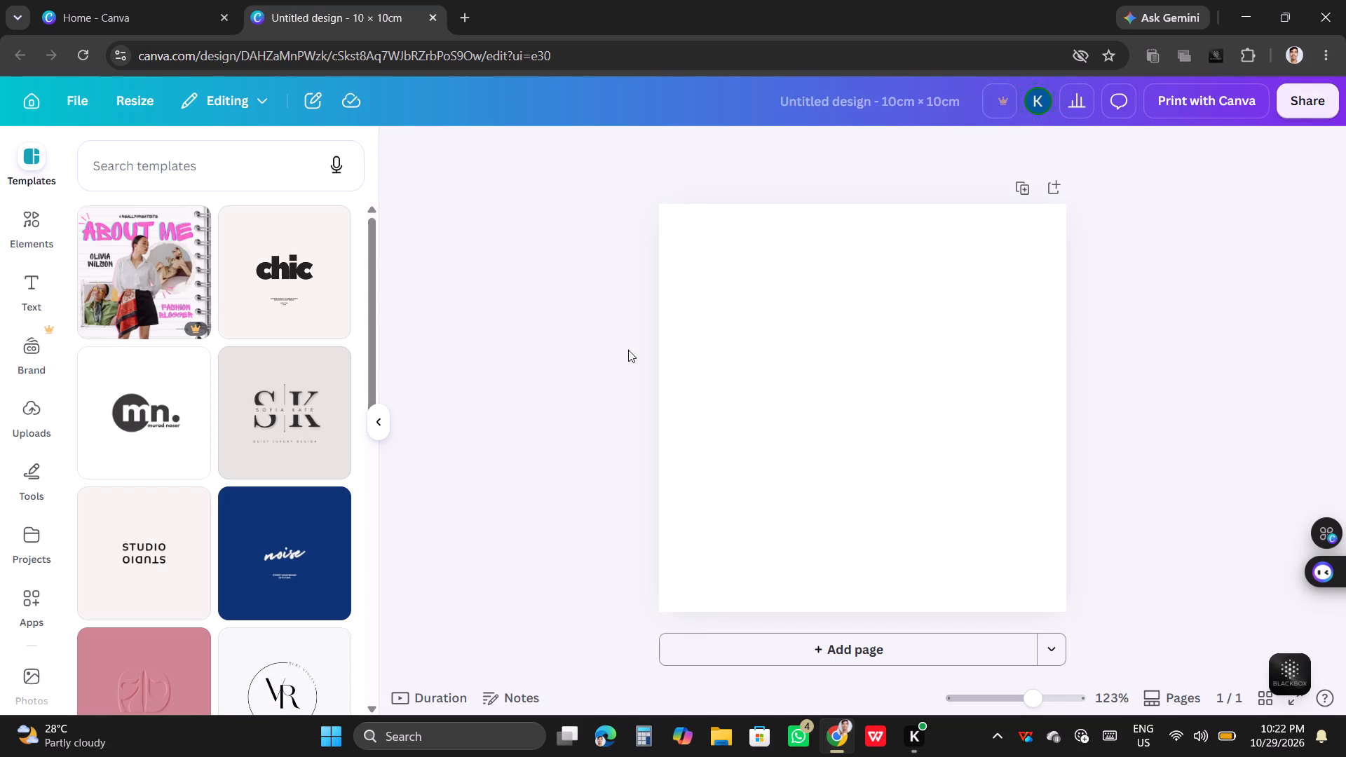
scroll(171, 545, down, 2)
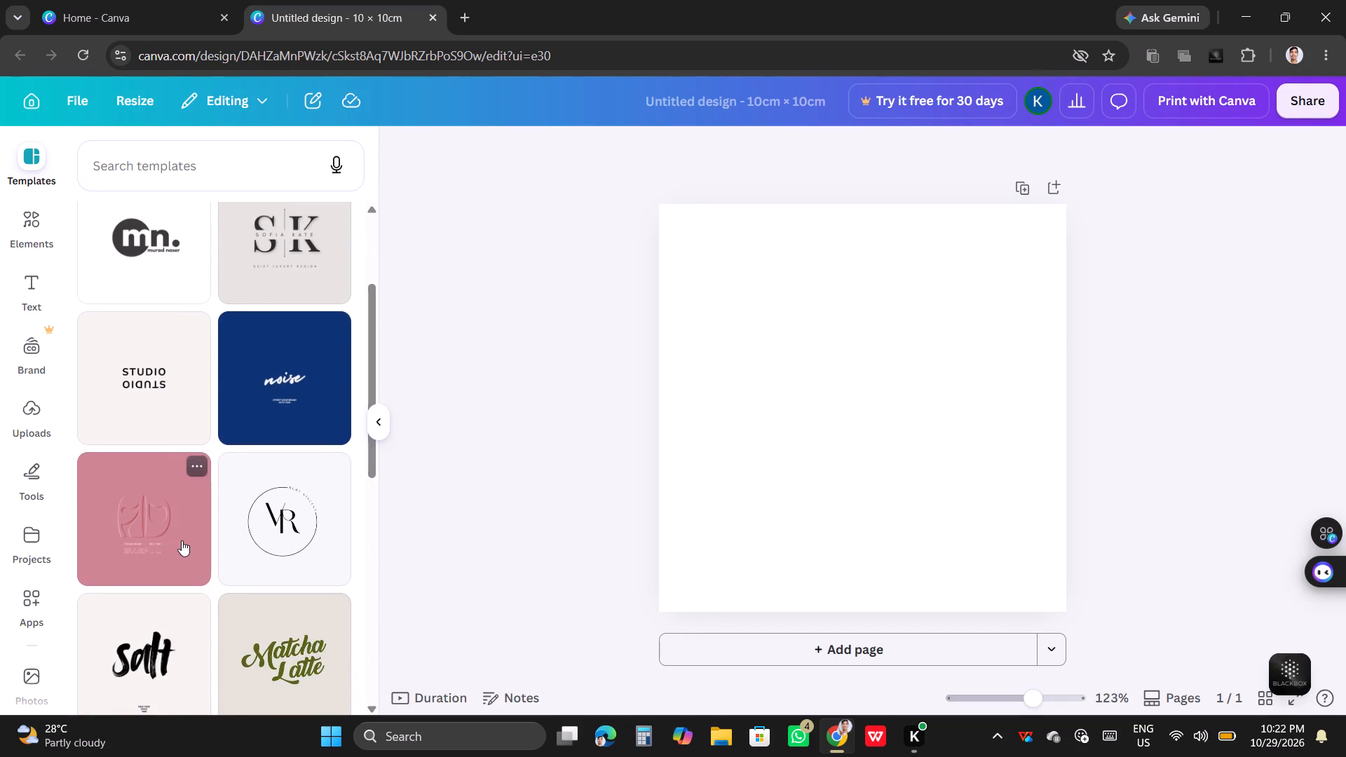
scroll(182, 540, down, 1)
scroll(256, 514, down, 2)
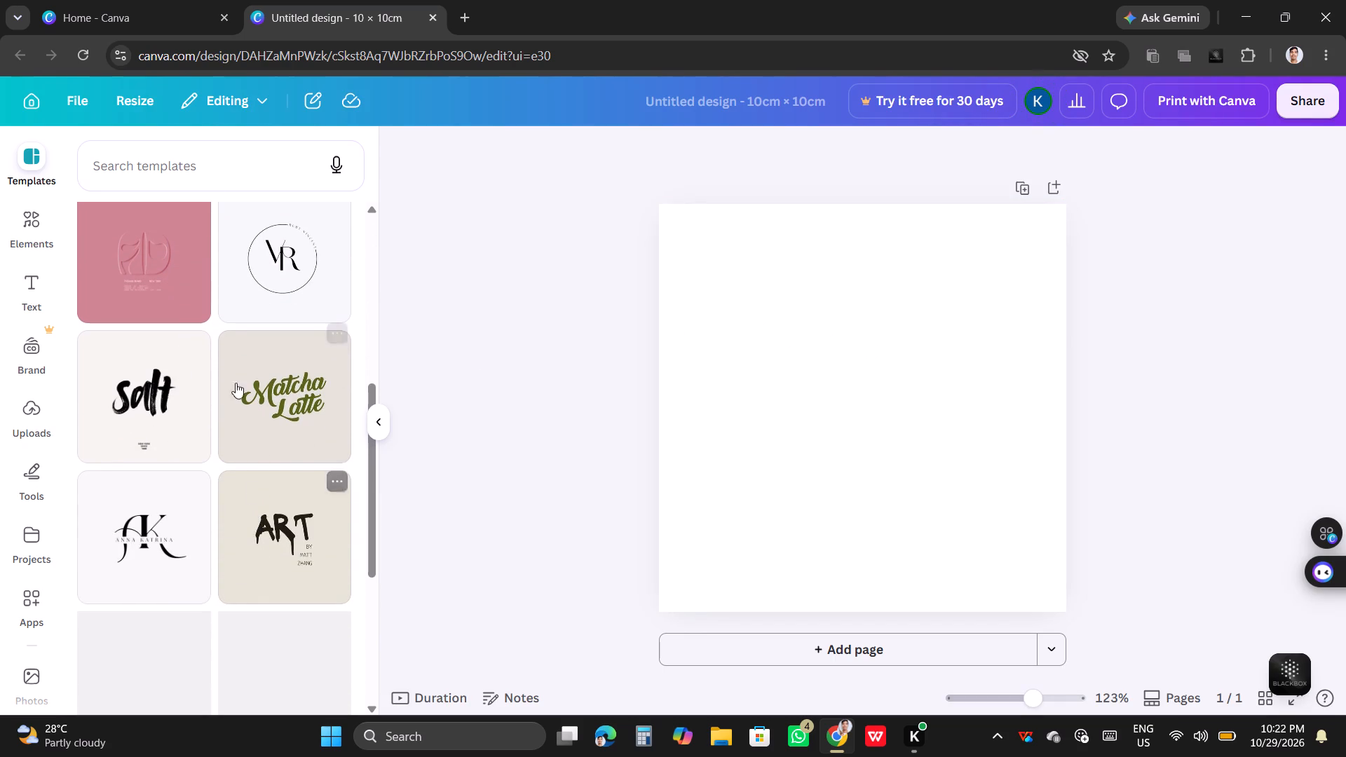
Search Google for "background image" in a new browser tab and show only the image results.
click(456, 20)
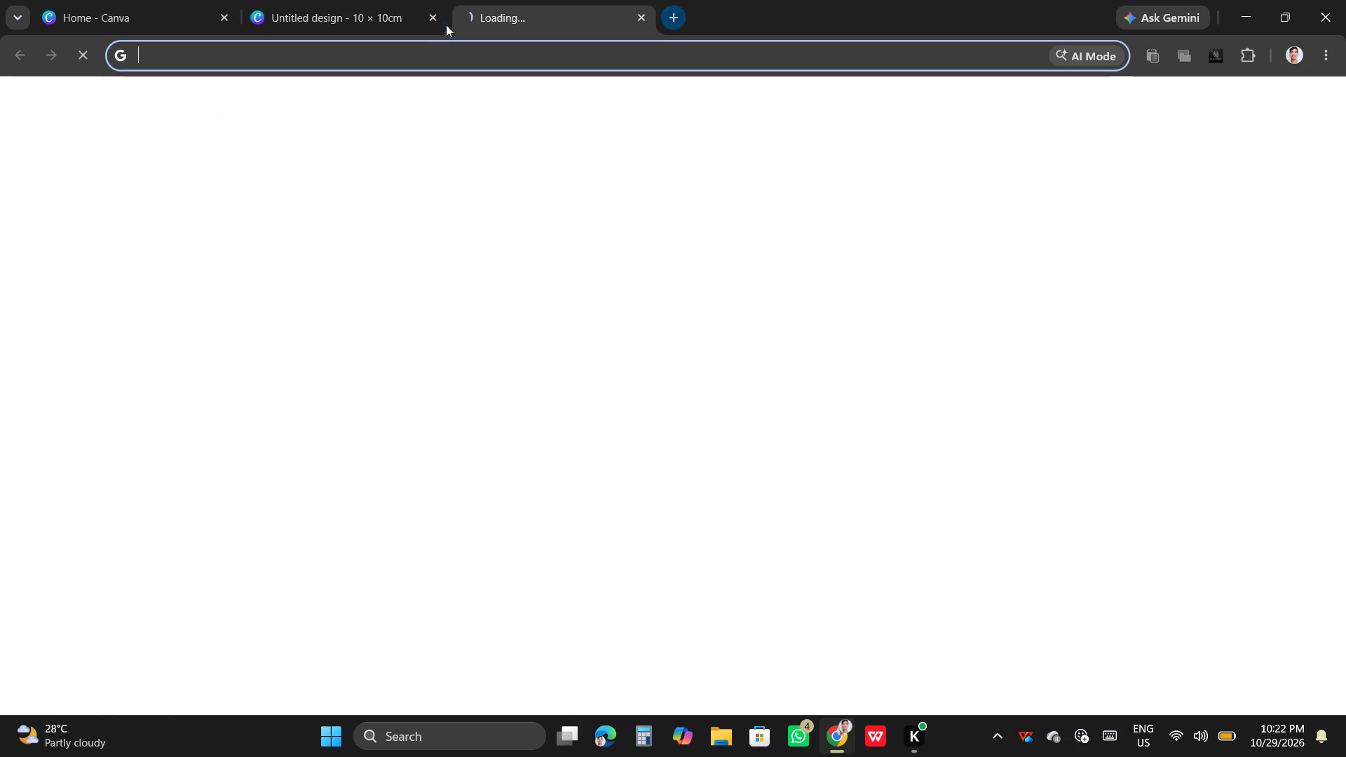
click(657, 573)
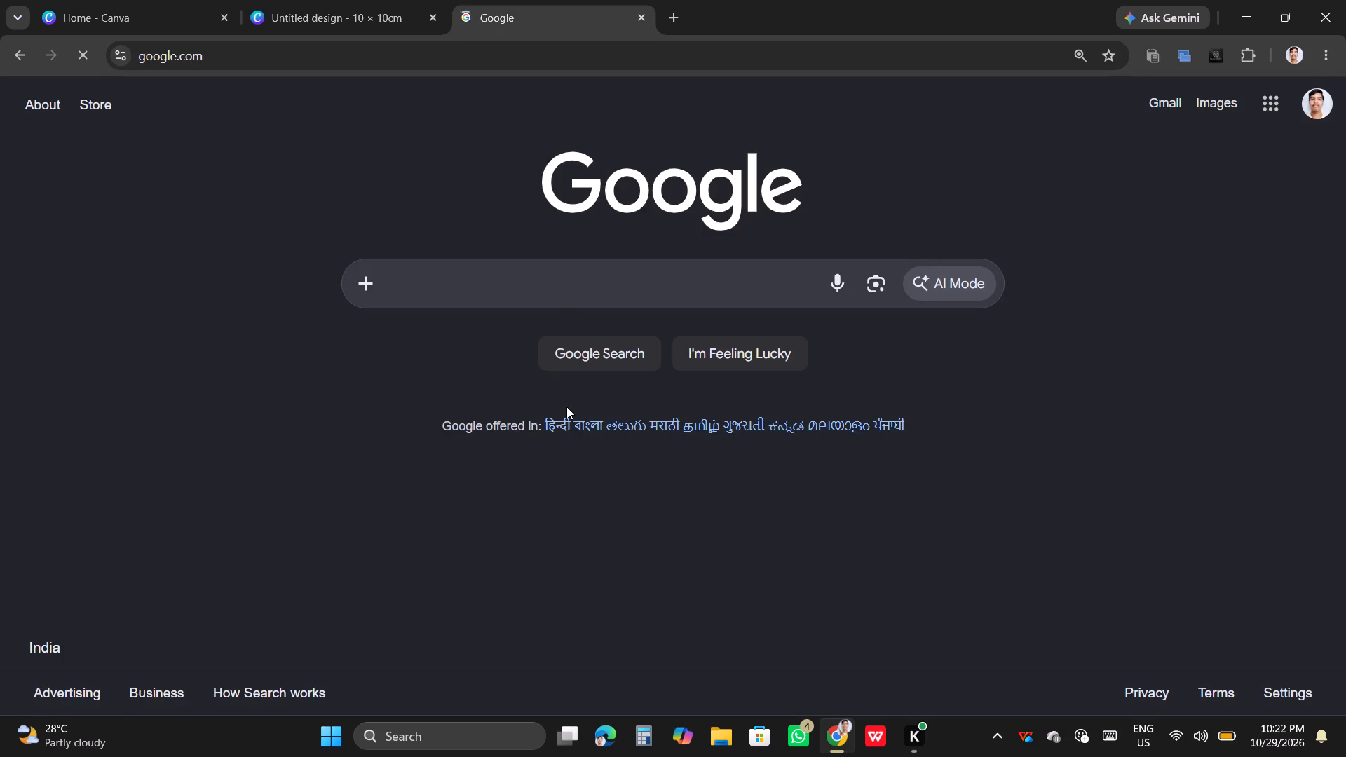
text(back)
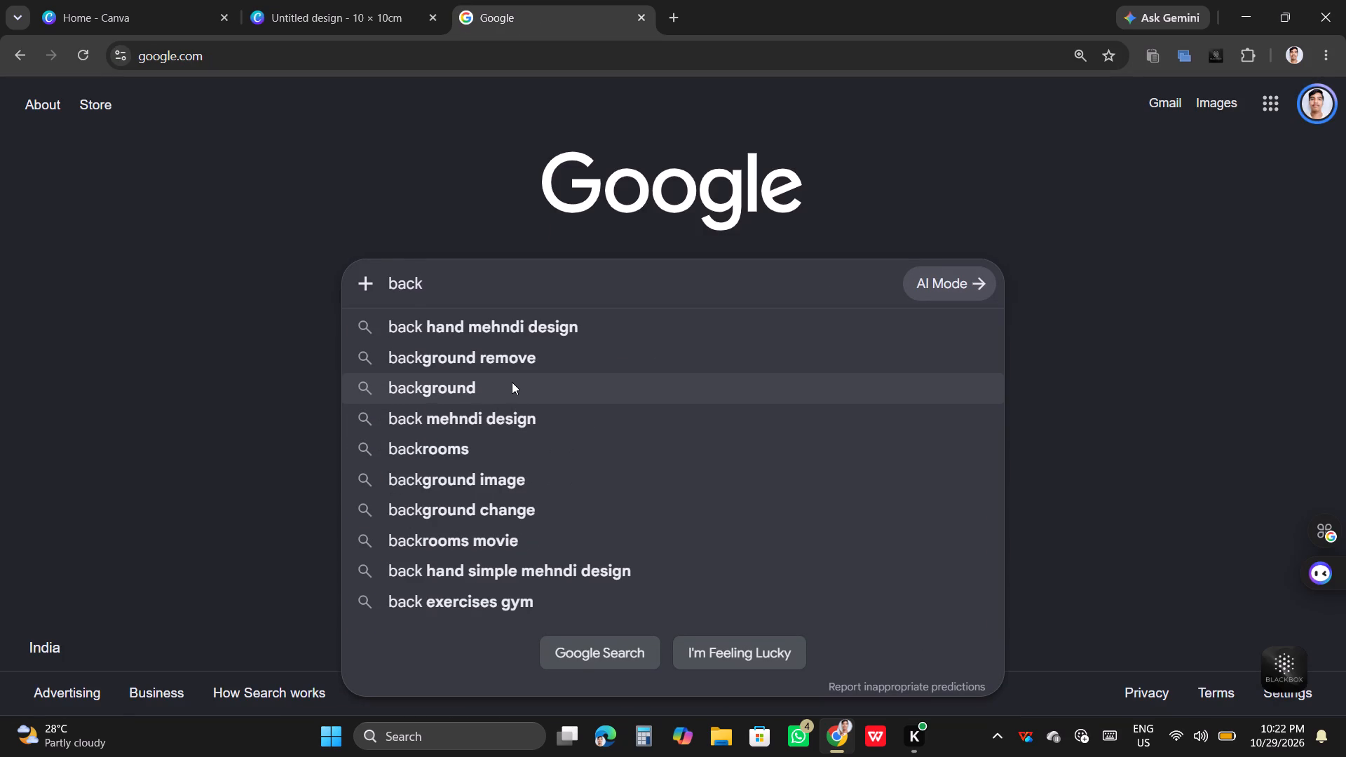
click(536, 471)
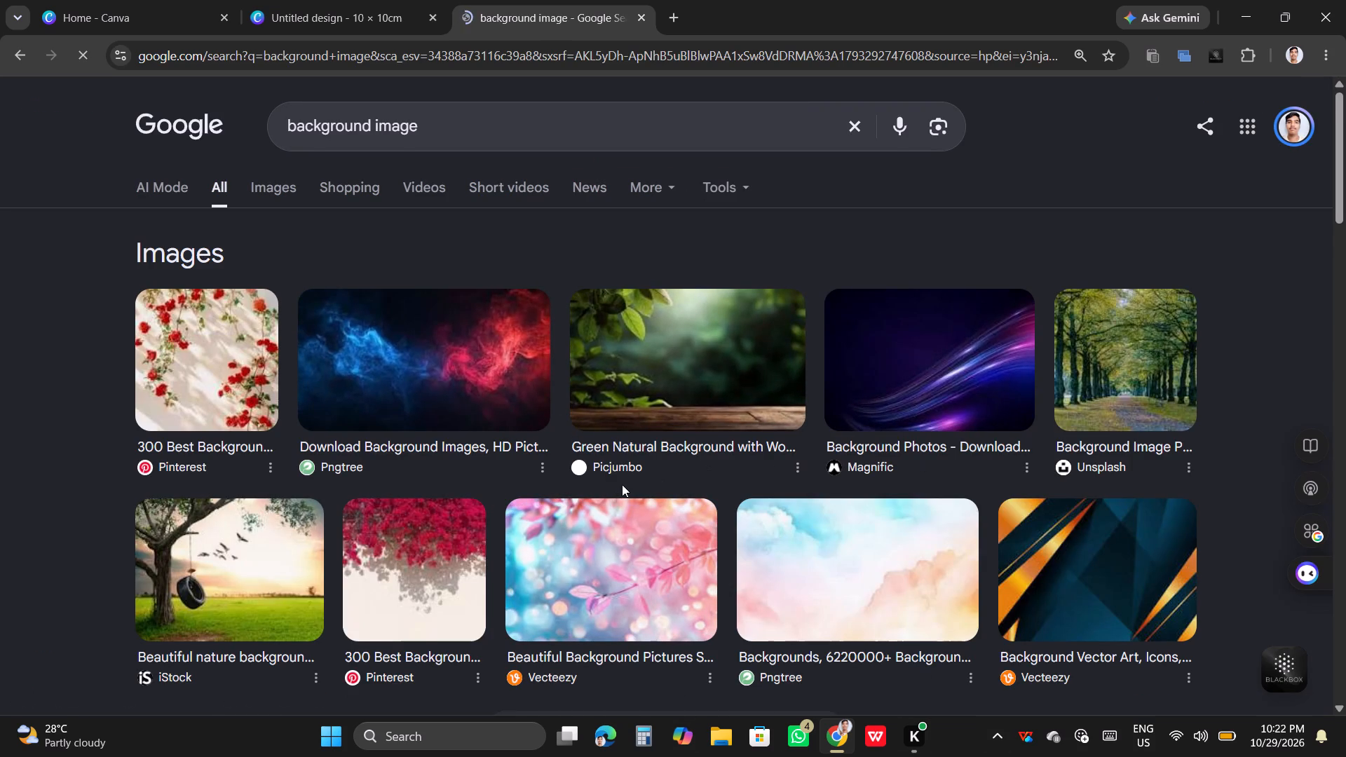
scroll(622, 484, down, 1)
scroll(864, 531, down, 2)
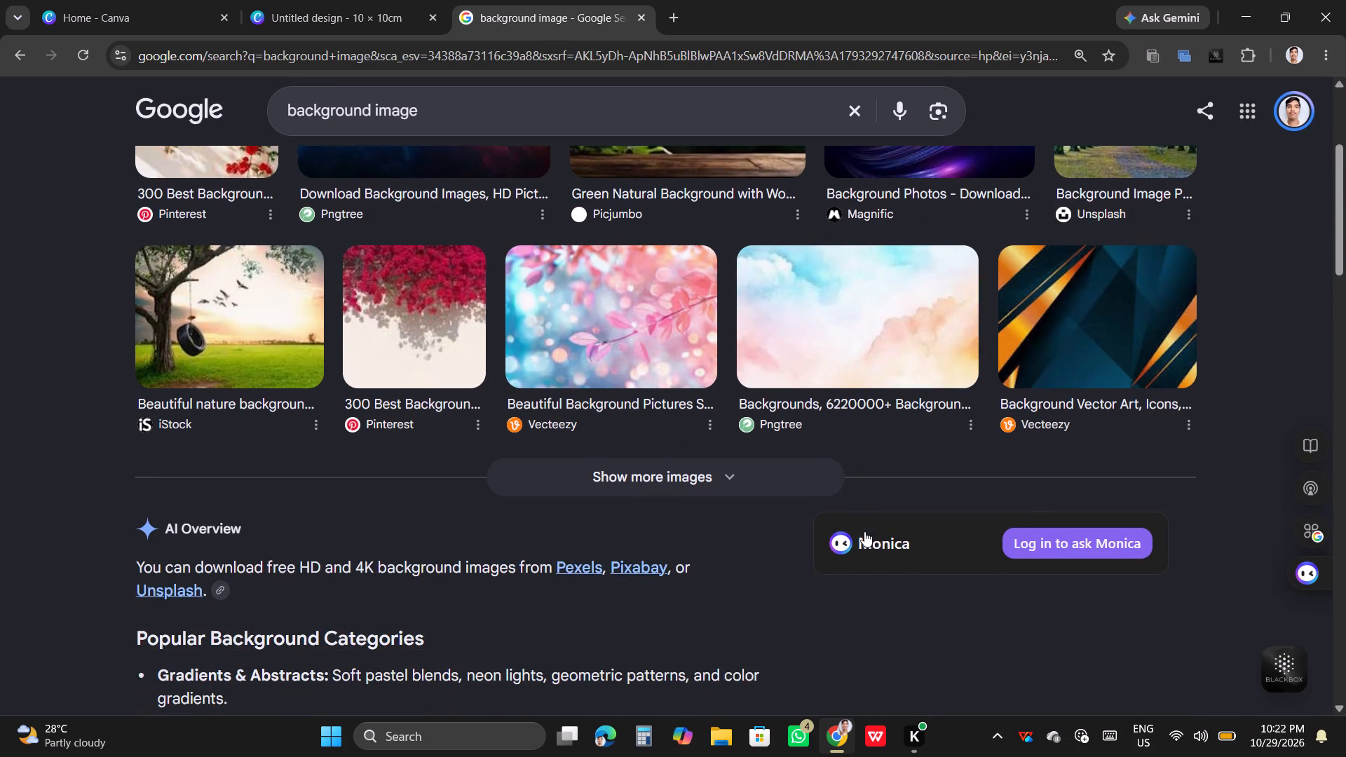
scroll(597, 410, up, 6)
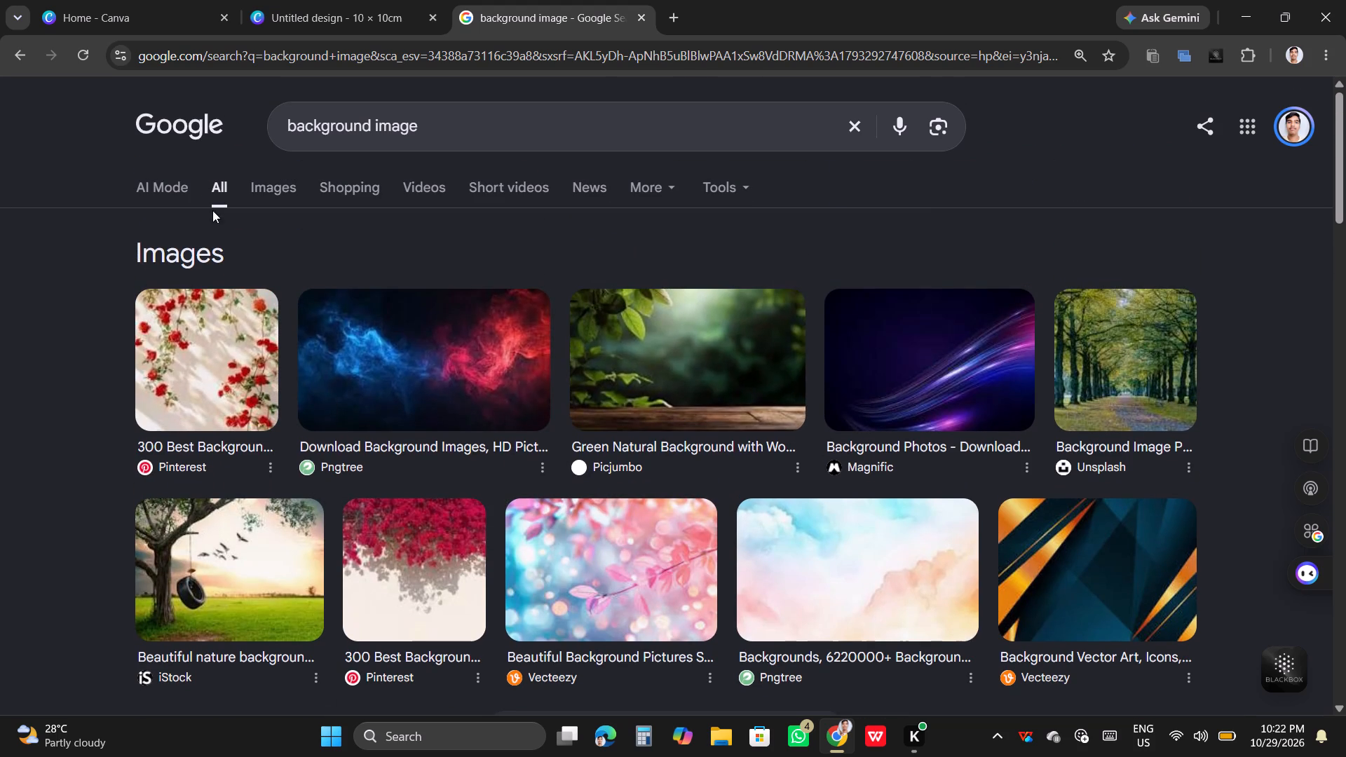
click(268, 183)
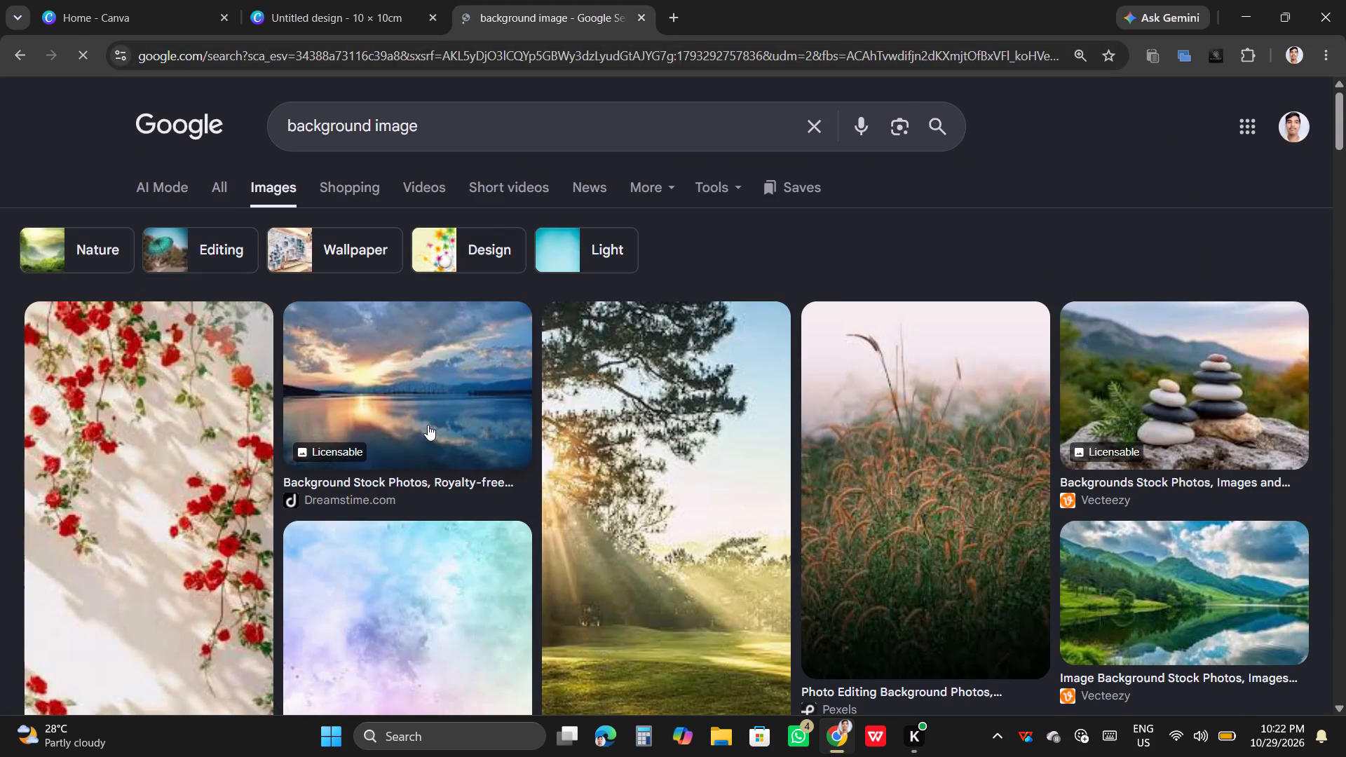
Browse the background image results for a suitable soft background for the design.
scroll(515, 411, down, 5)
scroll(605, 456, down, 3)
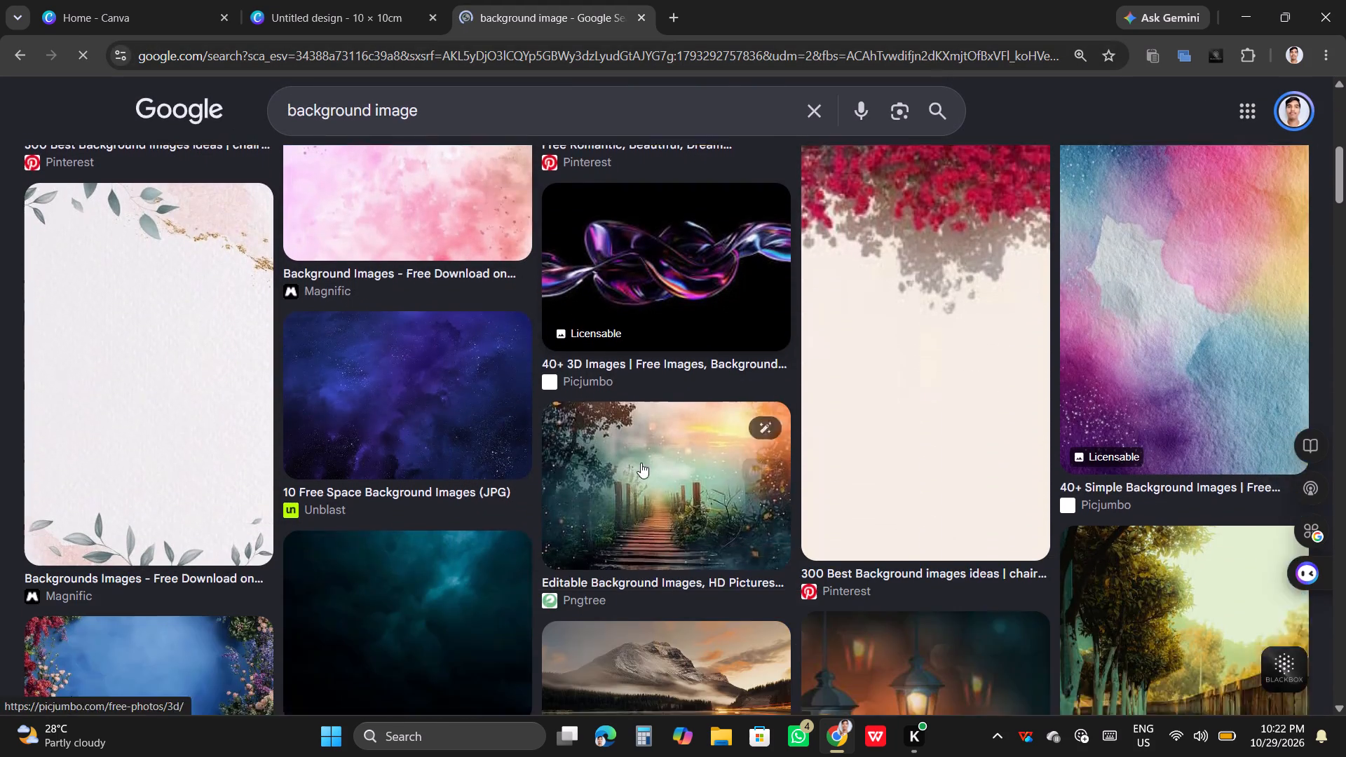
scroll(691, 463, down, 3)
scroll(698, 476, up, 3)
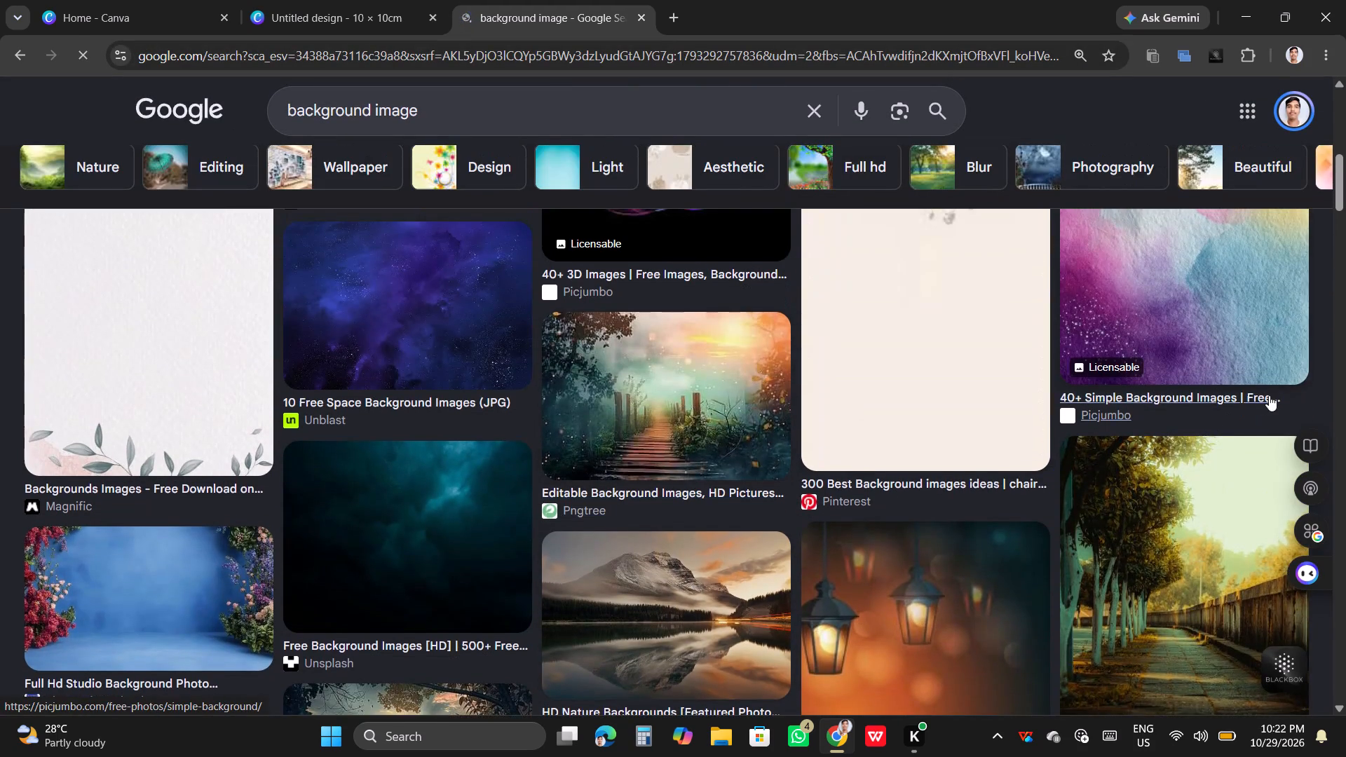
scroll(1265, 397, up, 3)
scroll(857, 575, down, 9)
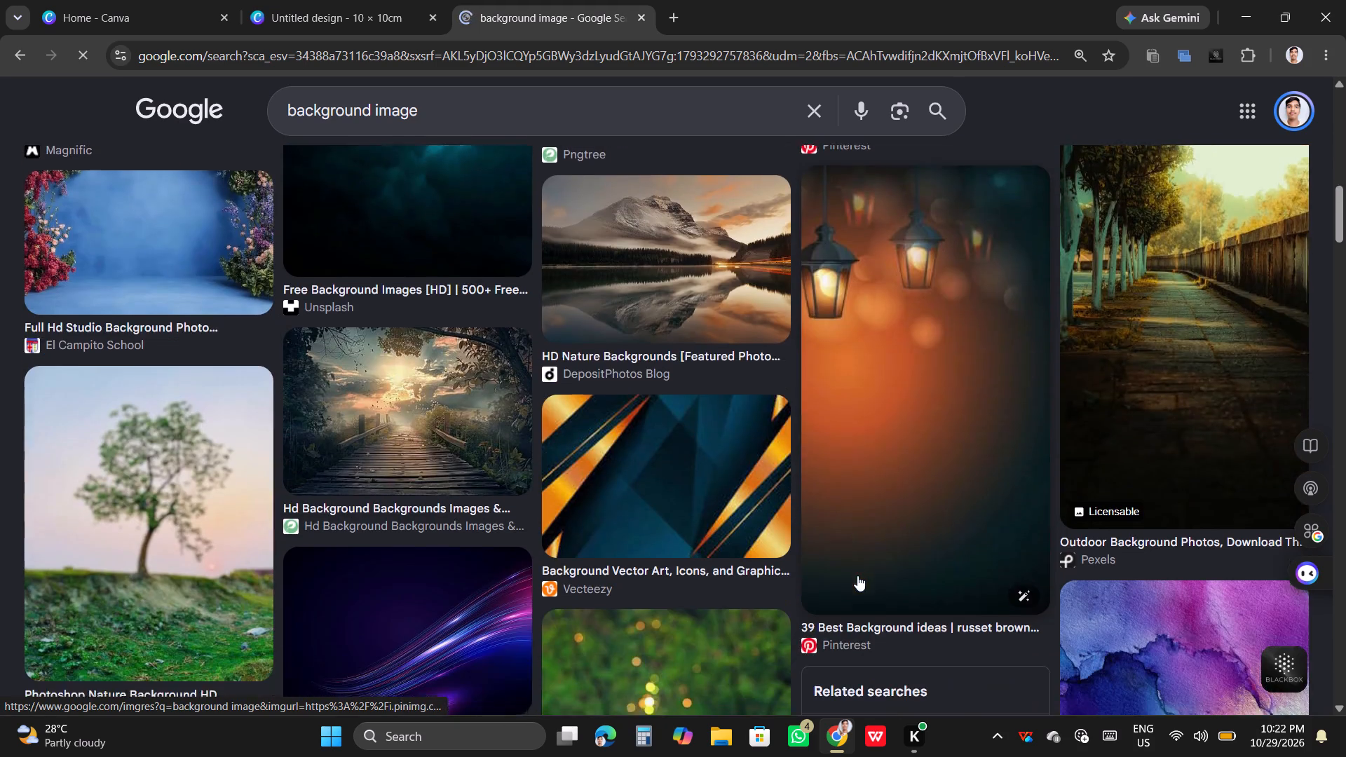
scroll(857, 575, down, 4)
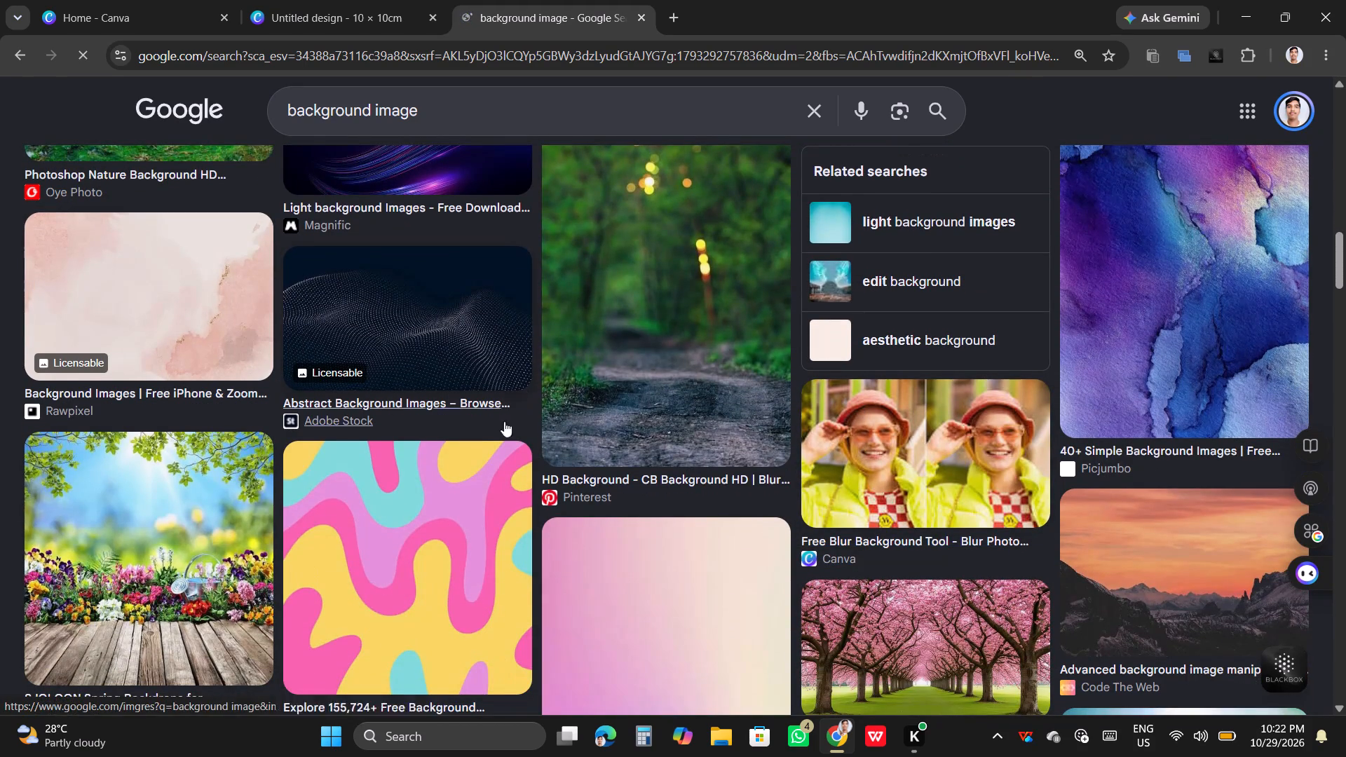
scroll(669, 514, down, 4)
scroll(515, 543, down, 3)
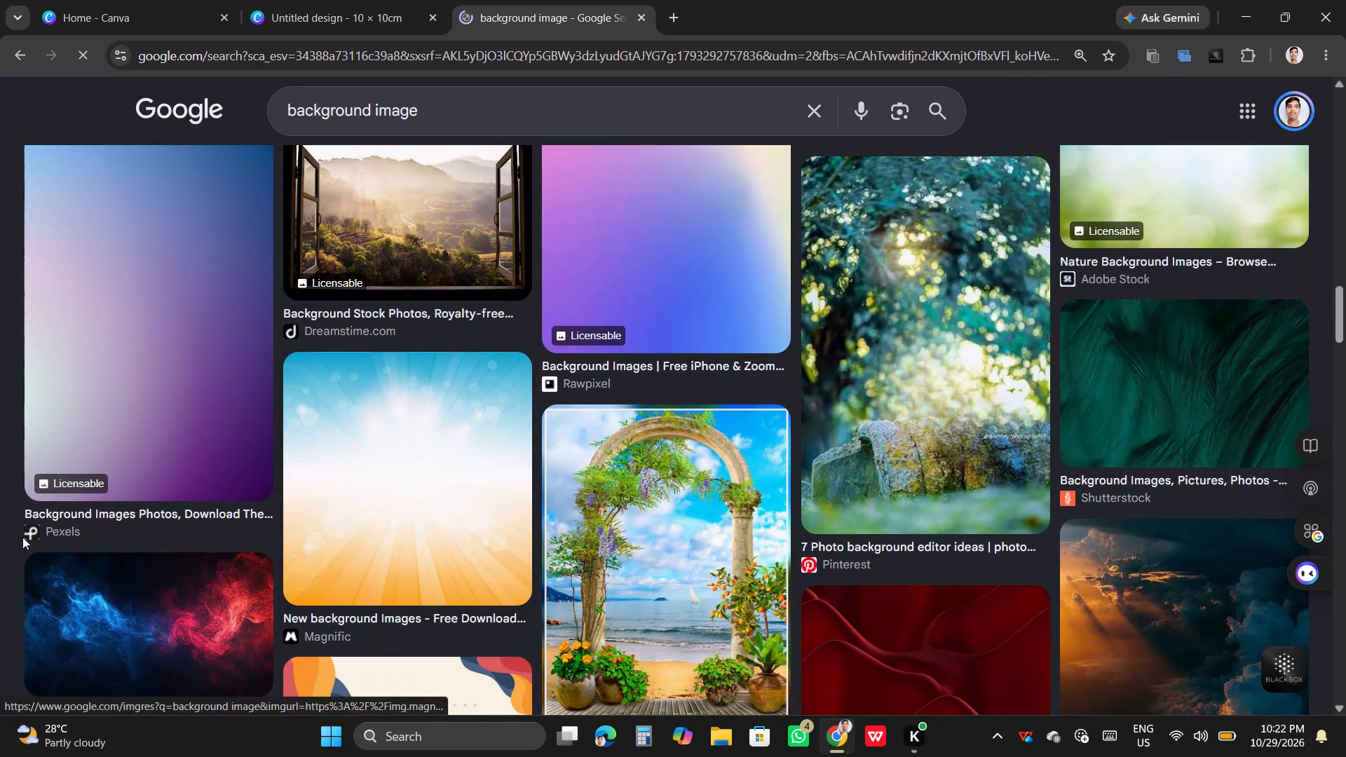
scroll(801, 514, down, 3)
scroll(762, 573, down, 5)
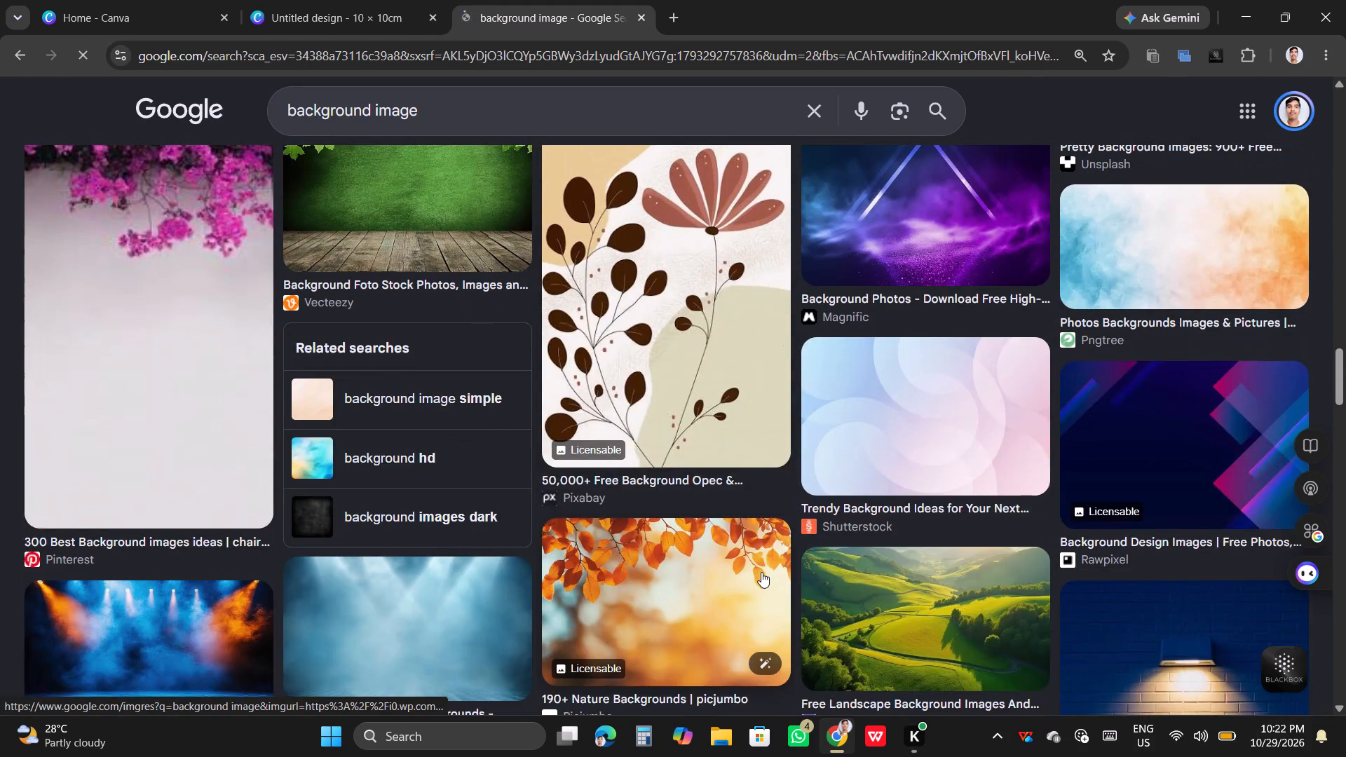
scroll(761, 572, down, 5)
scroll(528, 587, up, 2)
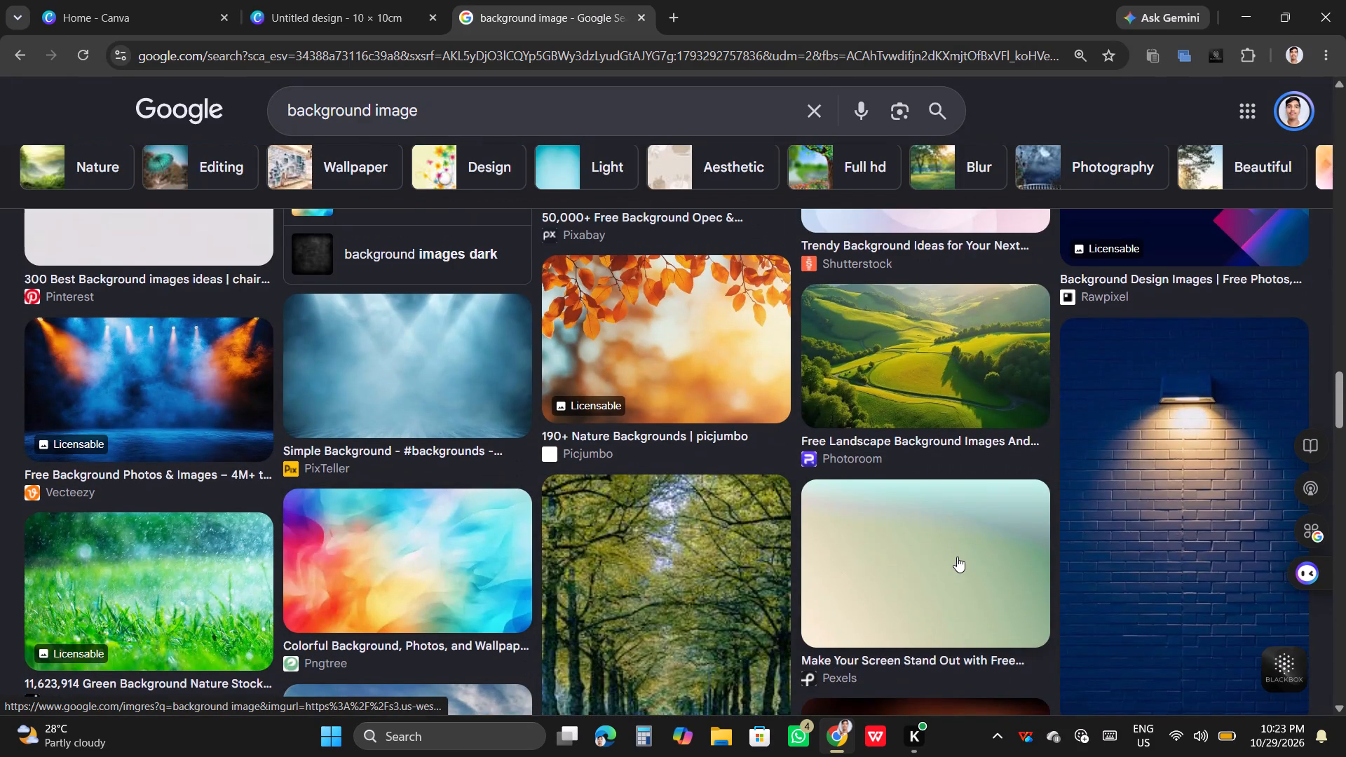
scroll(949, 560, down, 2)
Open the pale green gradient image from Pexels and, from its related images, the Light Sky Background from Getty Images.
click(895, 366)
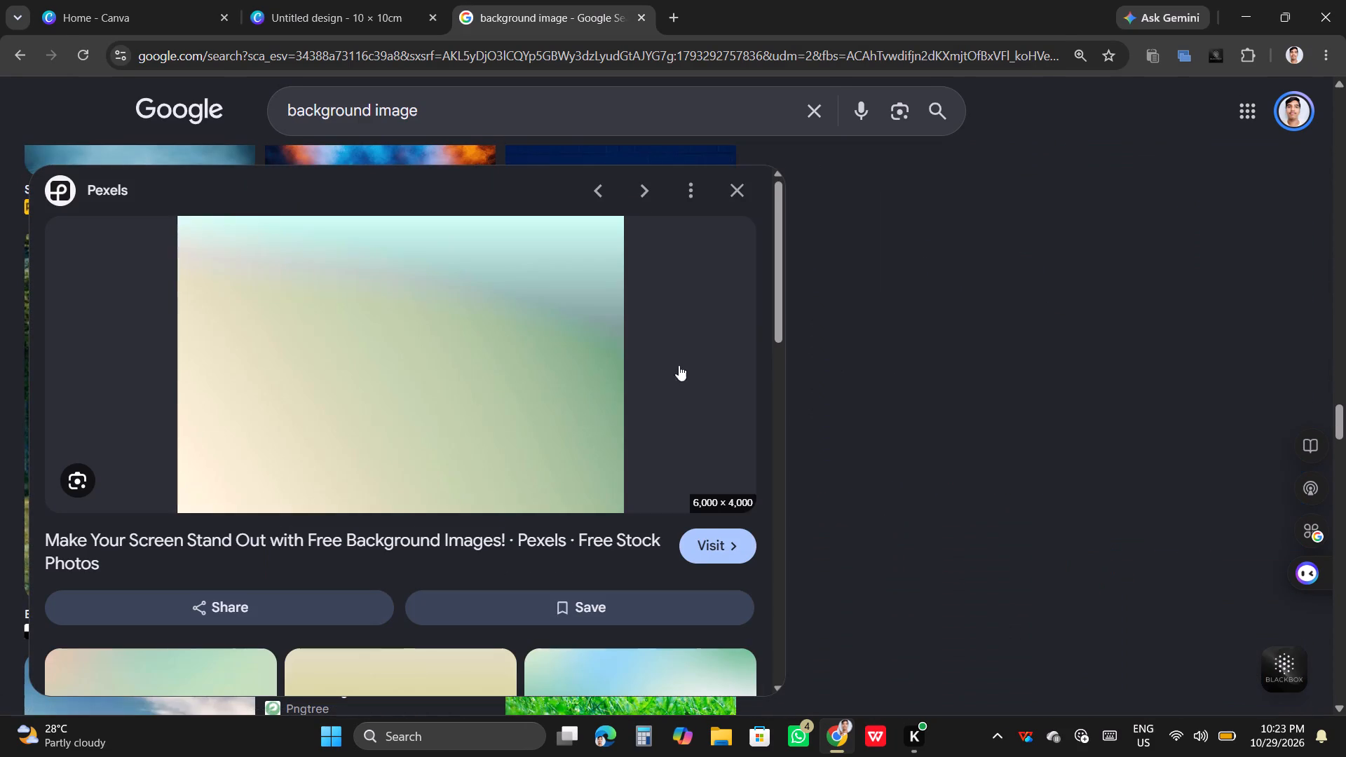
scroll(414, 393, down, 9)
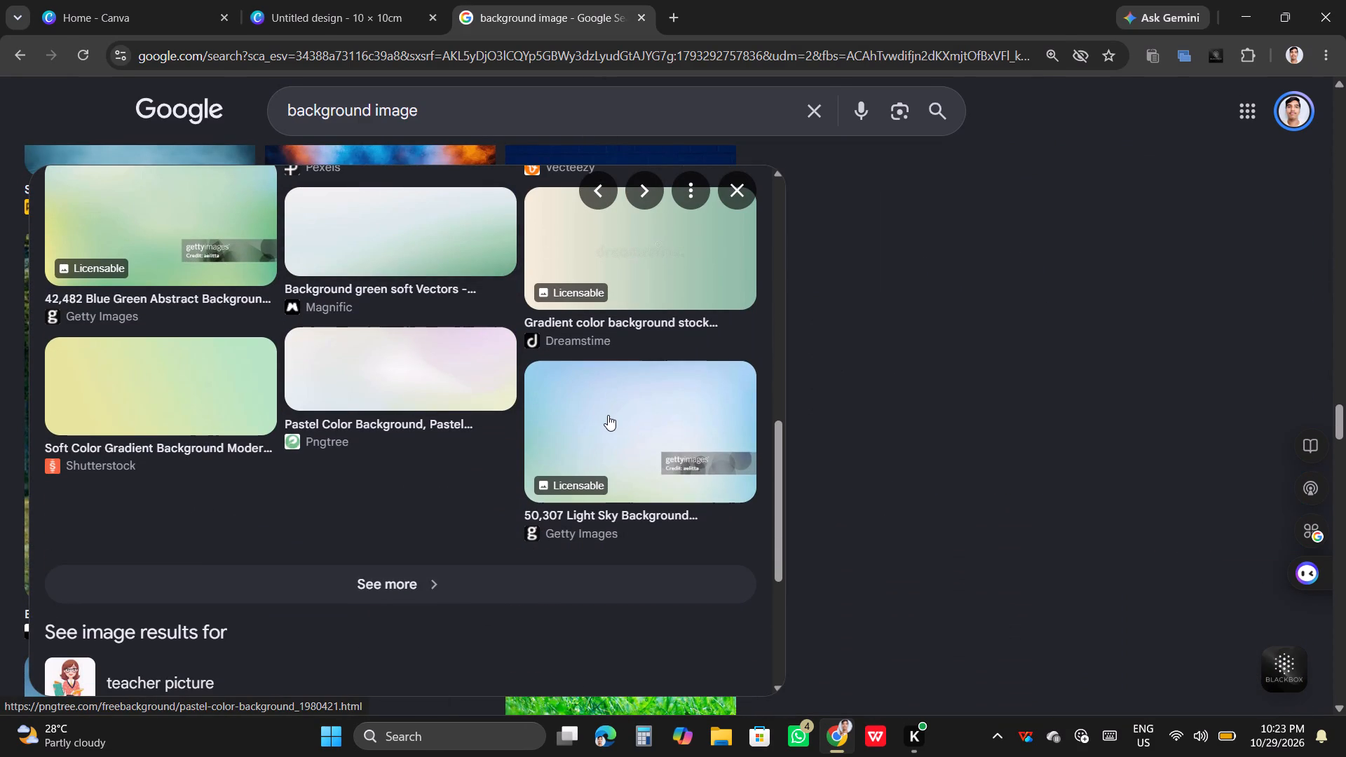
scroll(608, 415, up, 5)
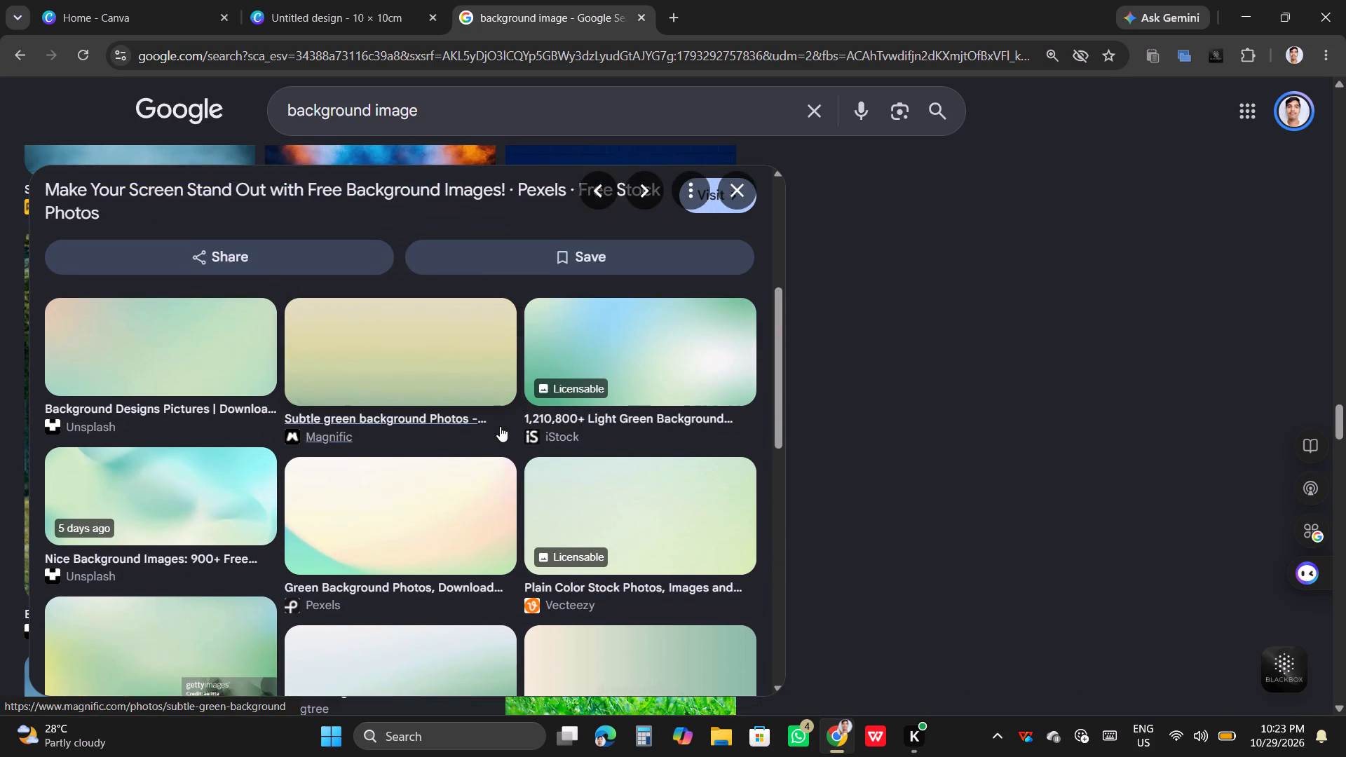
scroll(500, 426, down, 5)
click(575, 429)
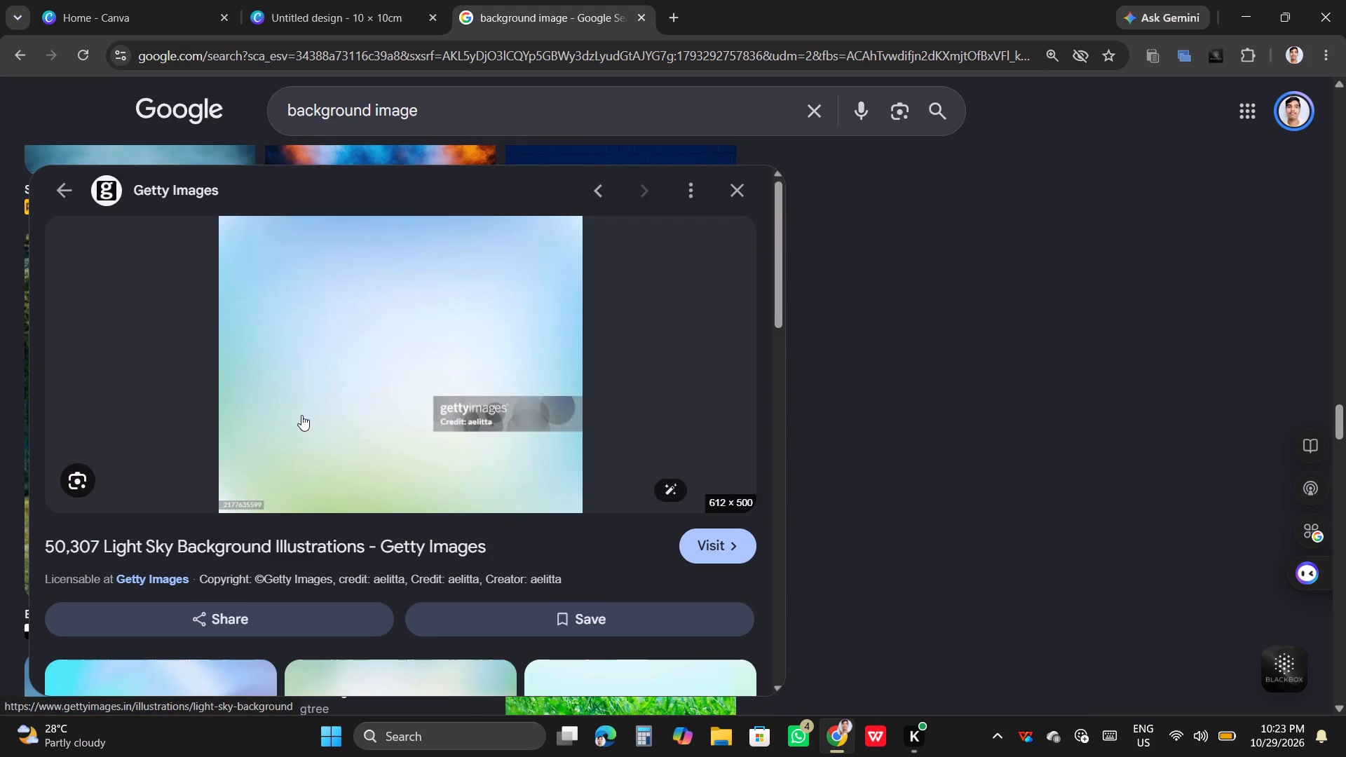
Copy the Light Sky Background image and paste it into the 10 × 10 cm Canva design.
scroll(320, 374, down, 11)
scroll(322, 374, up, 5)
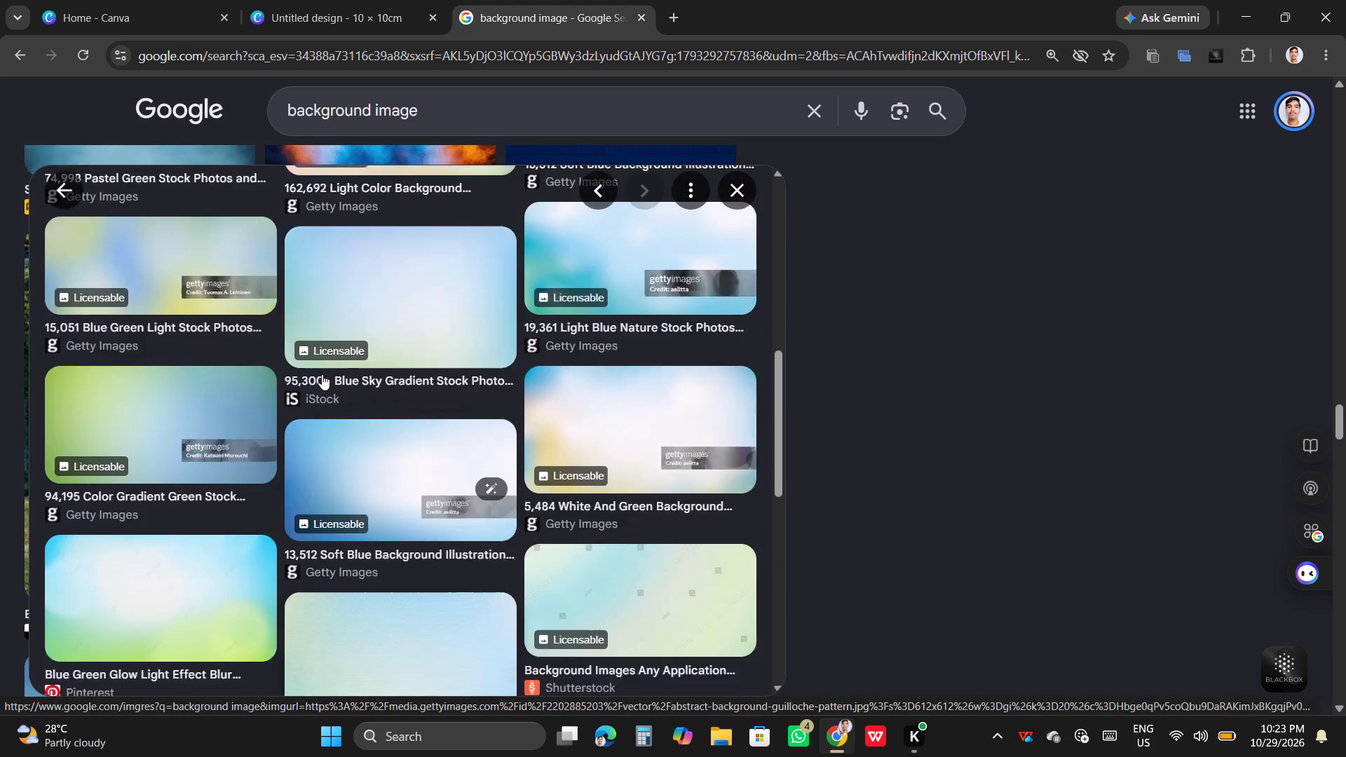
scroll(322, 374, up, 6)
right_click(341, 383)
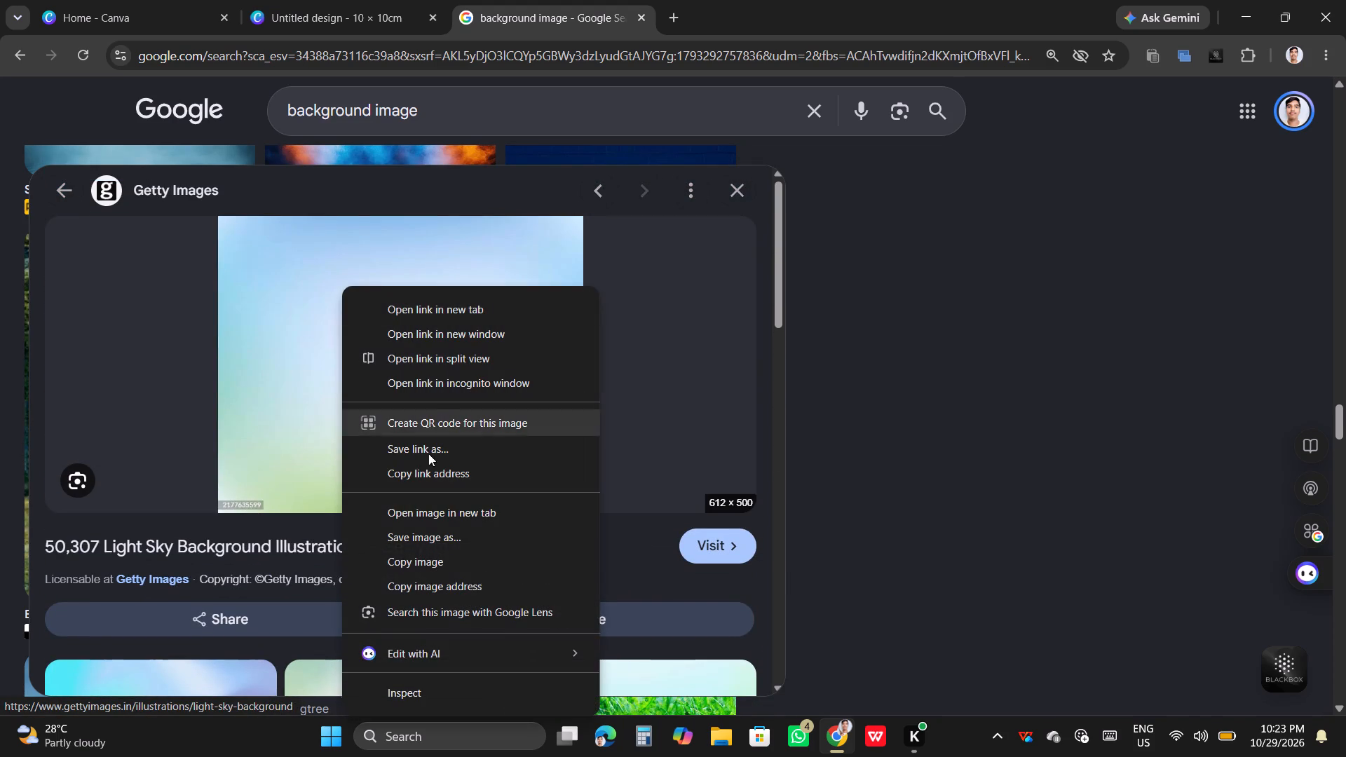
click(458, 554)
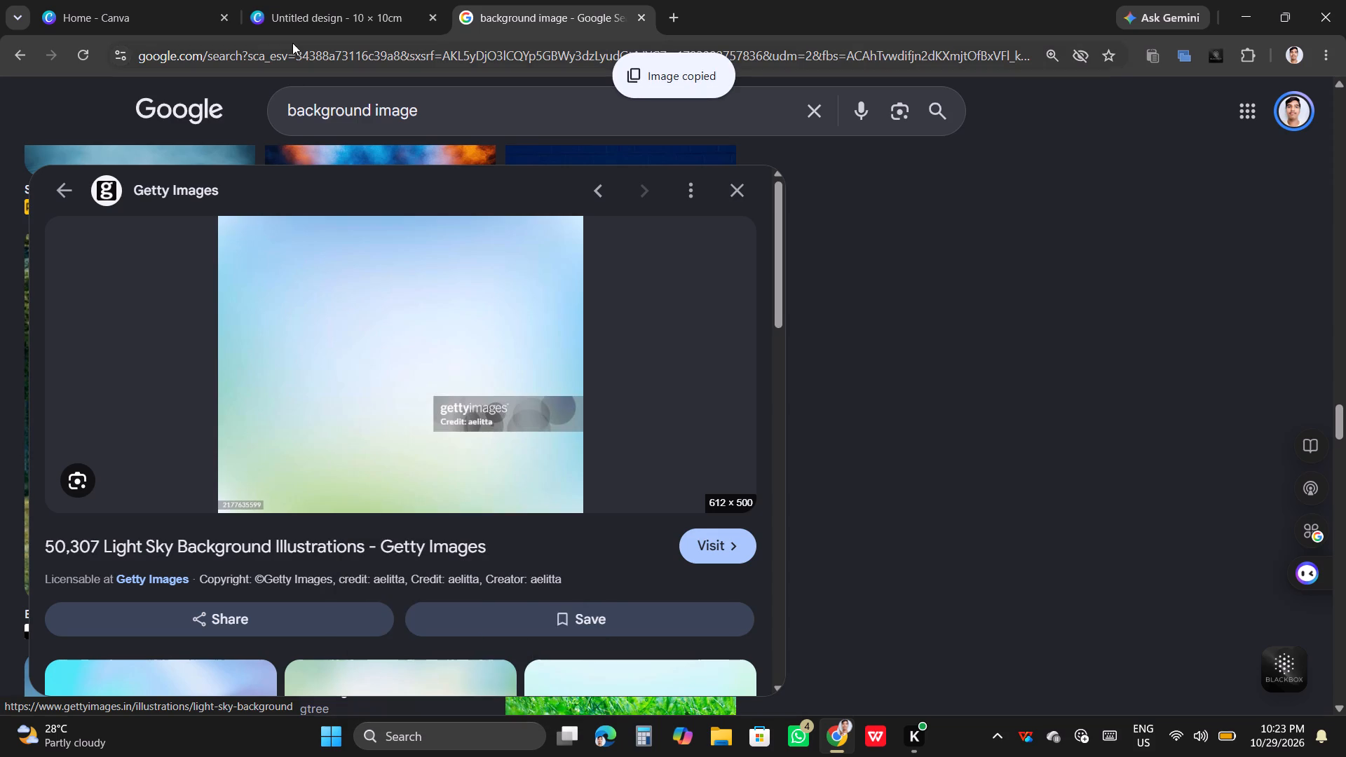
click(290, 4)
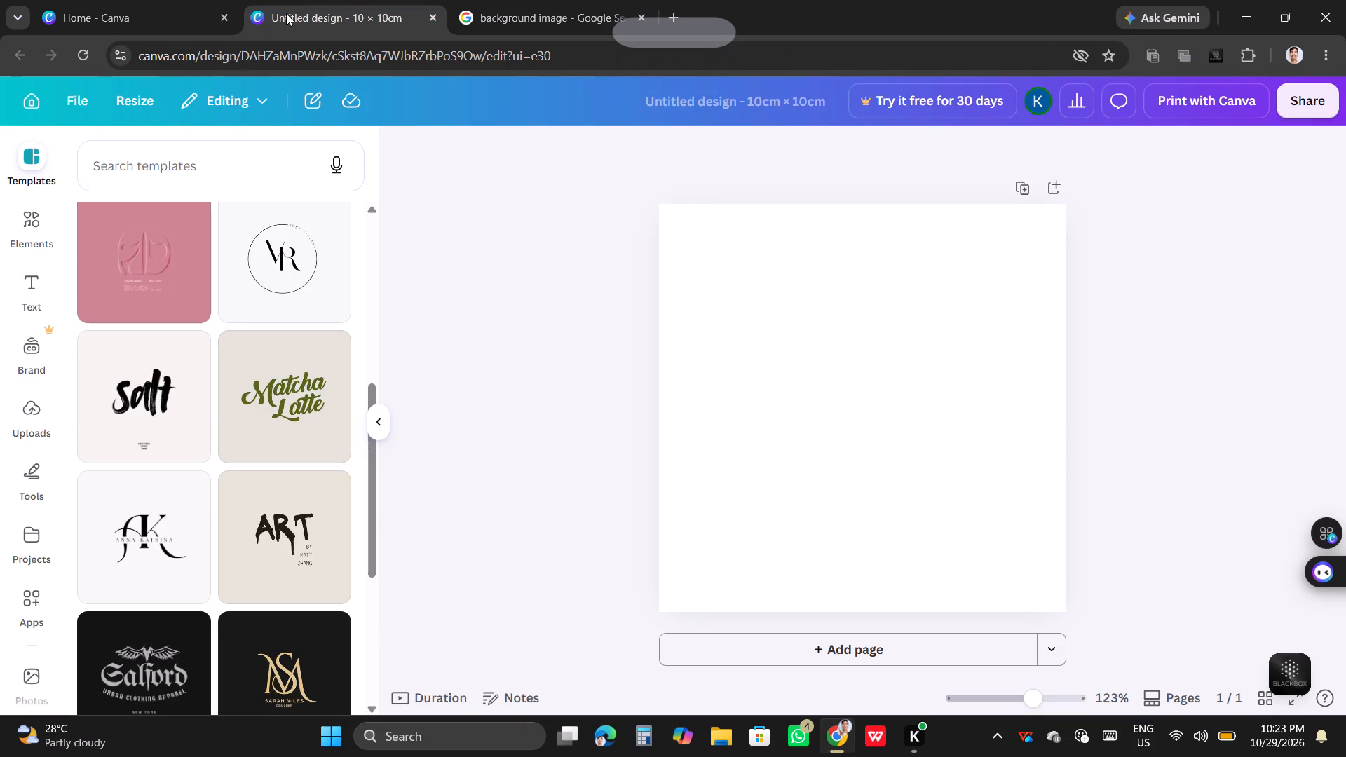
key(ctrl+v)
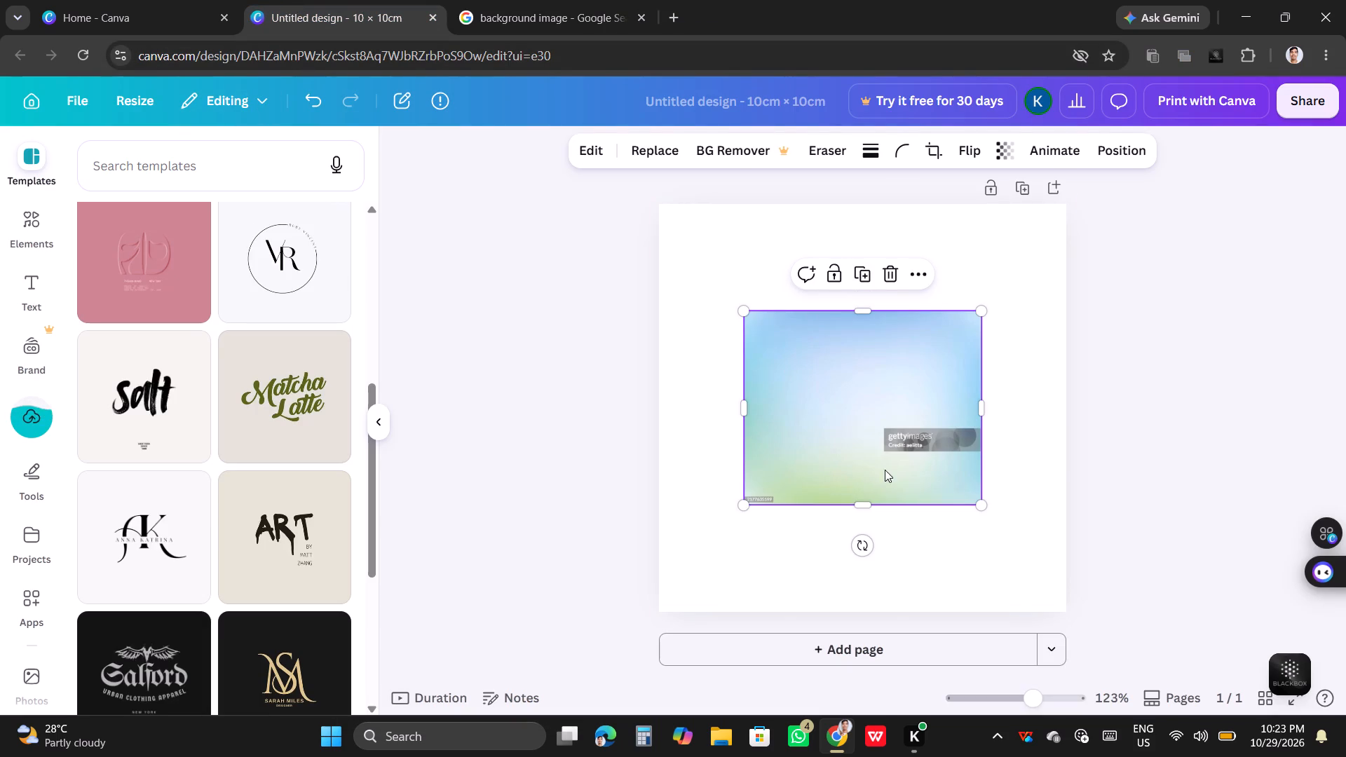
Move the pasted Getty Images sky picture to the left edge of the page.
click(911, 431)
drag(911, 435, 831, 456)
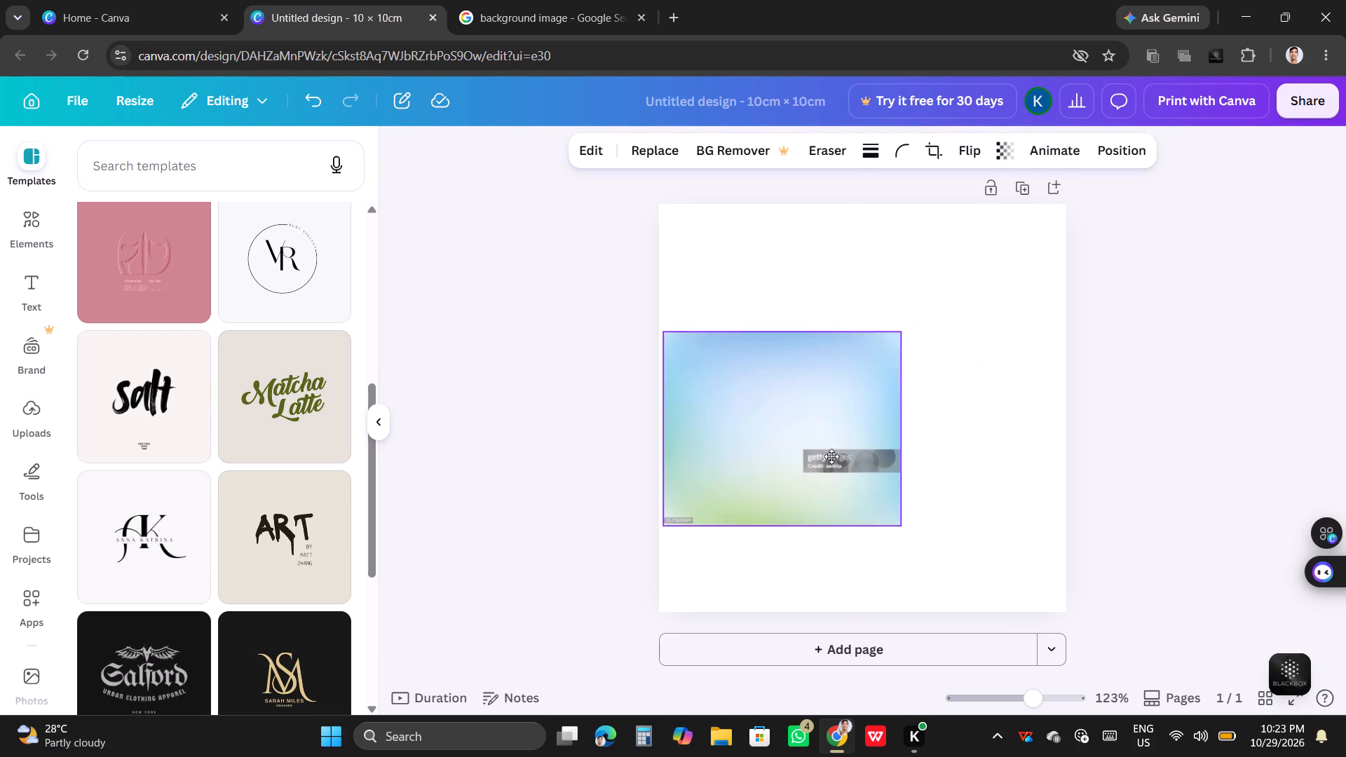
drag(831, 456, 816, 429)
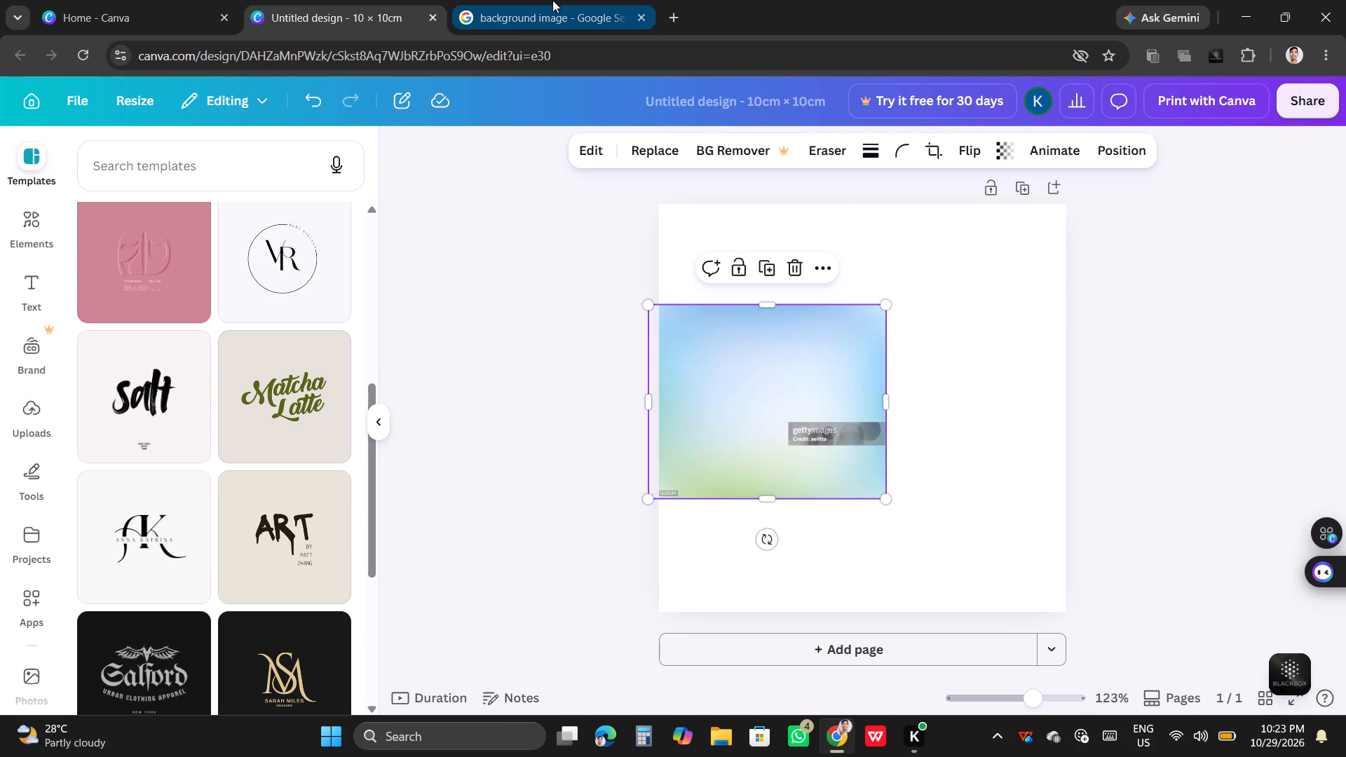
Back in the Google image results, open the related Blue Sky Gradient image from iStock and copy it.
click(552, 0)
scroll(522, 504, down, 3)
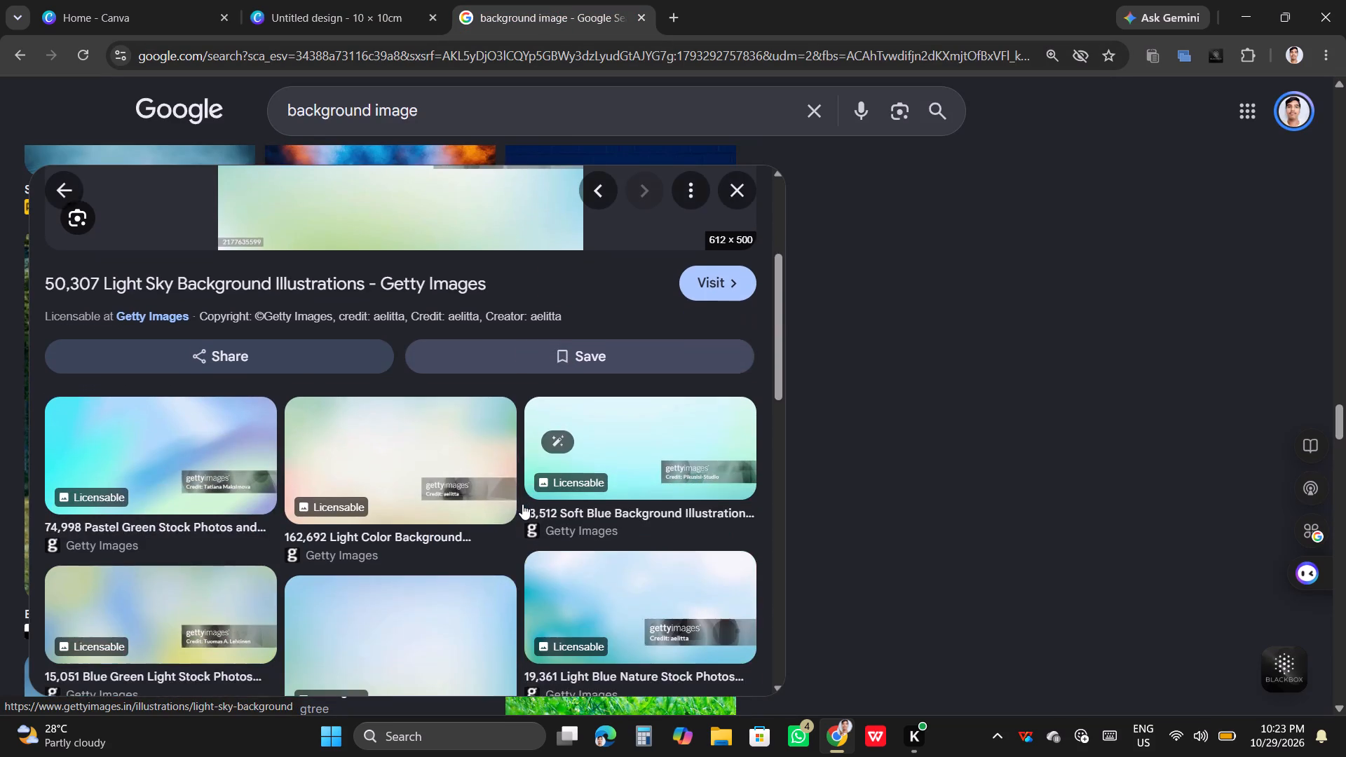
scroll(523, 504, down, 2)
click(407, 453)
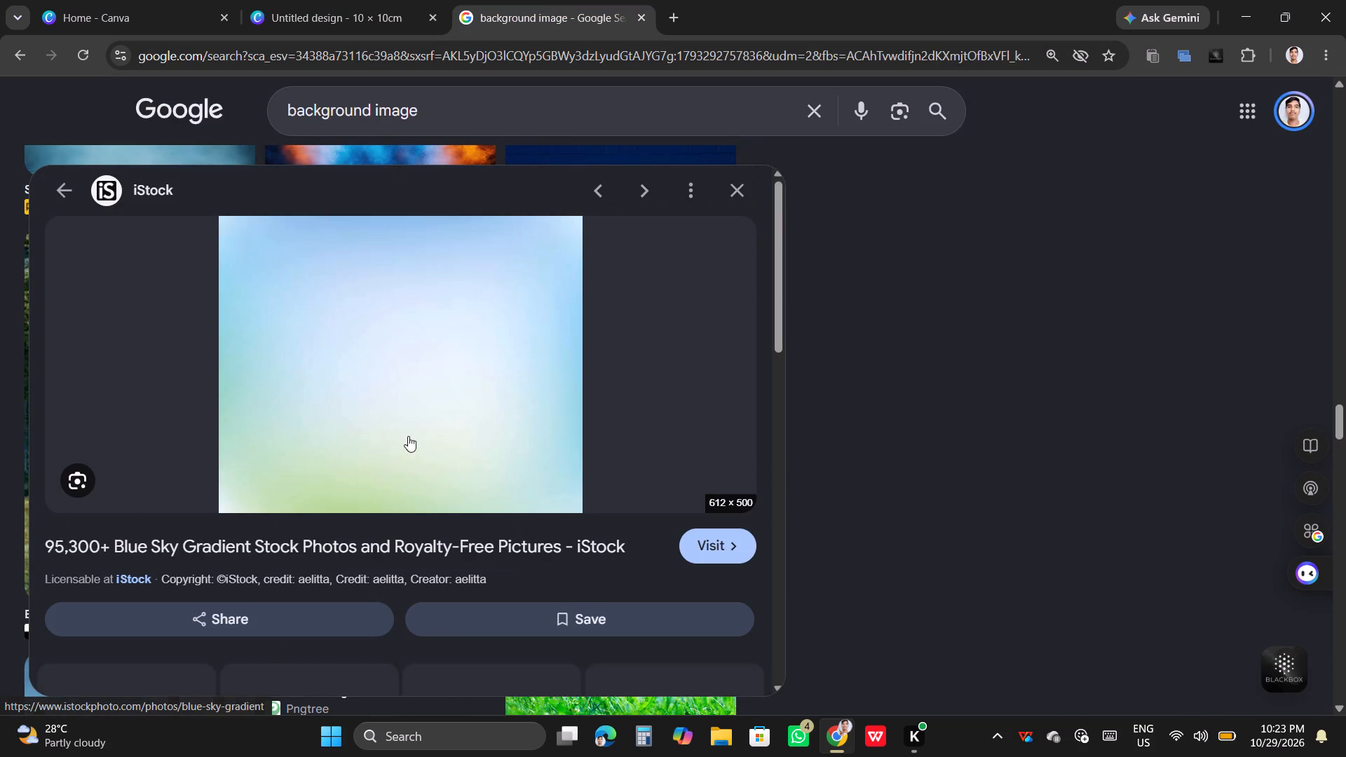
right_click(465, 328)
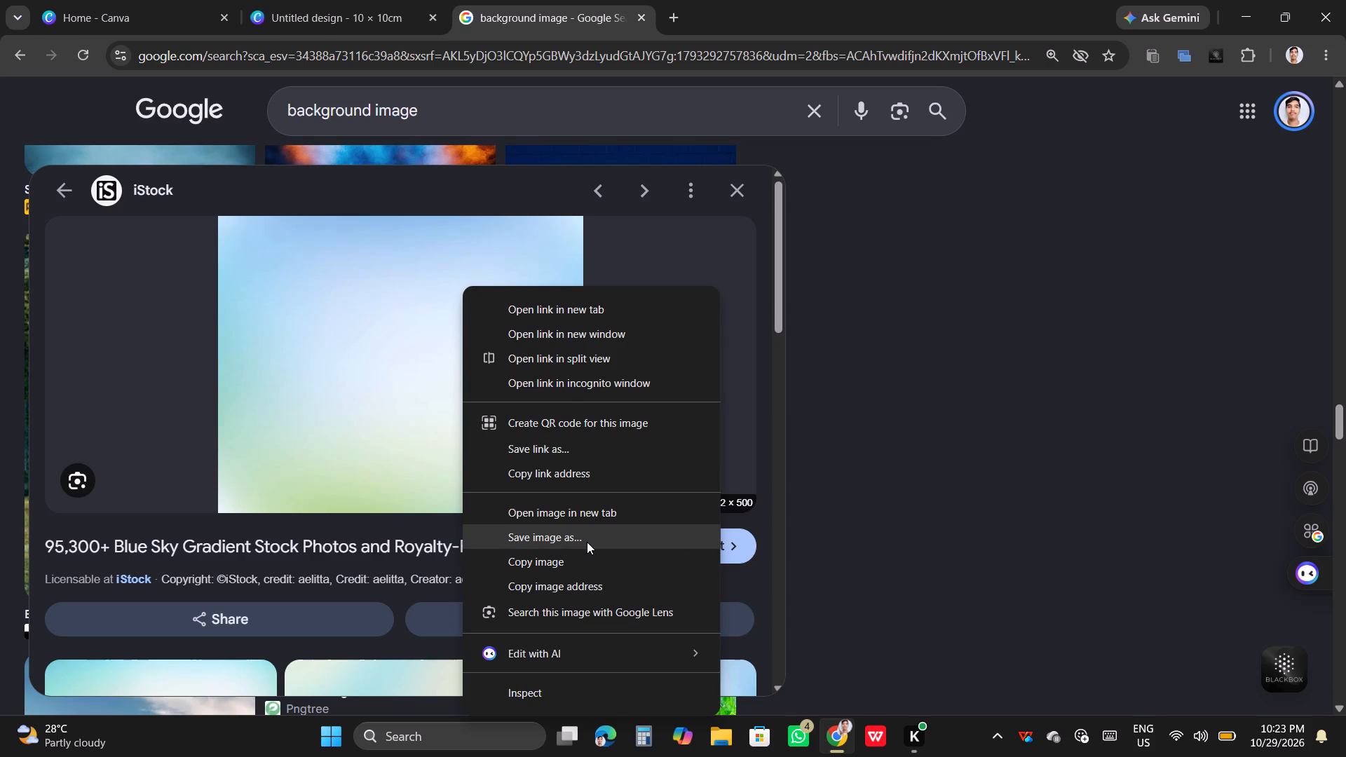
click(586, 559)
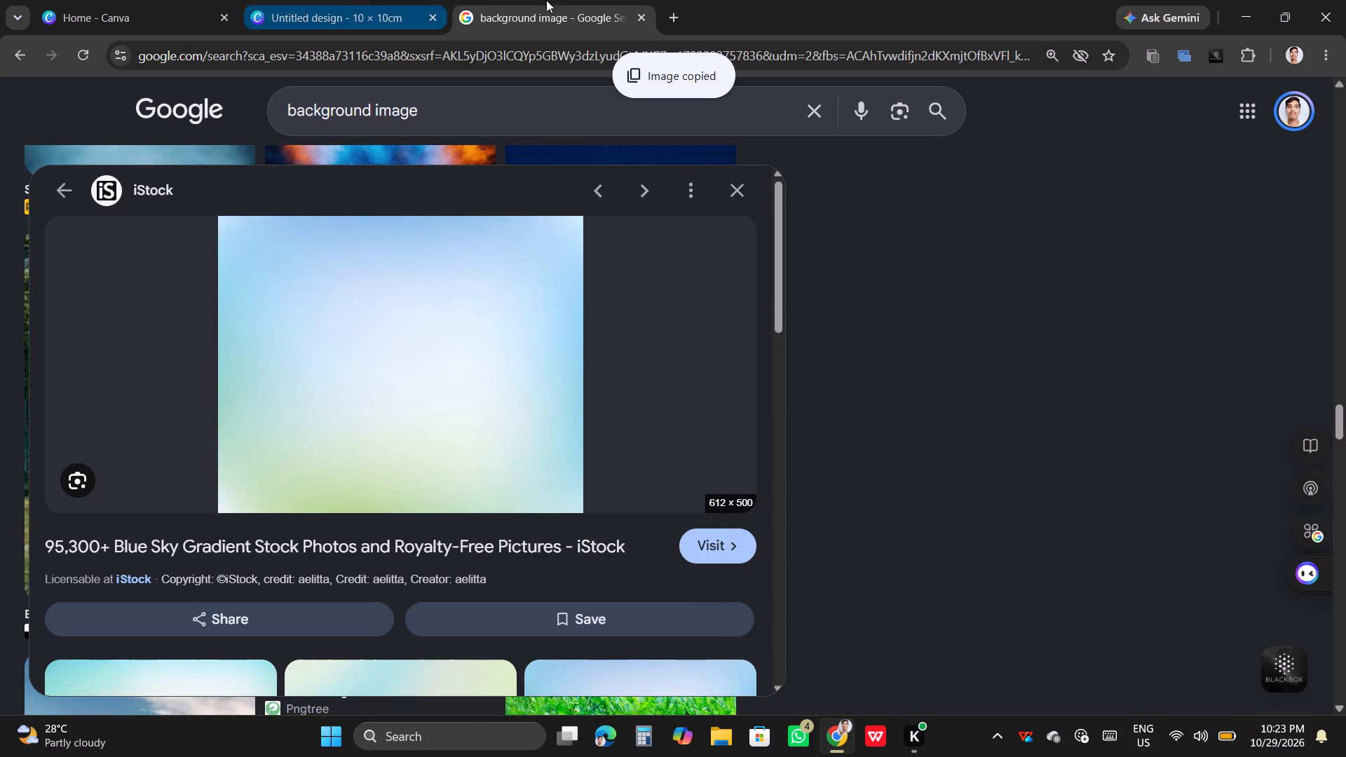
In the Canva design, delete the watermarked Getty Images picture and paste the copied iStock gradient in its place.
click(283, 17)
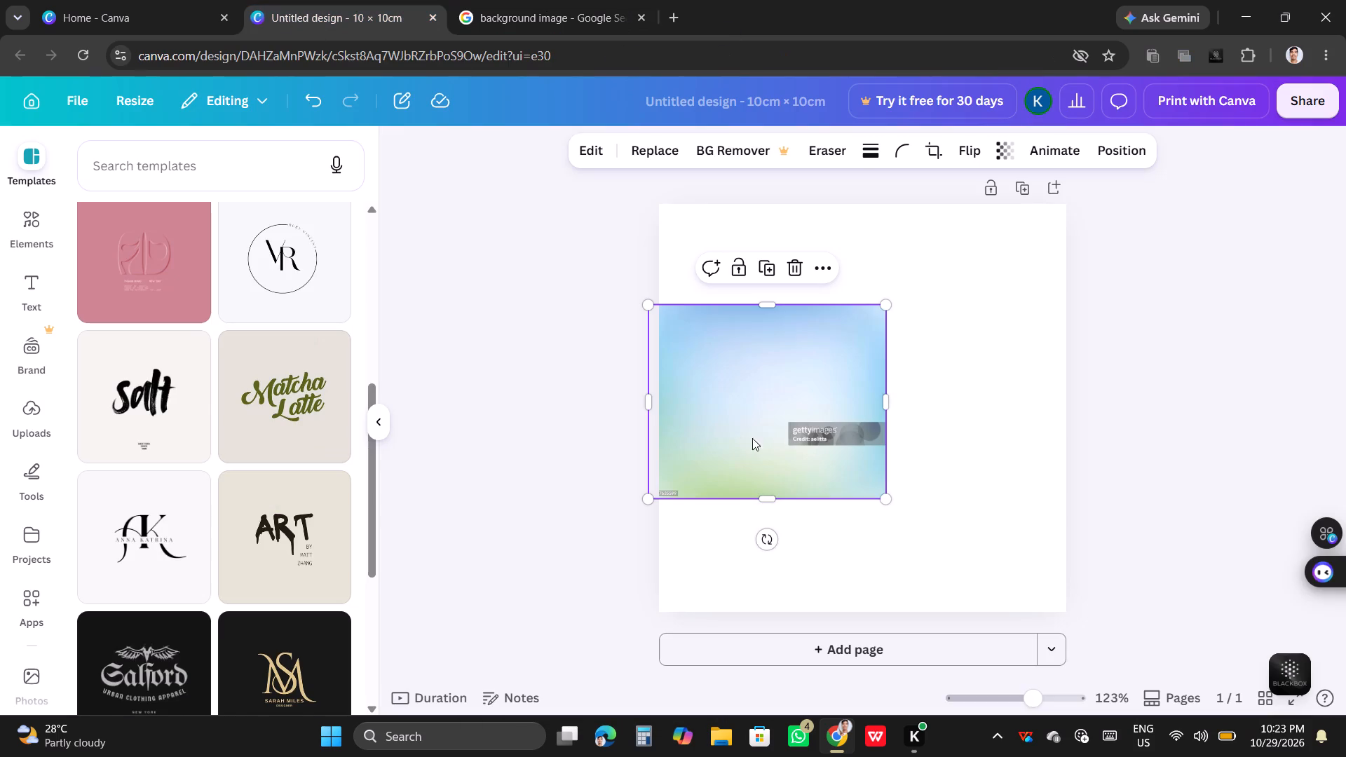
click(790, 270)
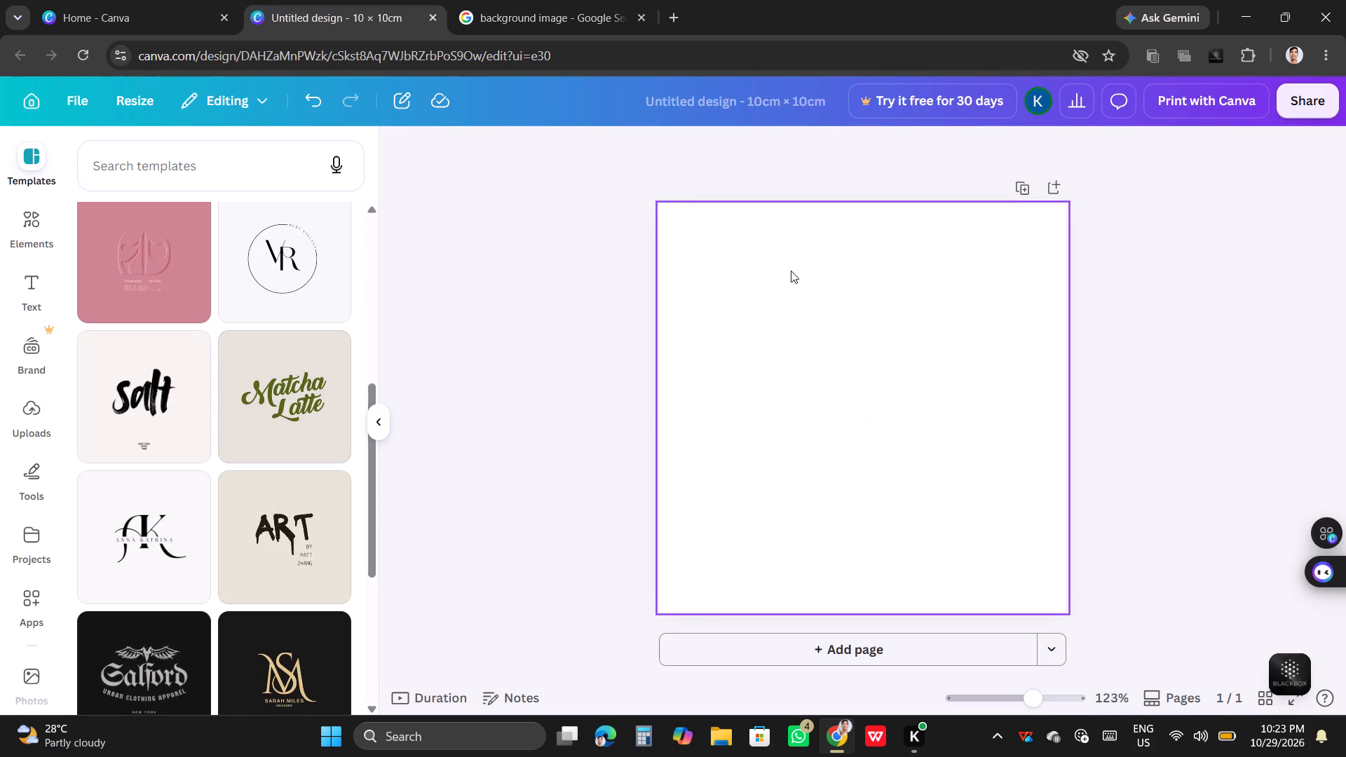
key(ctrl+v)
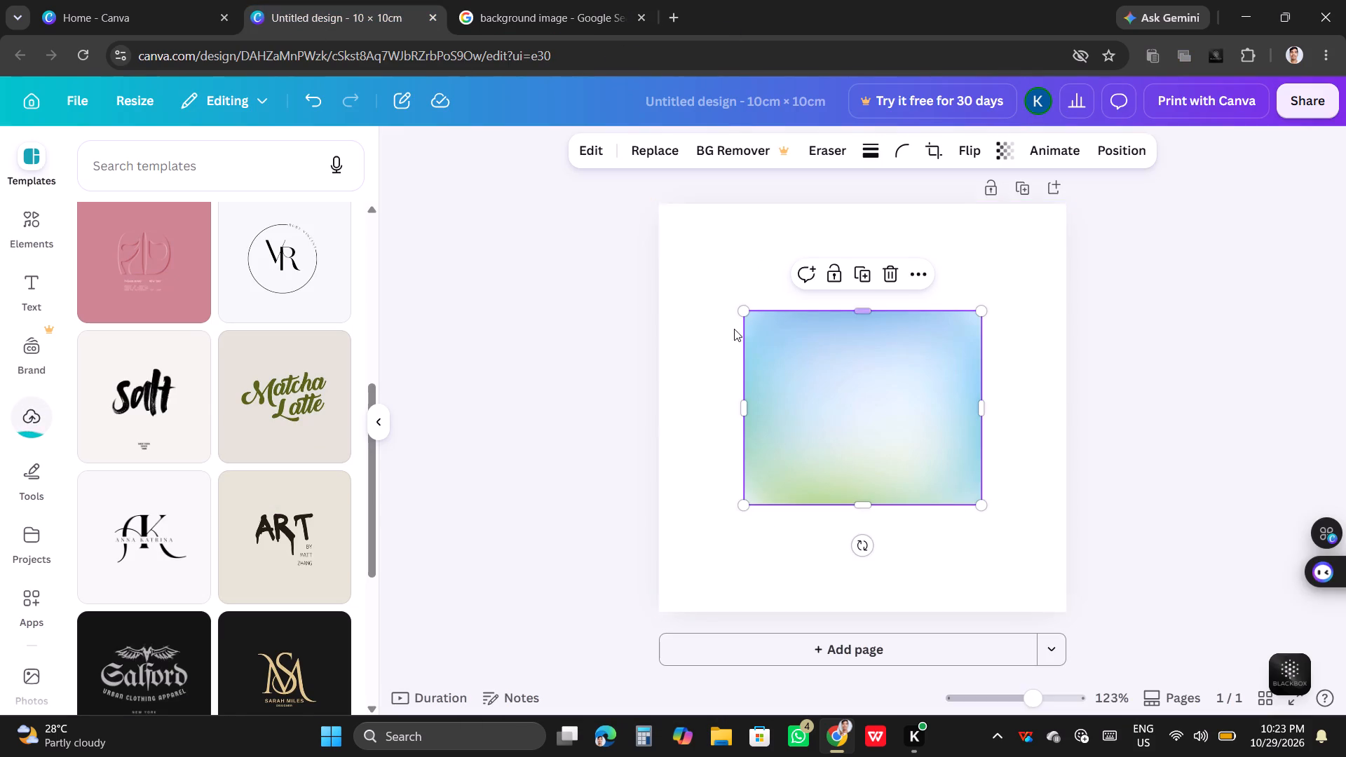
Set the pasted sky gradient image as the page background.
right_click(826, 411)
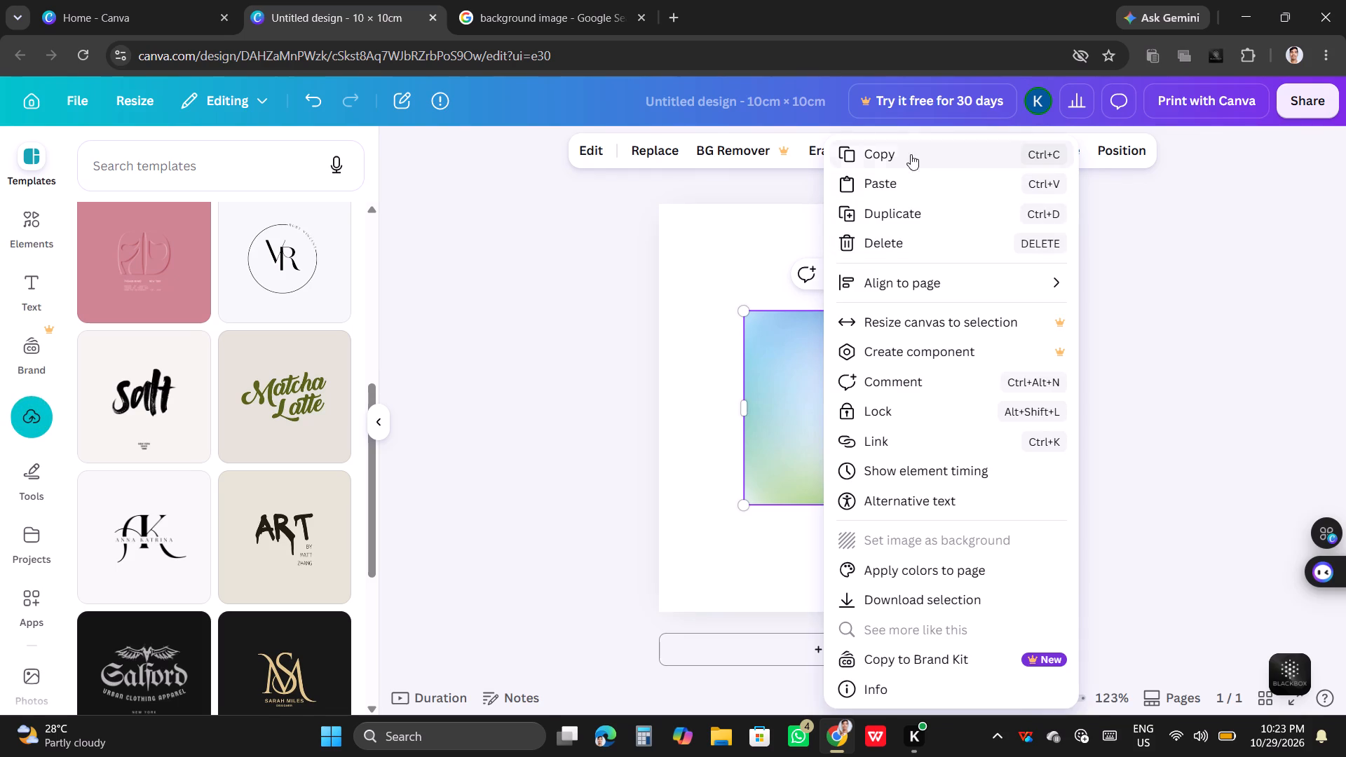
click(905, 540)
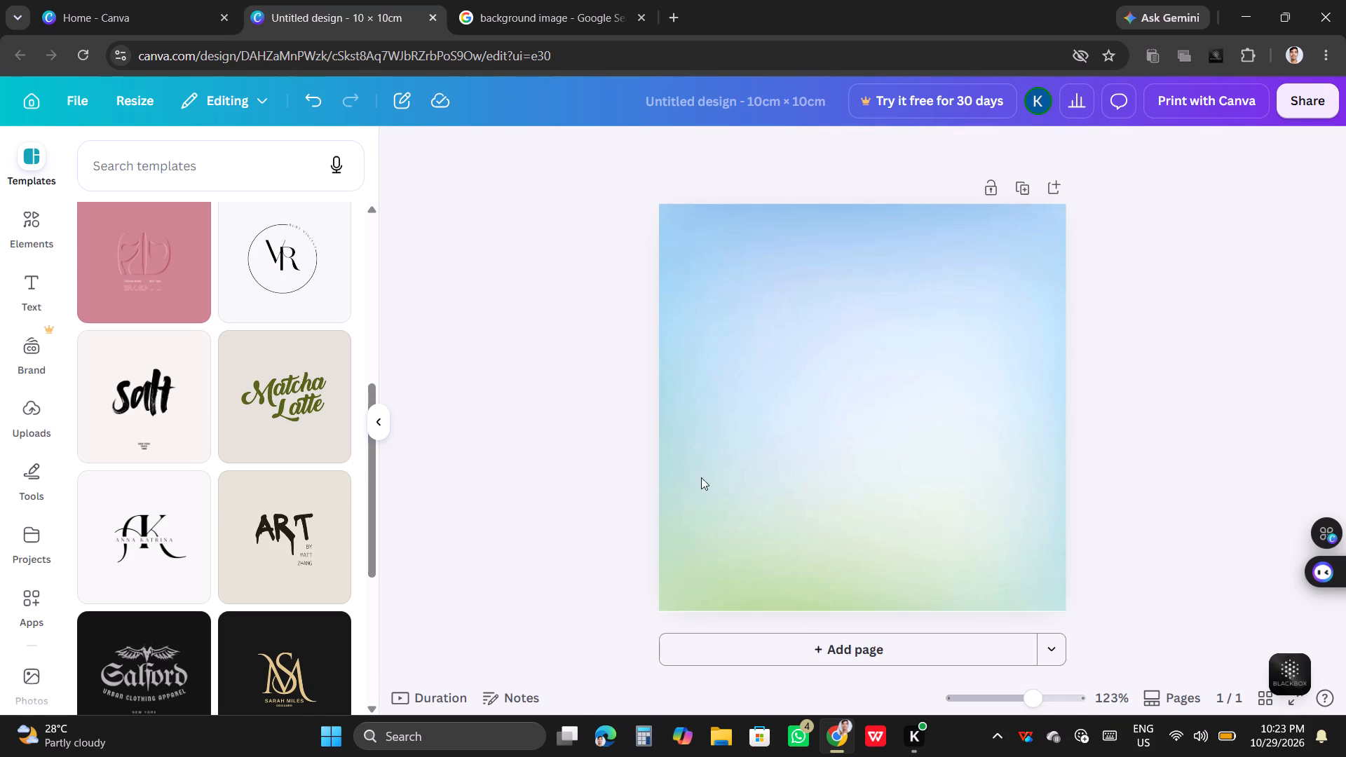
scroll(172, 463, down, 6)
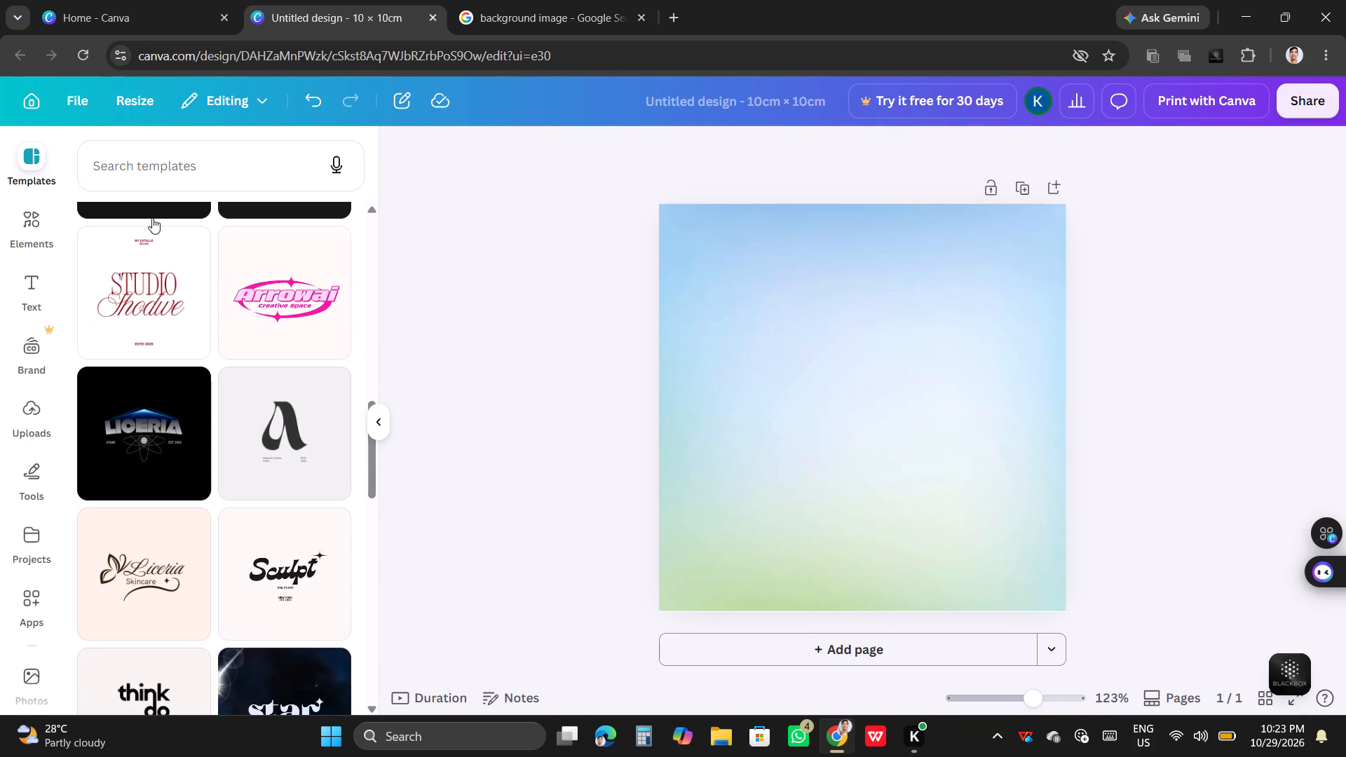
Return to the Google image search and replace the query with "ganesh imgae".
click(598, 8)
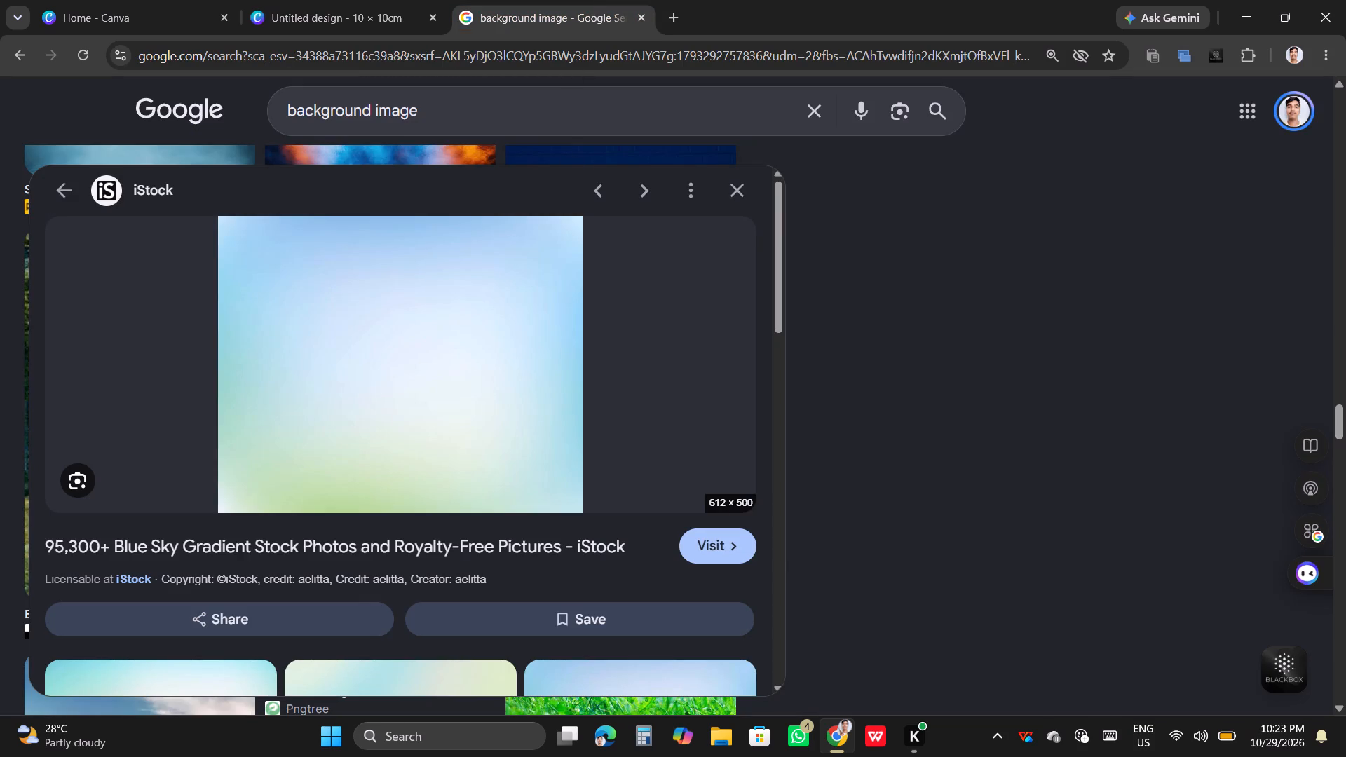
click(437, 111)
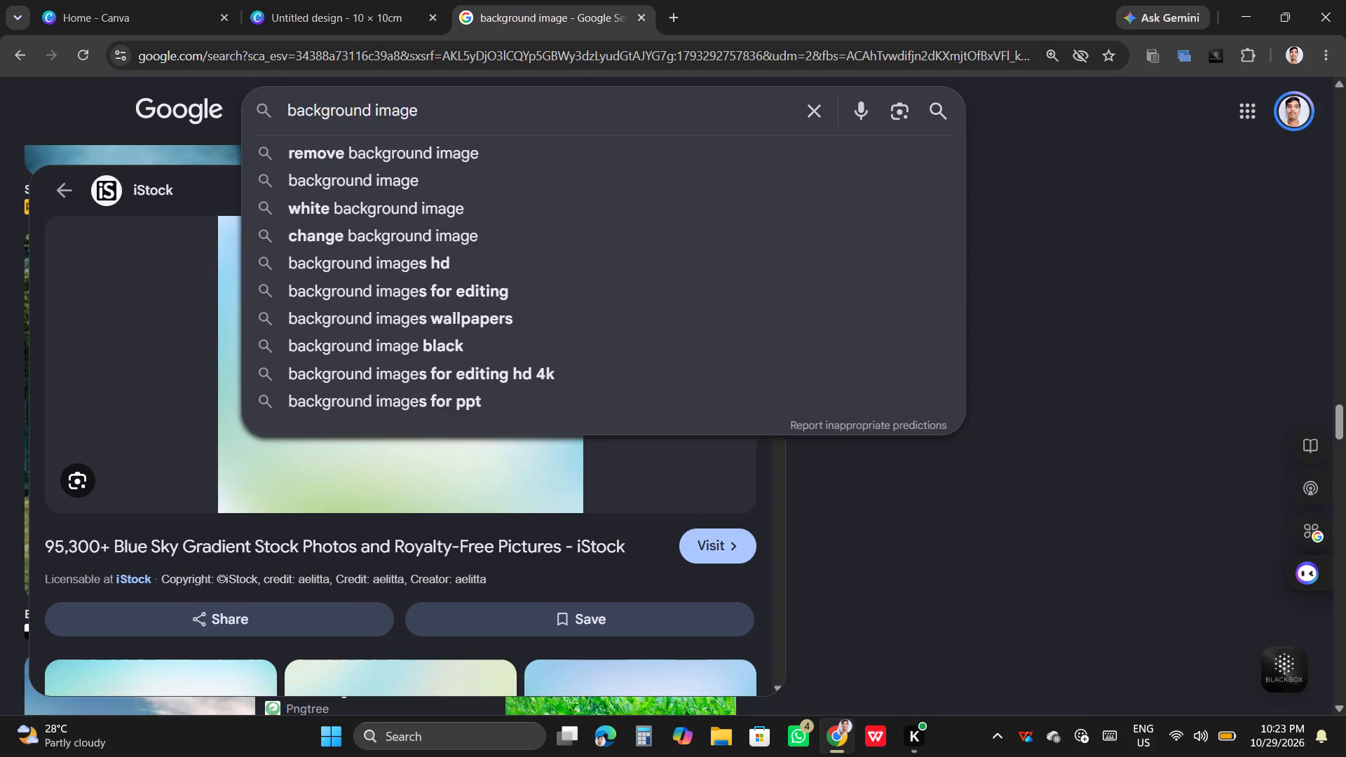
key(BackSpace)
key(BackSpace)
key(BackSpace)
key(BackSpace)
key(BackSpace)
key(BackSpace)
key(BackSpace)
key(BackSpace)
key(BackSpace)
key(BackSpace)
key(BackSpace)
key(BackSpace)
key(BackSpace)
key(BackSpace)
key(BackSpace)
key(BackSpace)
key(BackSpace)
key(BackSpace)
key(BackSpace)
key(BackSpace)
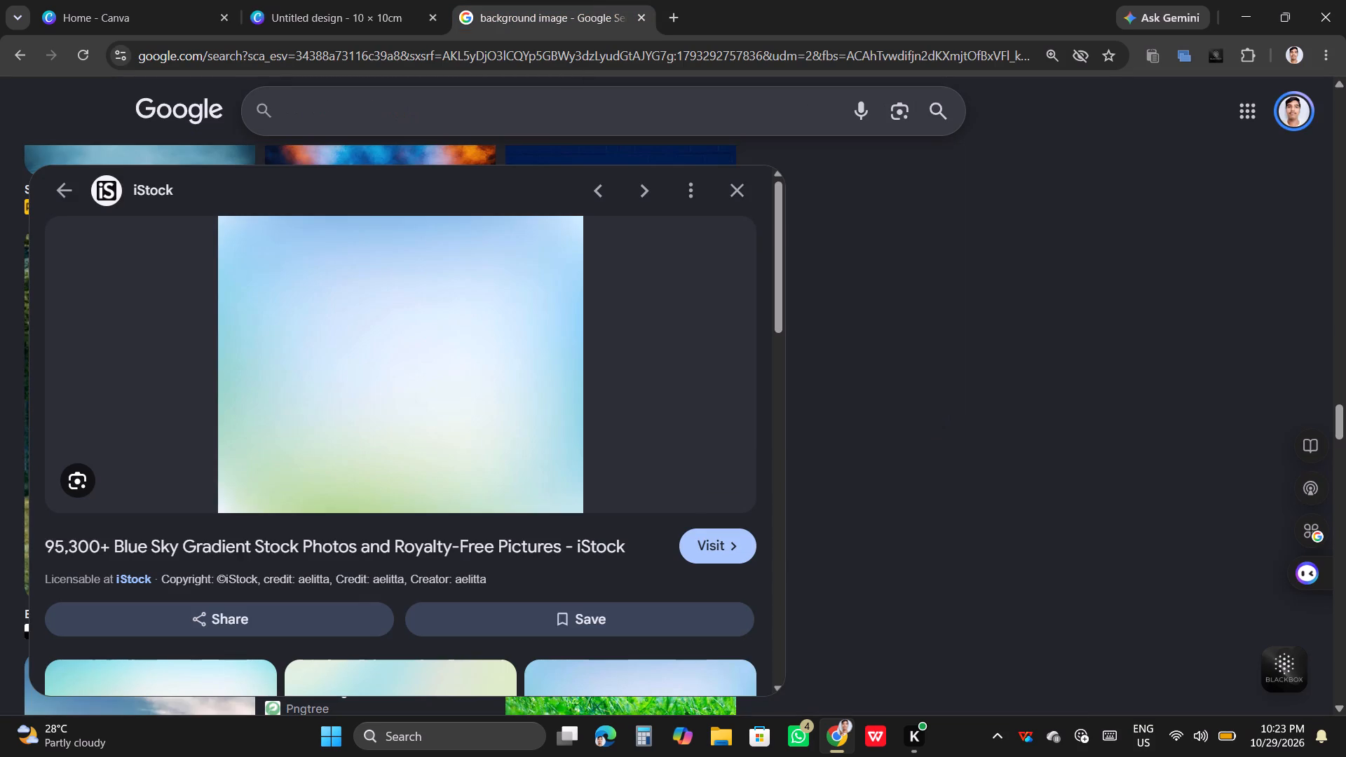
text(ga)
text(ne)
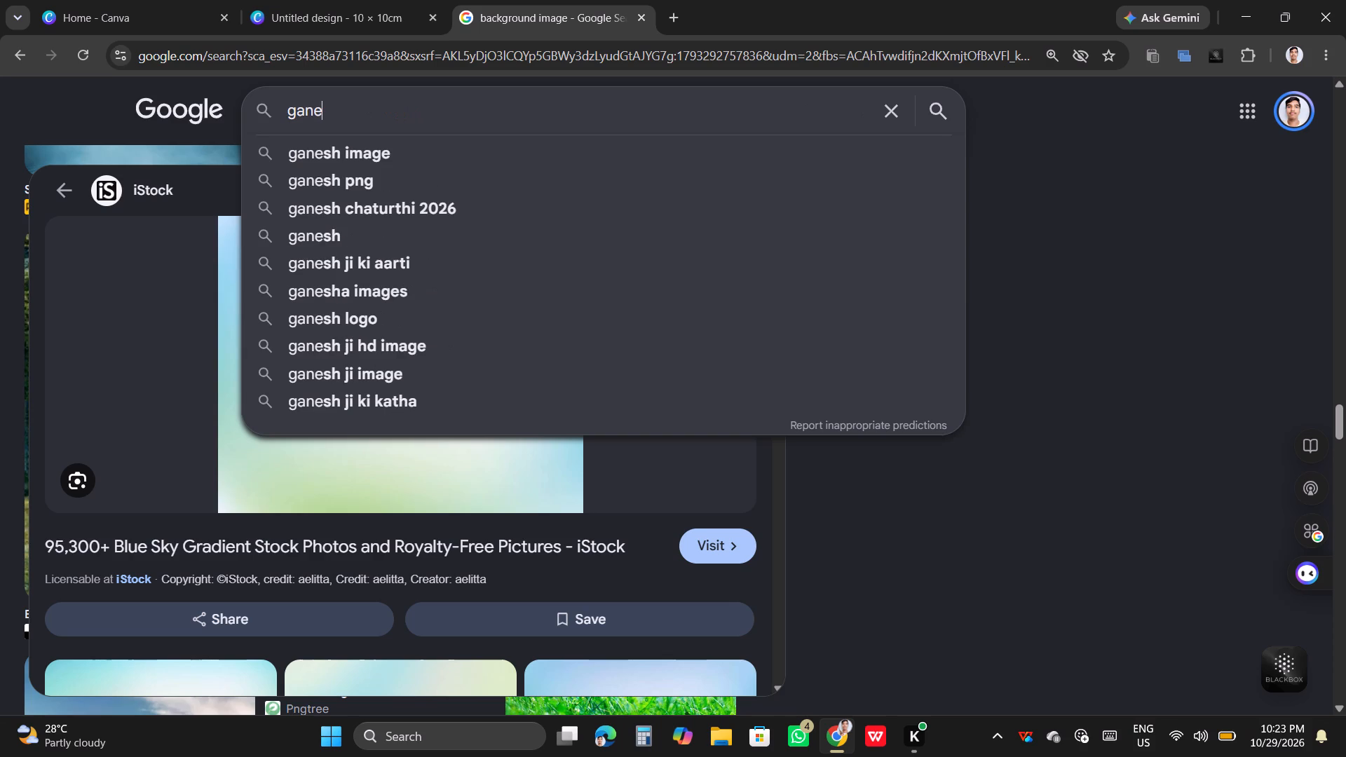
text(sh)
key(space)
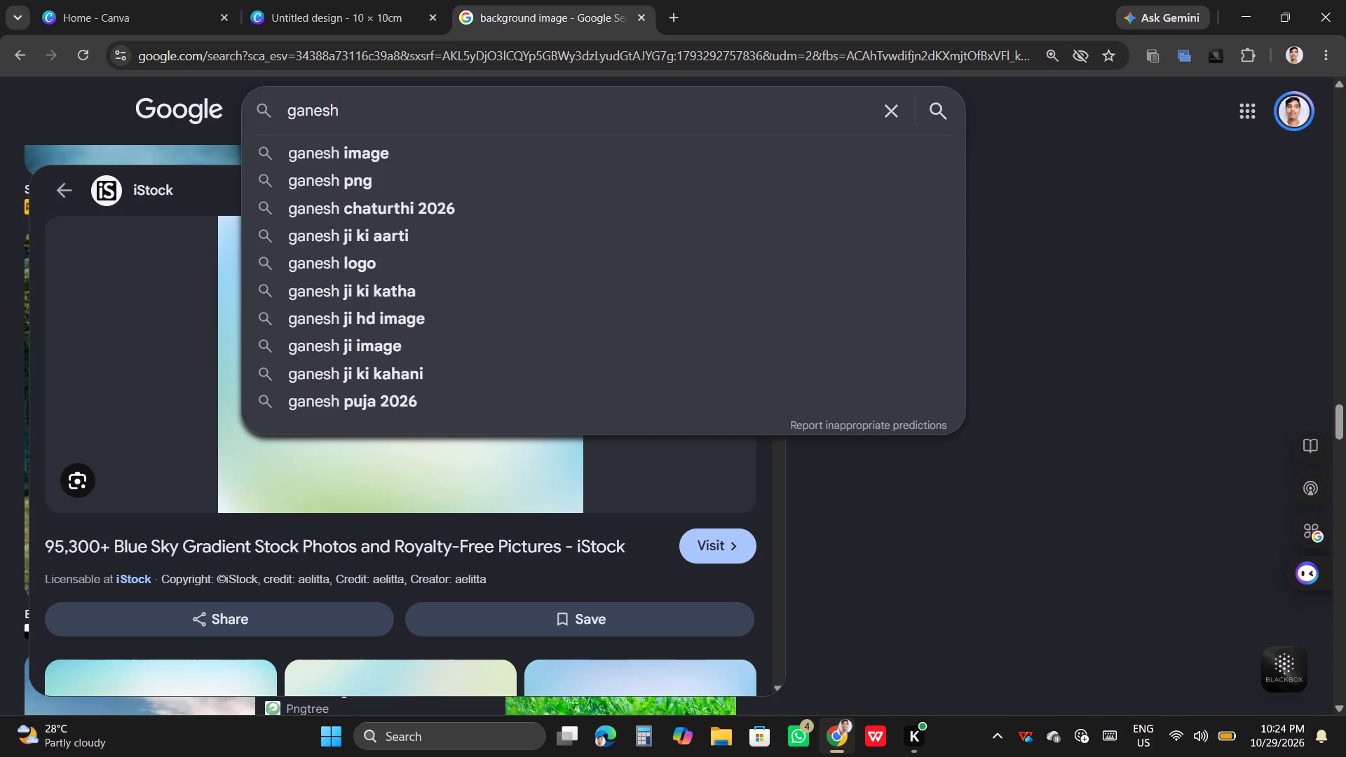
text(im)
text(ga e)
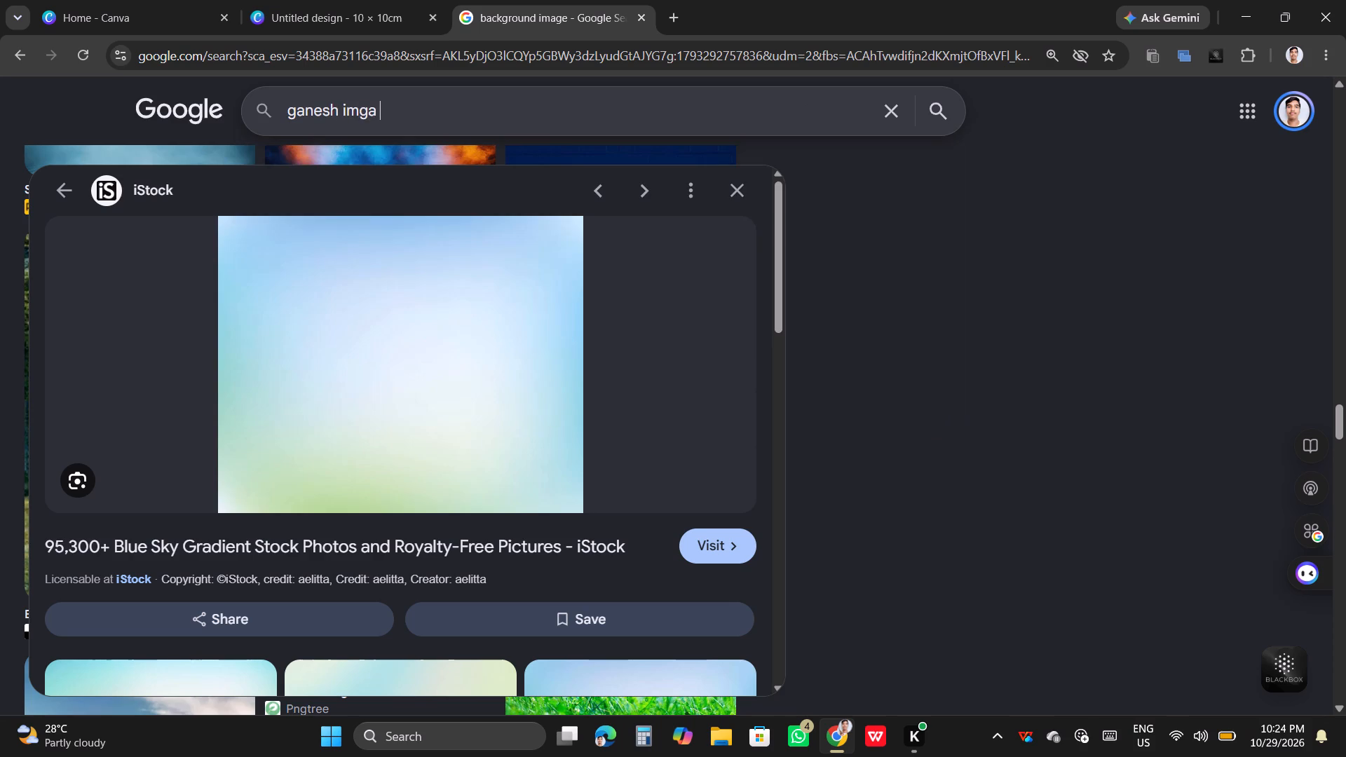
key(BackSpace)
key(BackSpace)
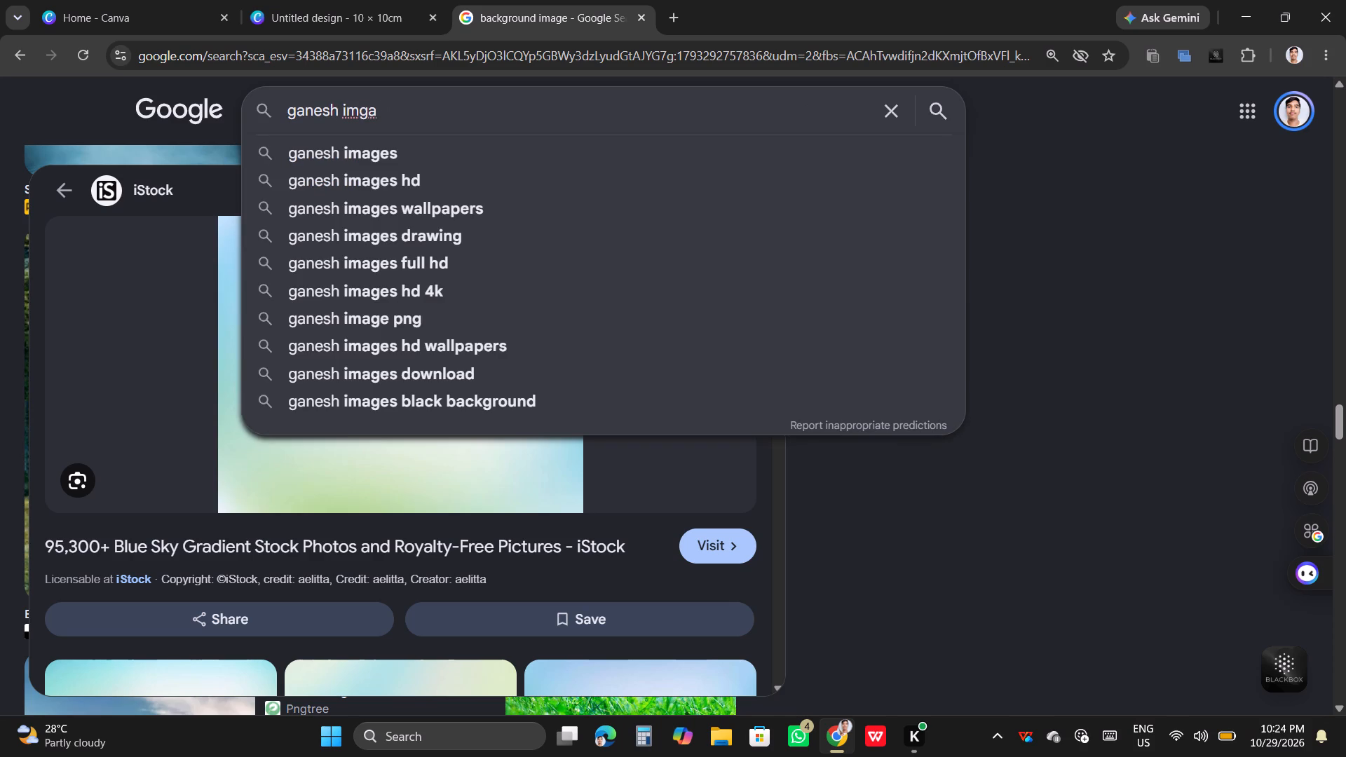
key(e)
key(Return)
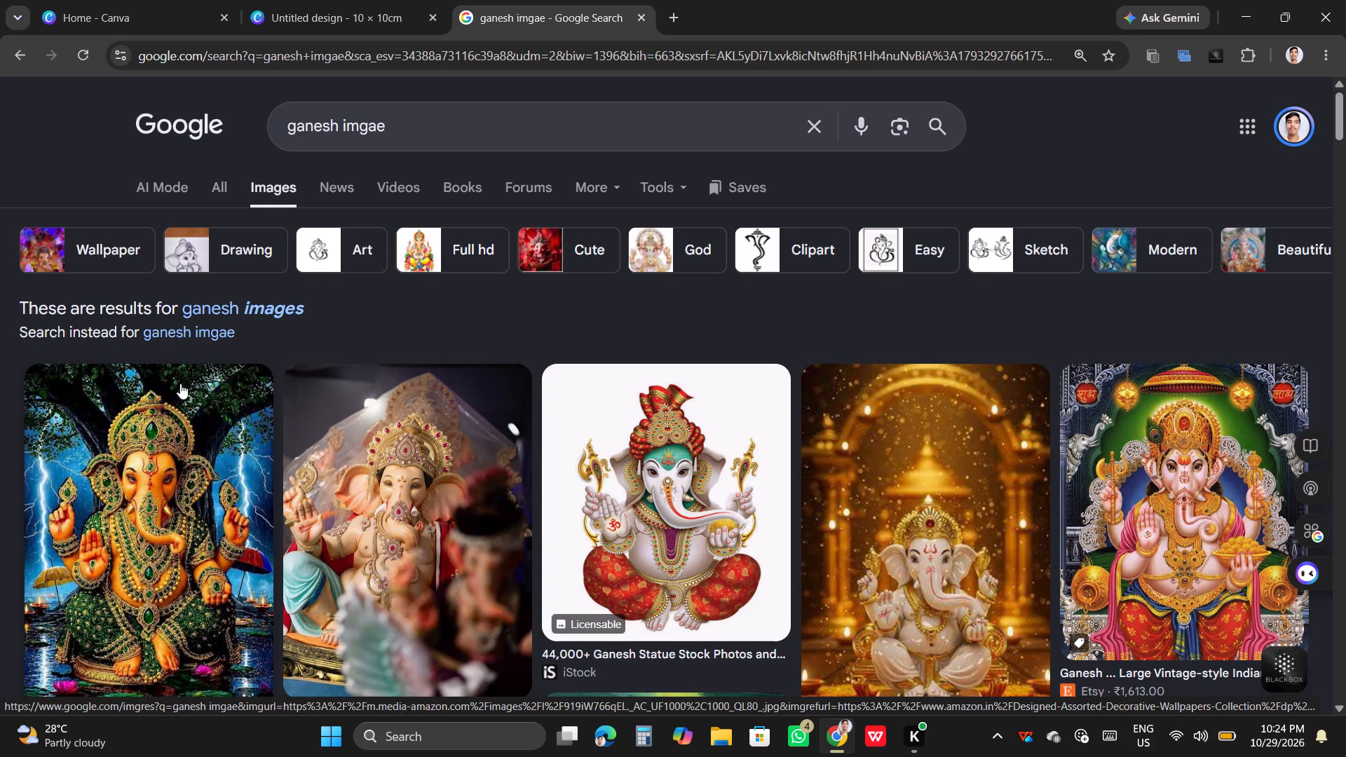
Browse the Ganesh image results for a suitable picture with a plain or transparent background.
scroll(334, 750, down, 3)
scroll(776, 571, down, 6)
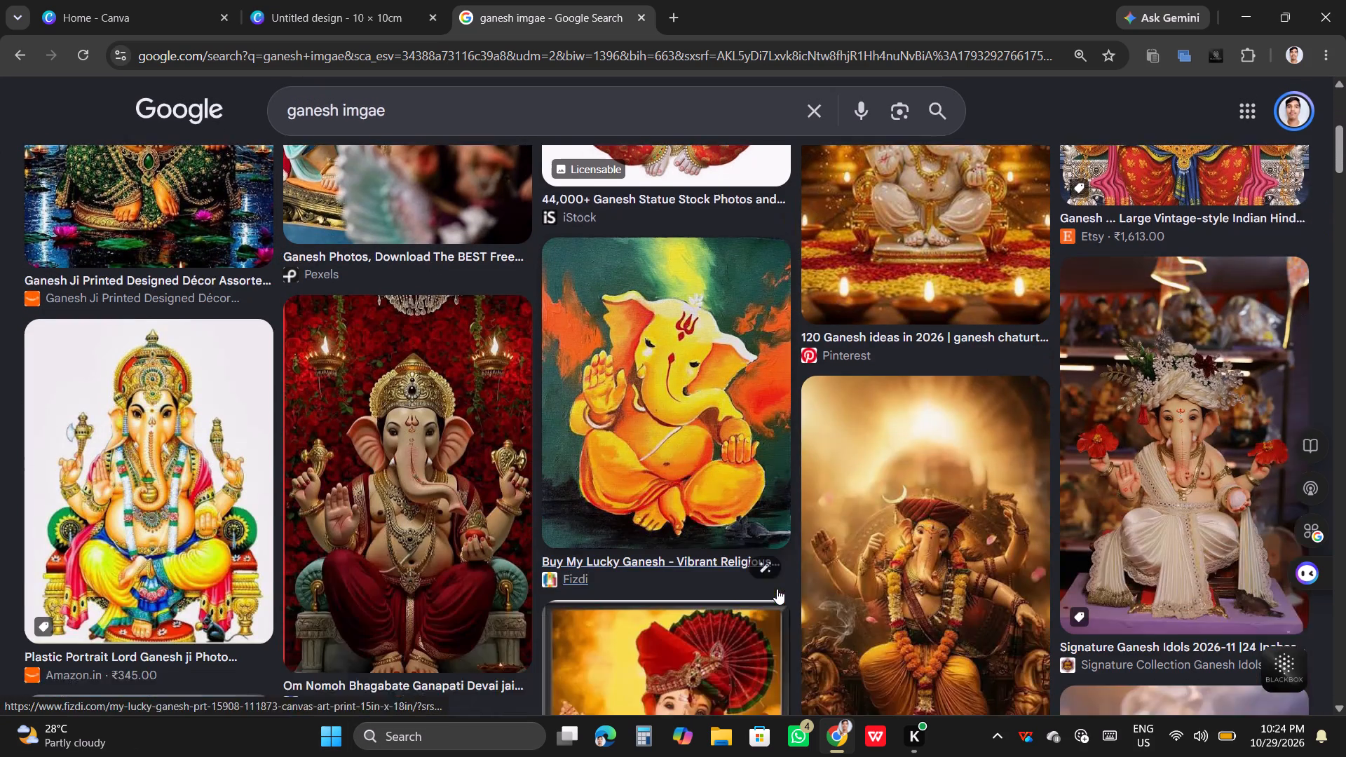
scroll(587, 521, down, 2)
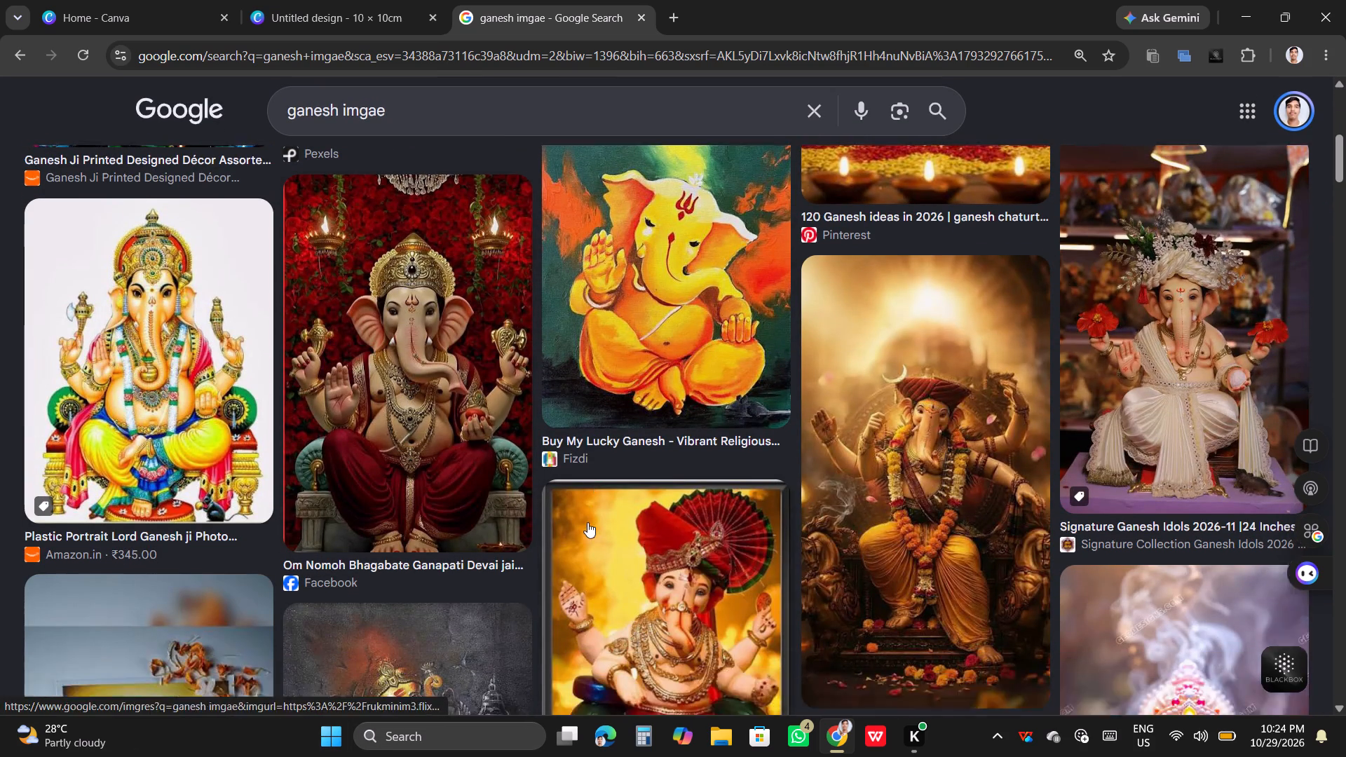
scroll(587, 522, down, 12)
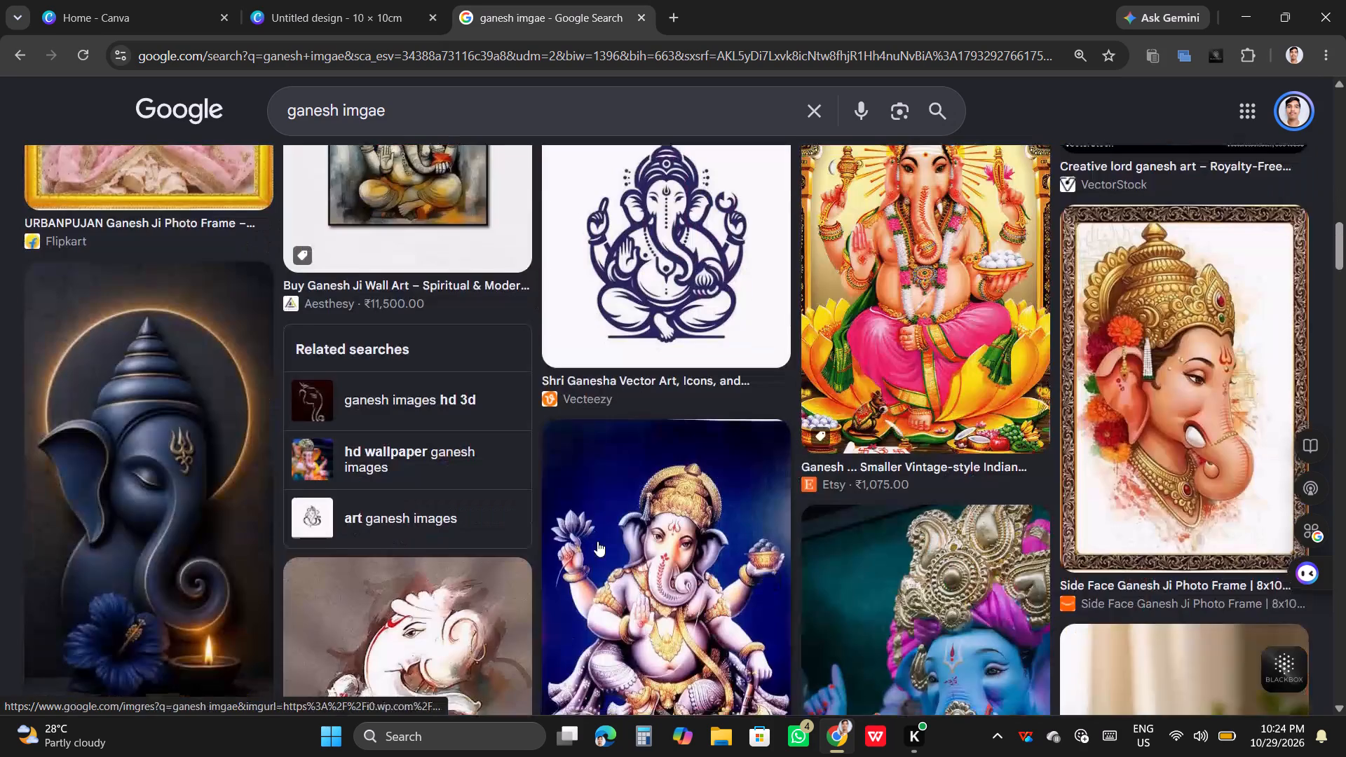
scroll(599, 543, up, 3)
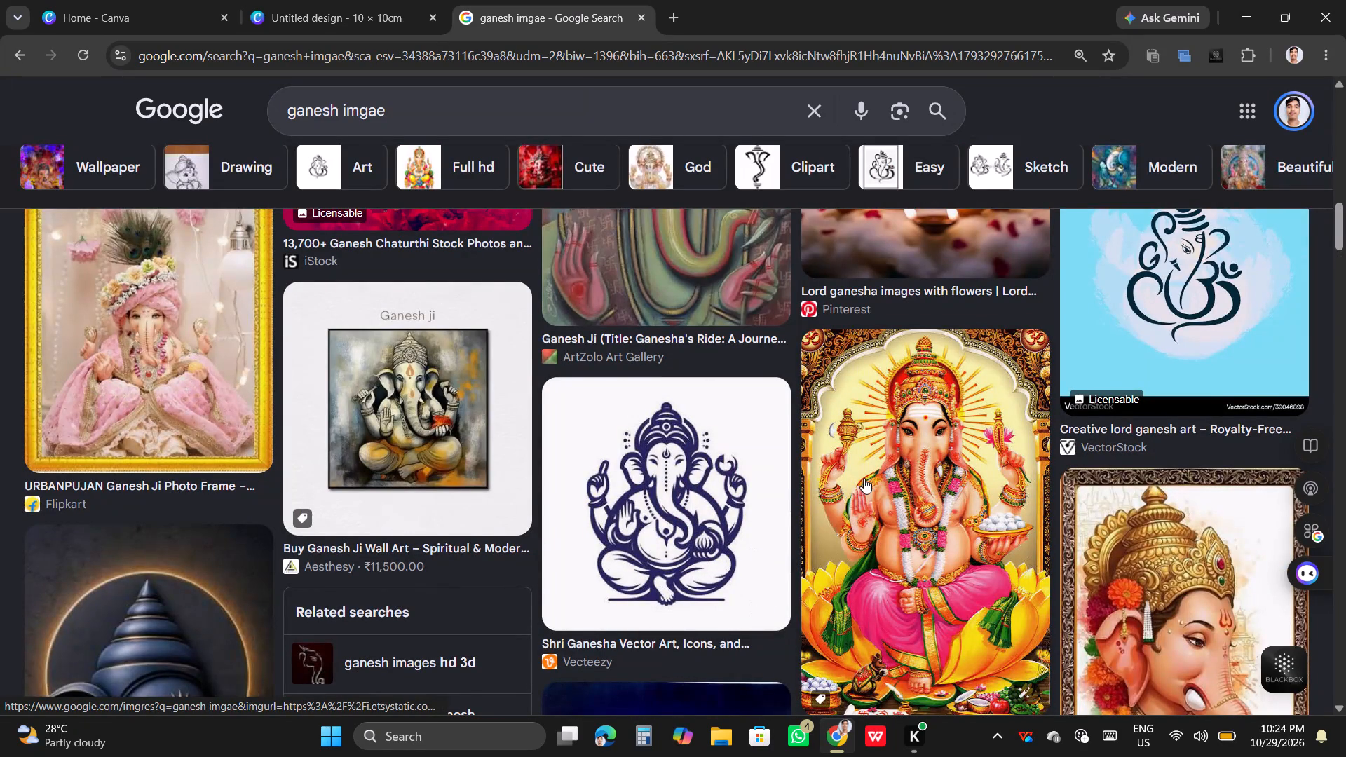
scroll(864, 478, up, 1)
scroll(843, 507, down, 6)
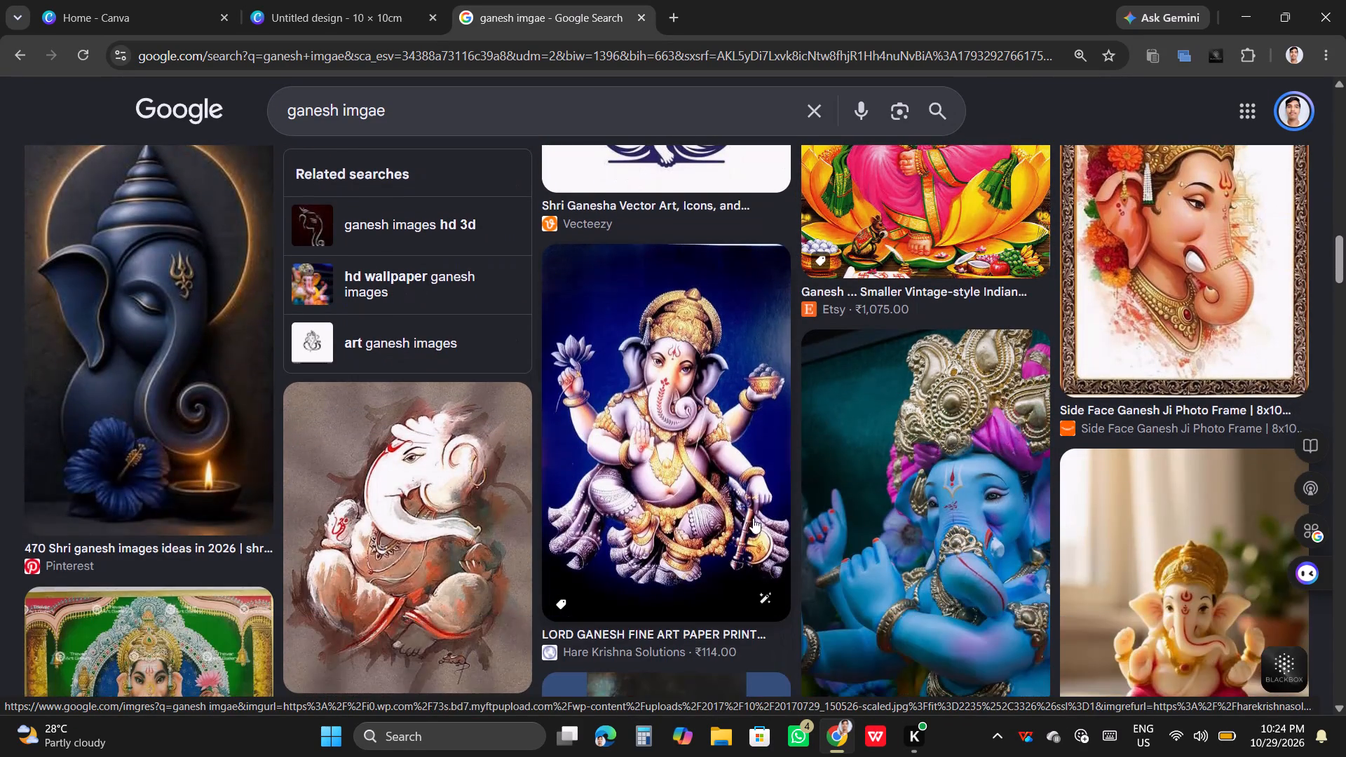
scroll(655, 493, down, 3)
scroll(586, 530, down, 1)
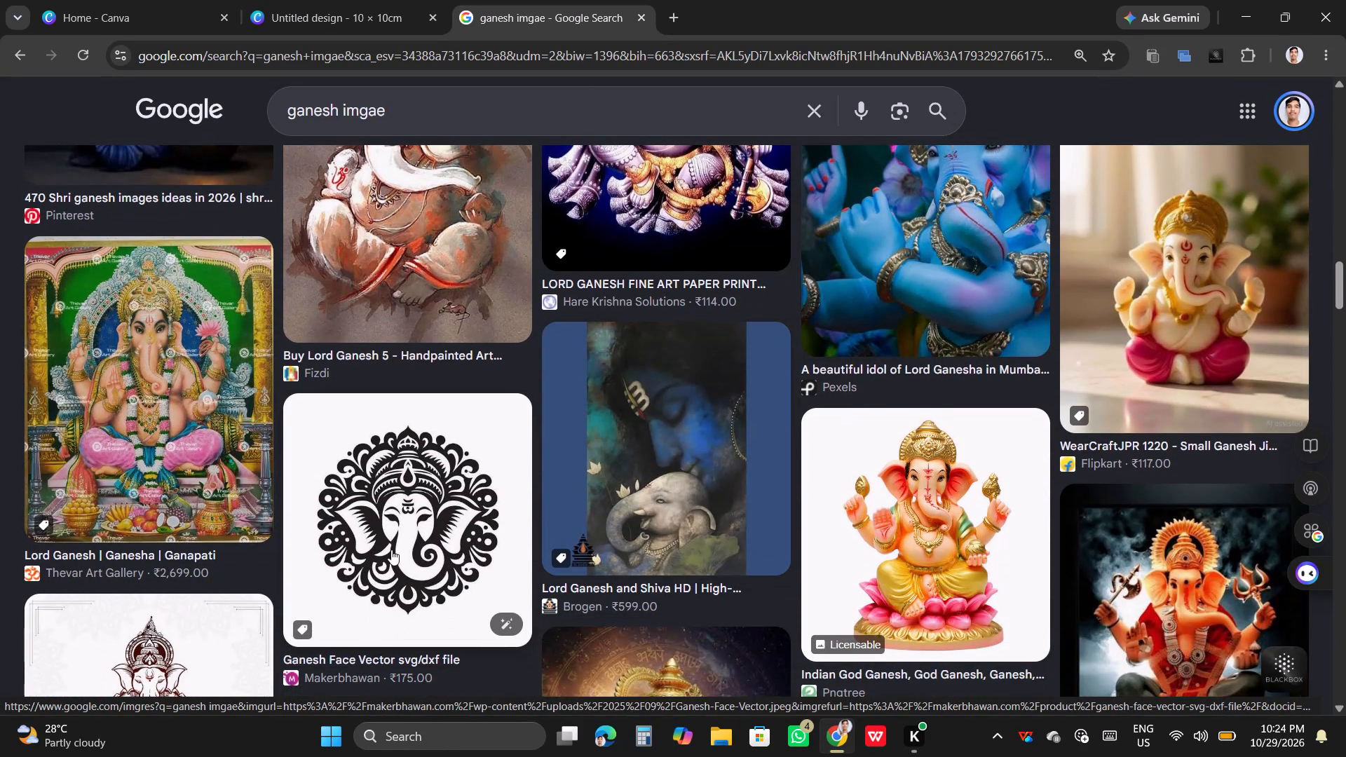
scroll(600, 577, down, 3)
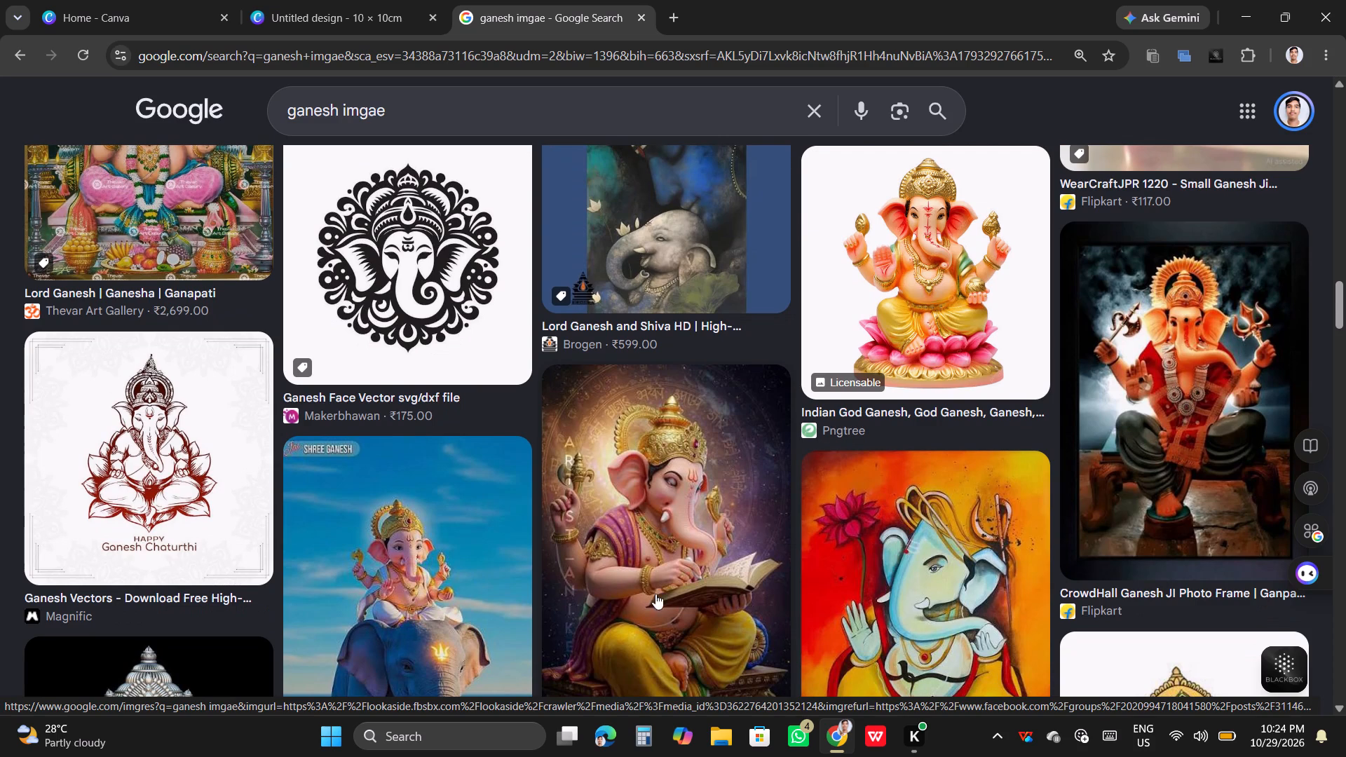
scroll(593, 483, down, 8)
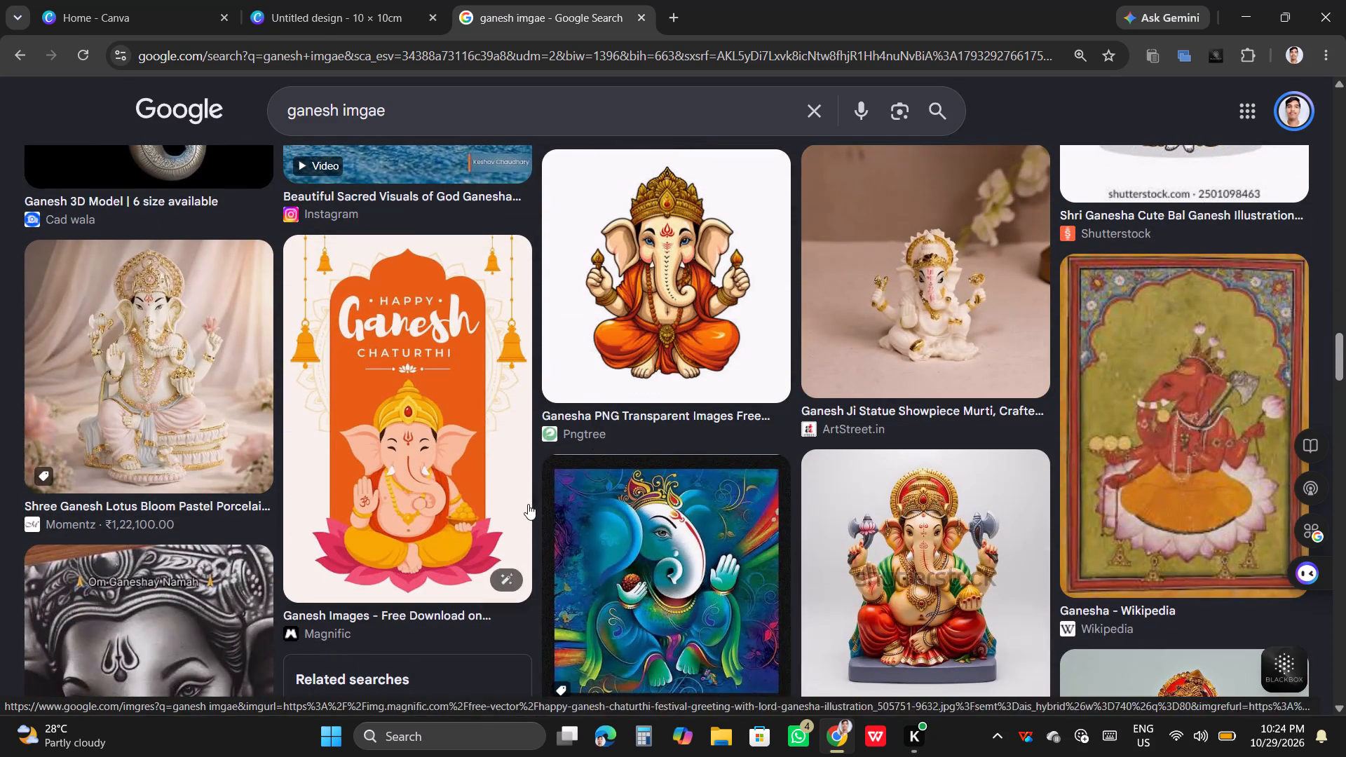
Copy the transparent Ganesha PNG image from Pngtree and paste it into the 10 × 10 cm Canva design.
click(645, 355)
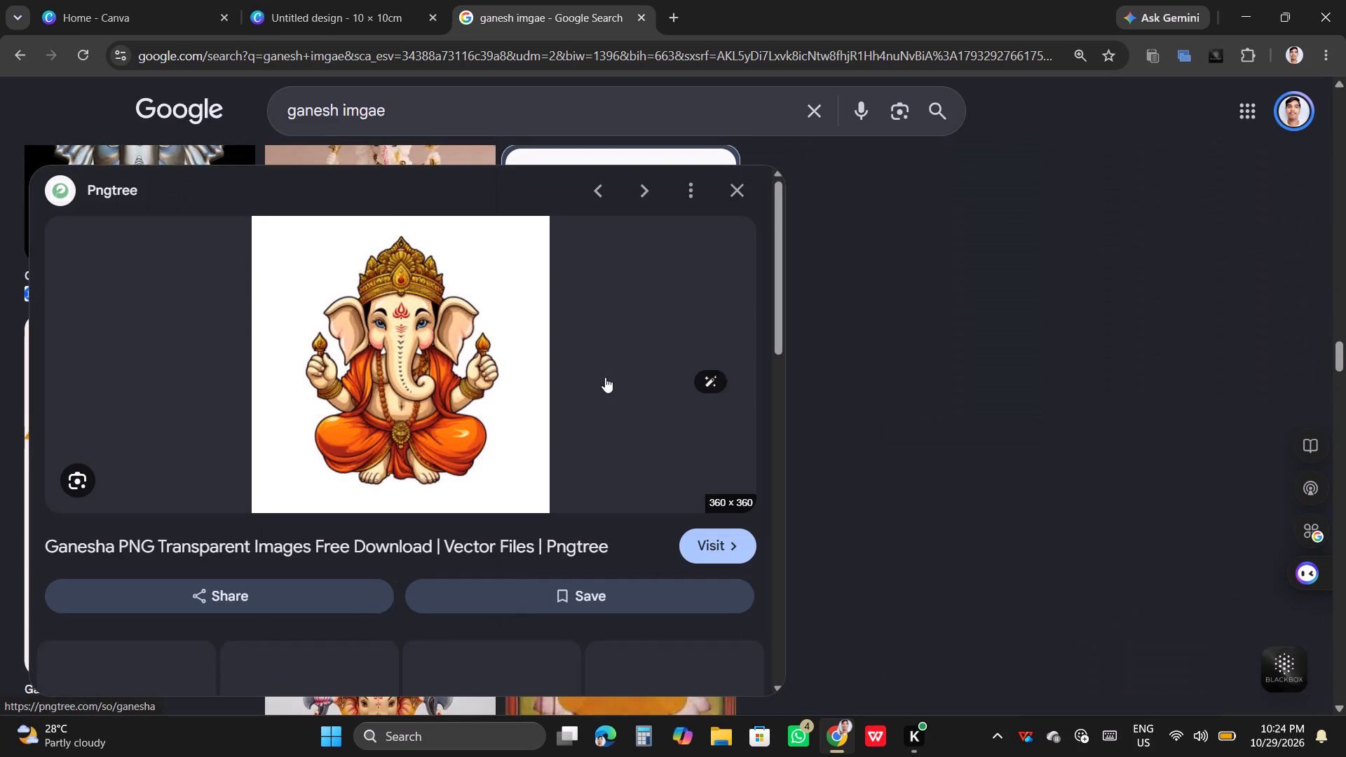
scroll(369, 372, down, 4)
scroll(372, 388, up, 4)
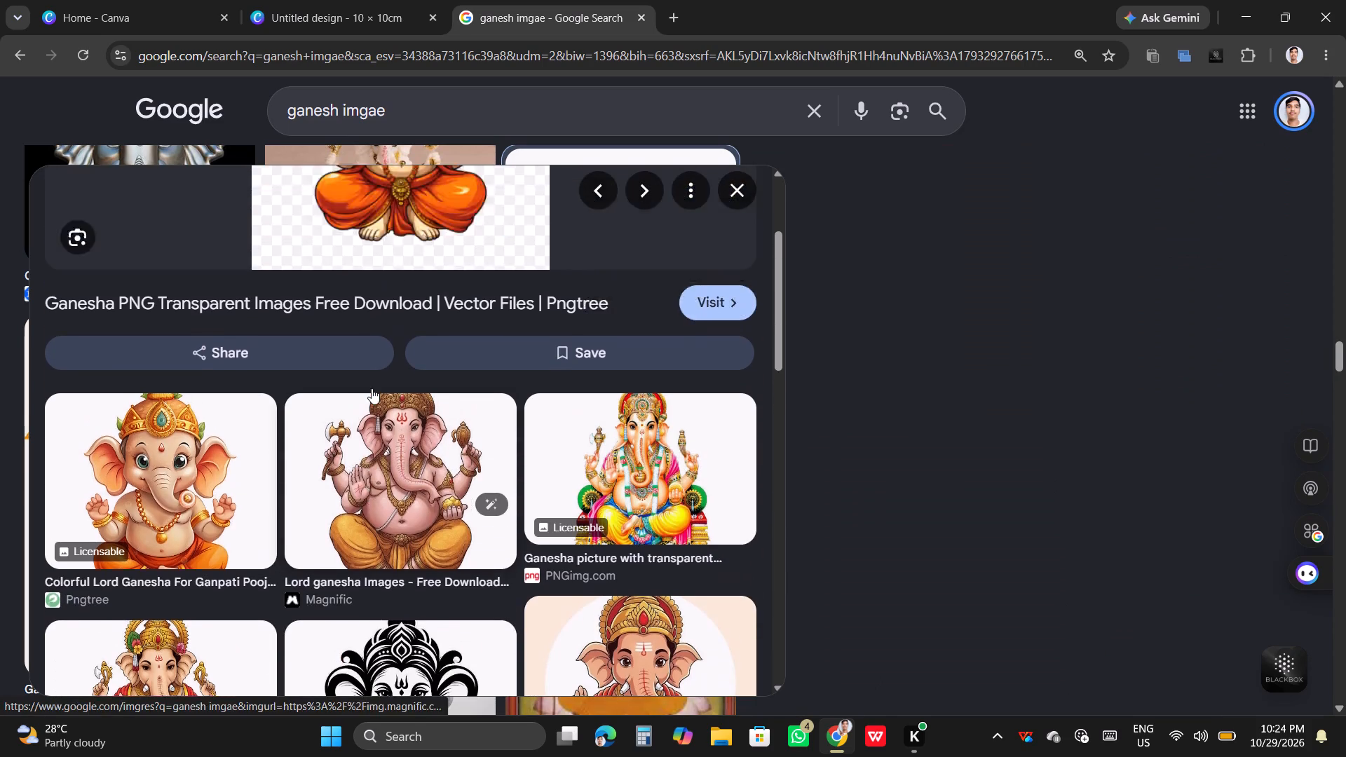
scroll(372, 388, down, 1)
right_click(372, 330)
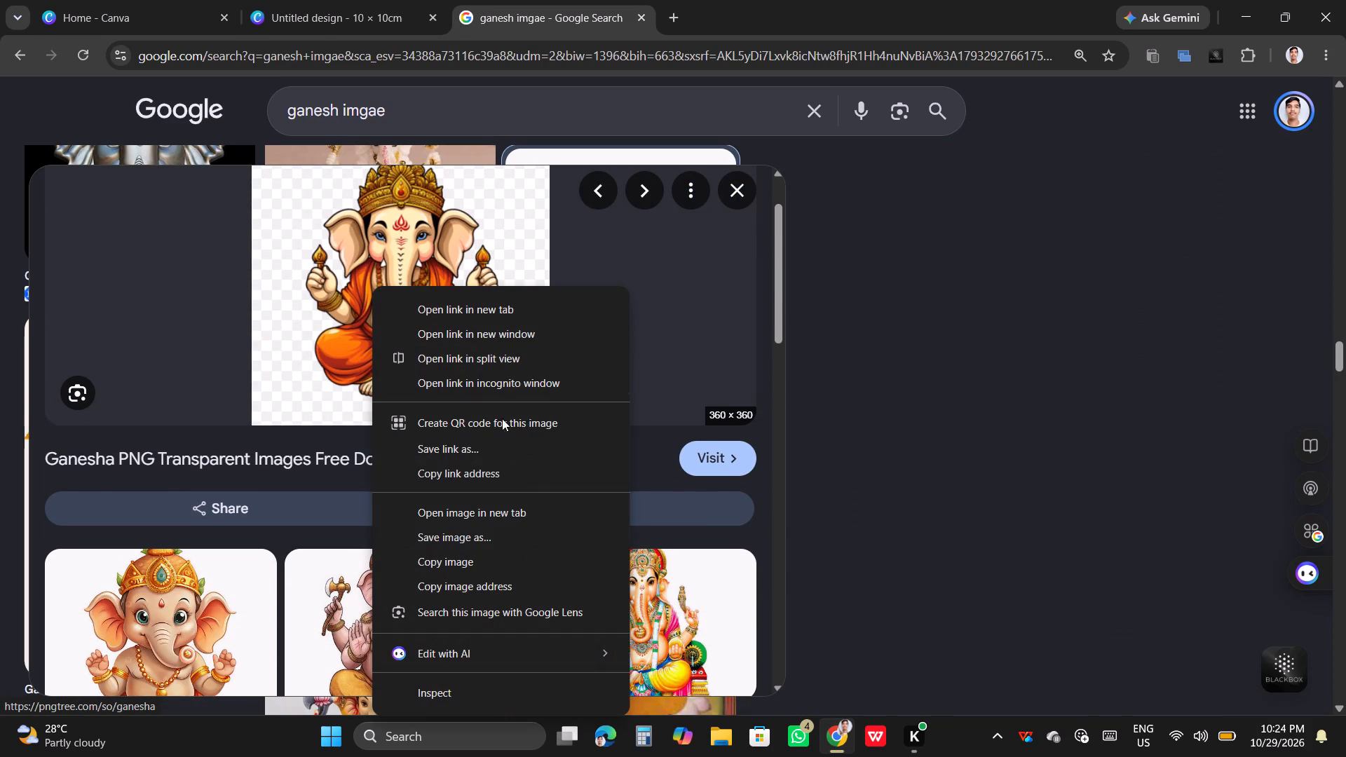
click(494, 552)
click(292, 0)
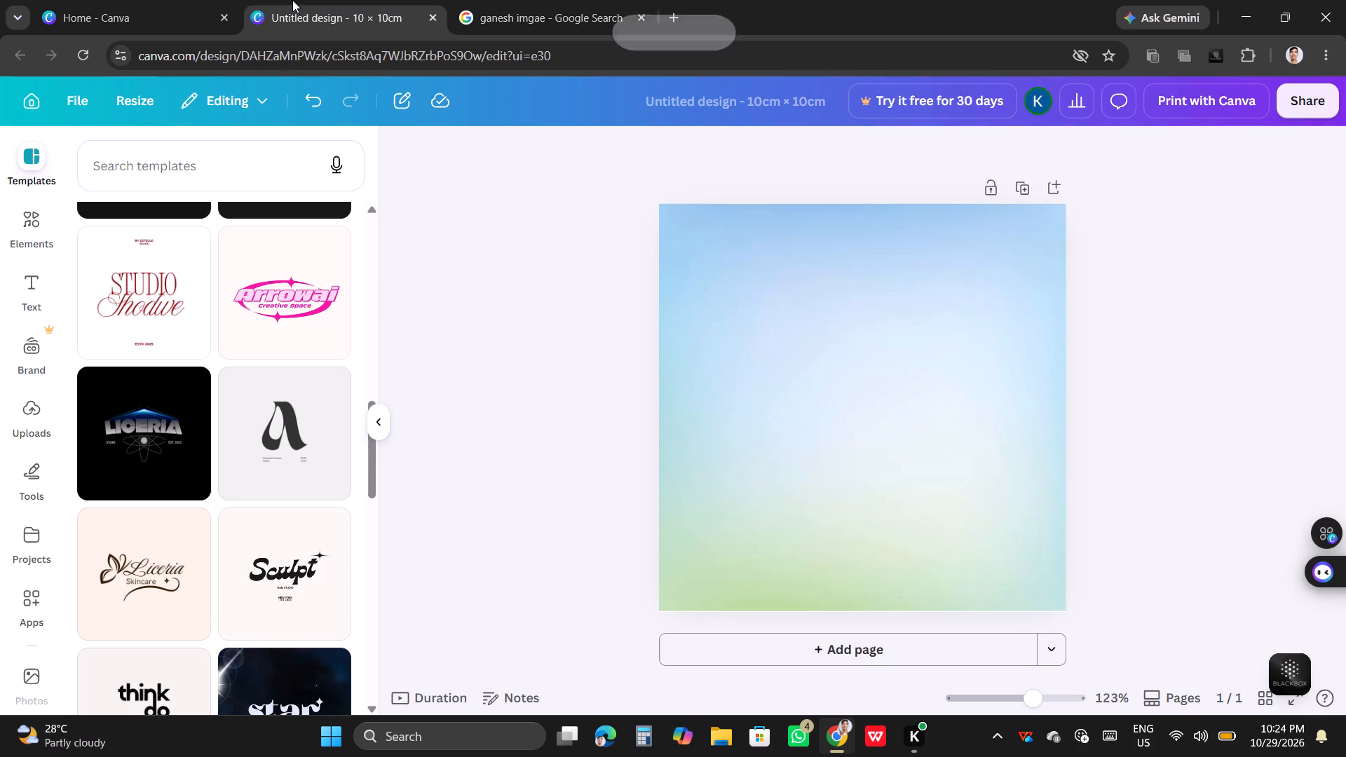
click(443, 381)
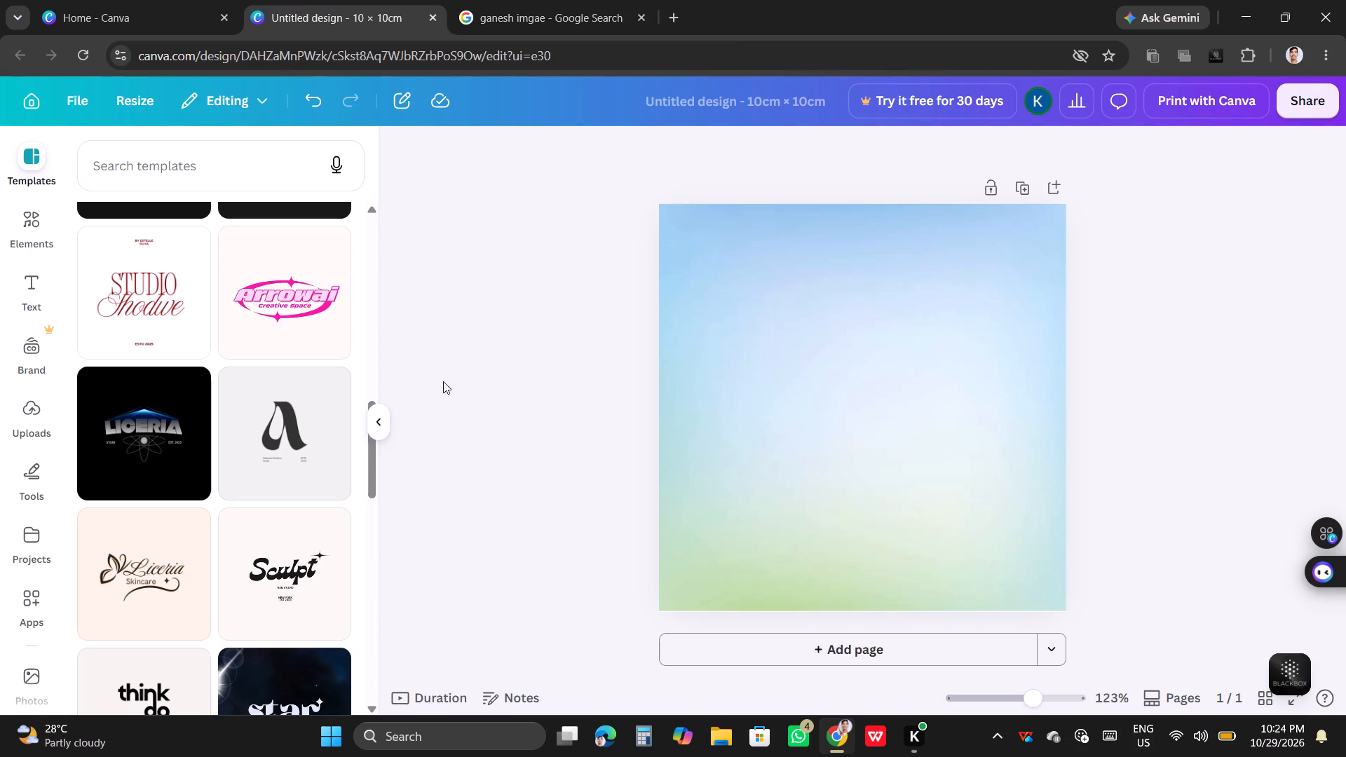
key(ctrl+v)
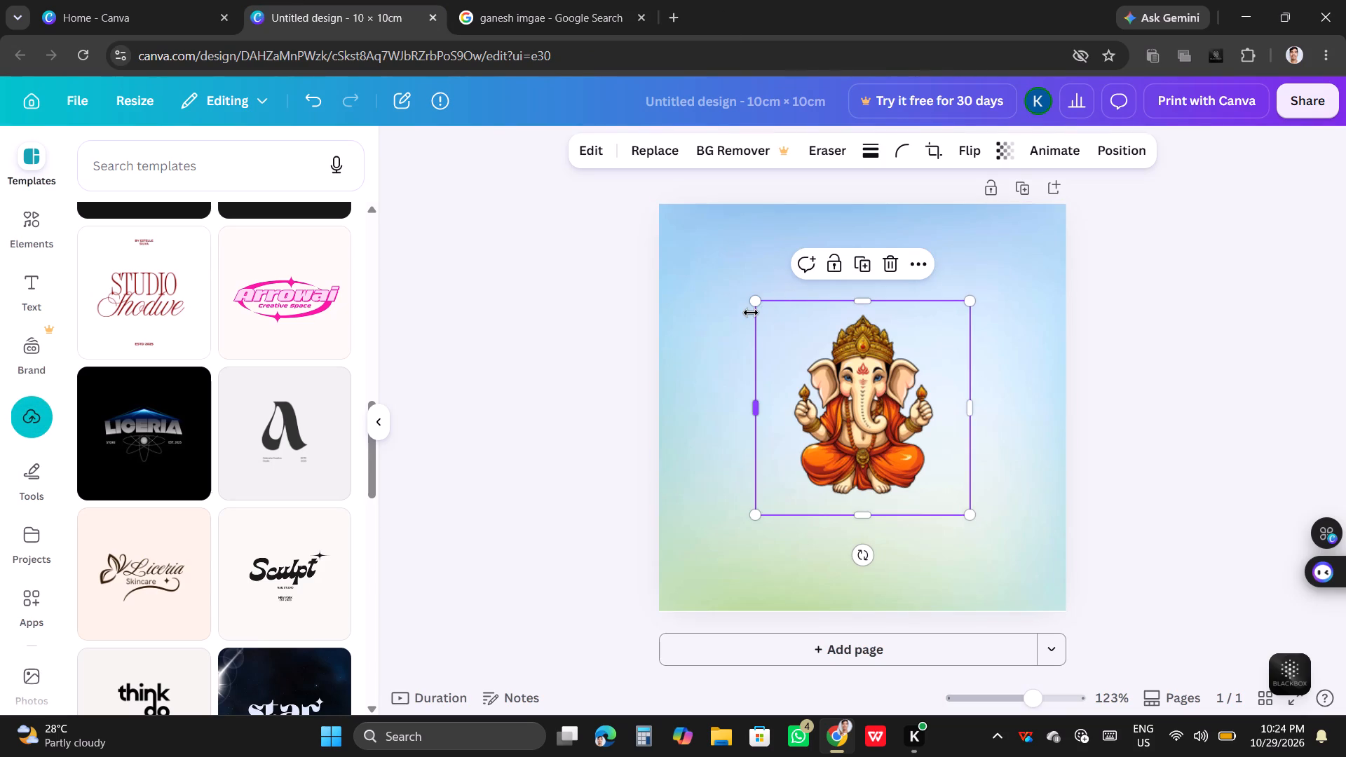
Reposition the Ganesha image slightly left of and just above the centre of the page.
drag(754, 291, 726, 278)
drag(843, 430, 794, 397)
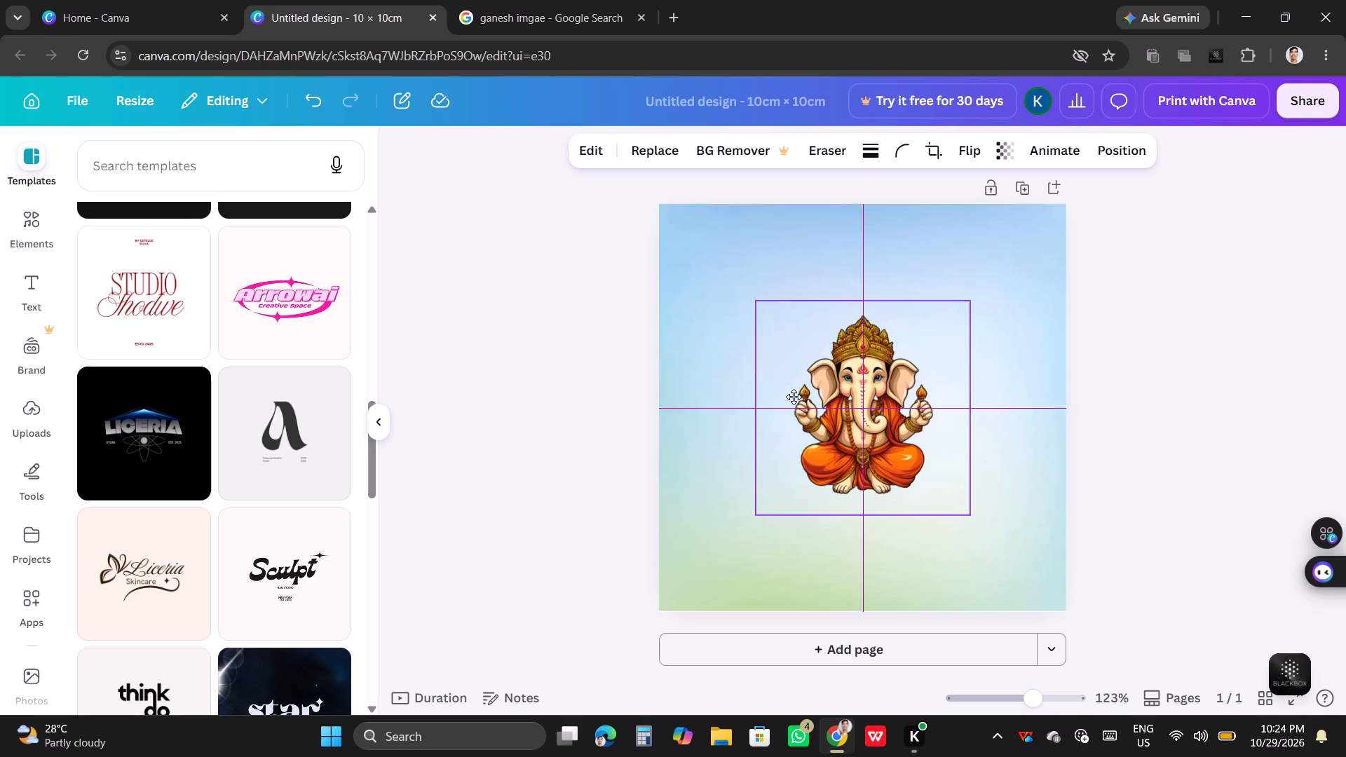
drag(794, 397, 762, 354)
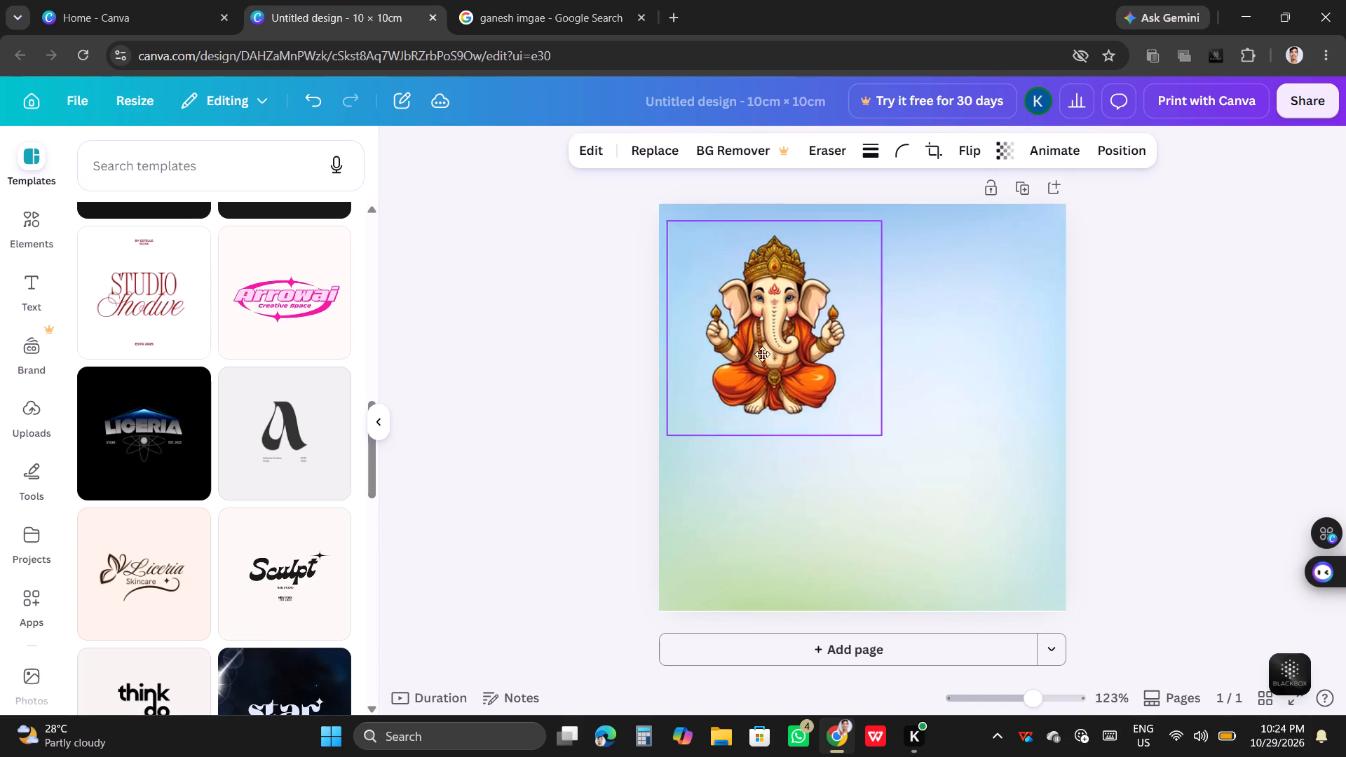
drag(762, 354, 838, 402)
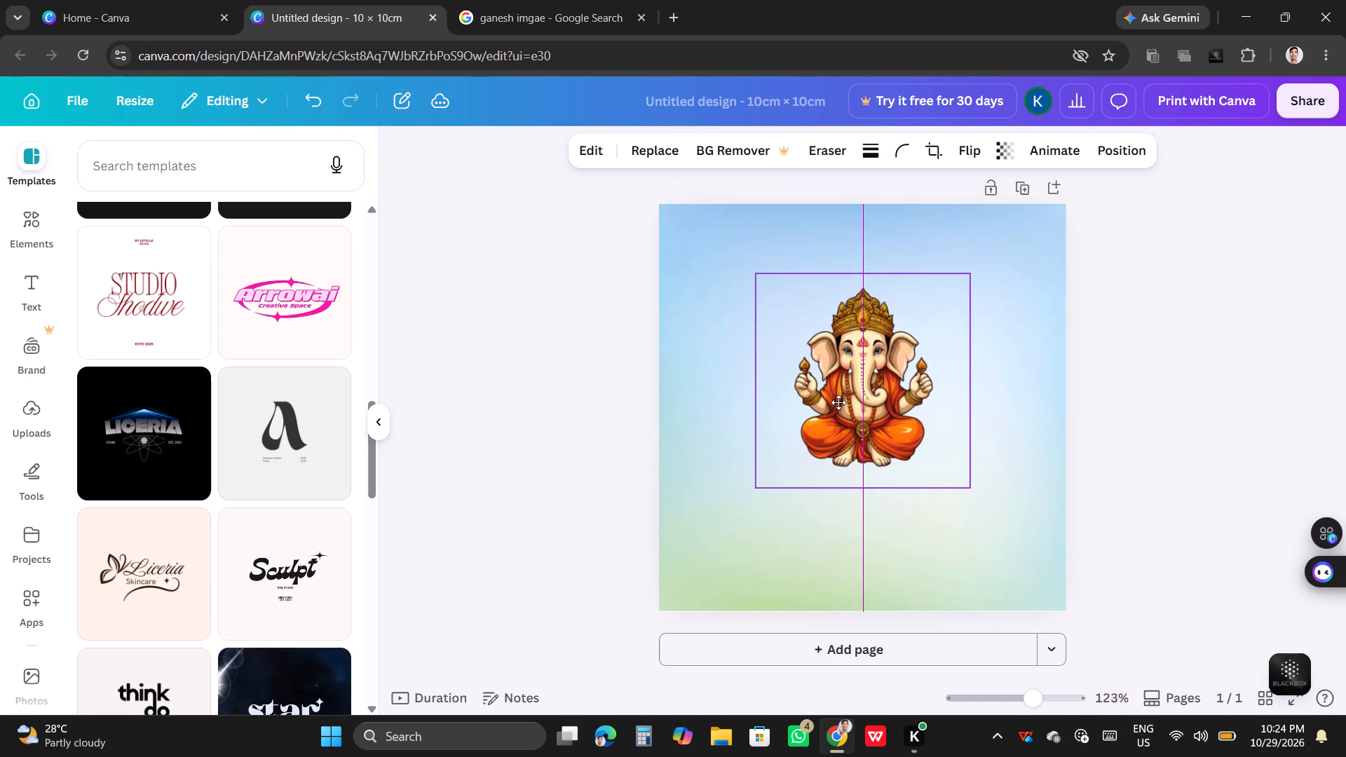
drag(838, 402, 833, 380)
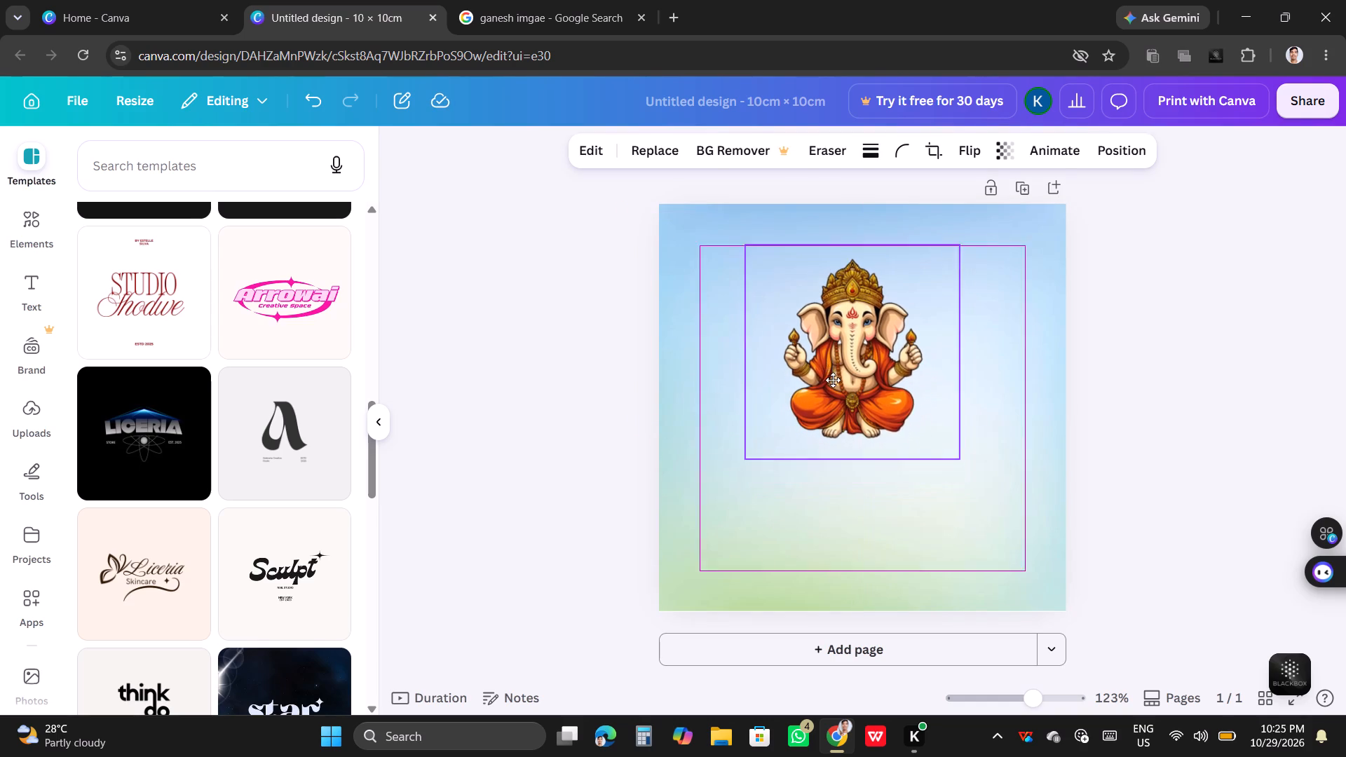
drag(833, 380, 824, 421)
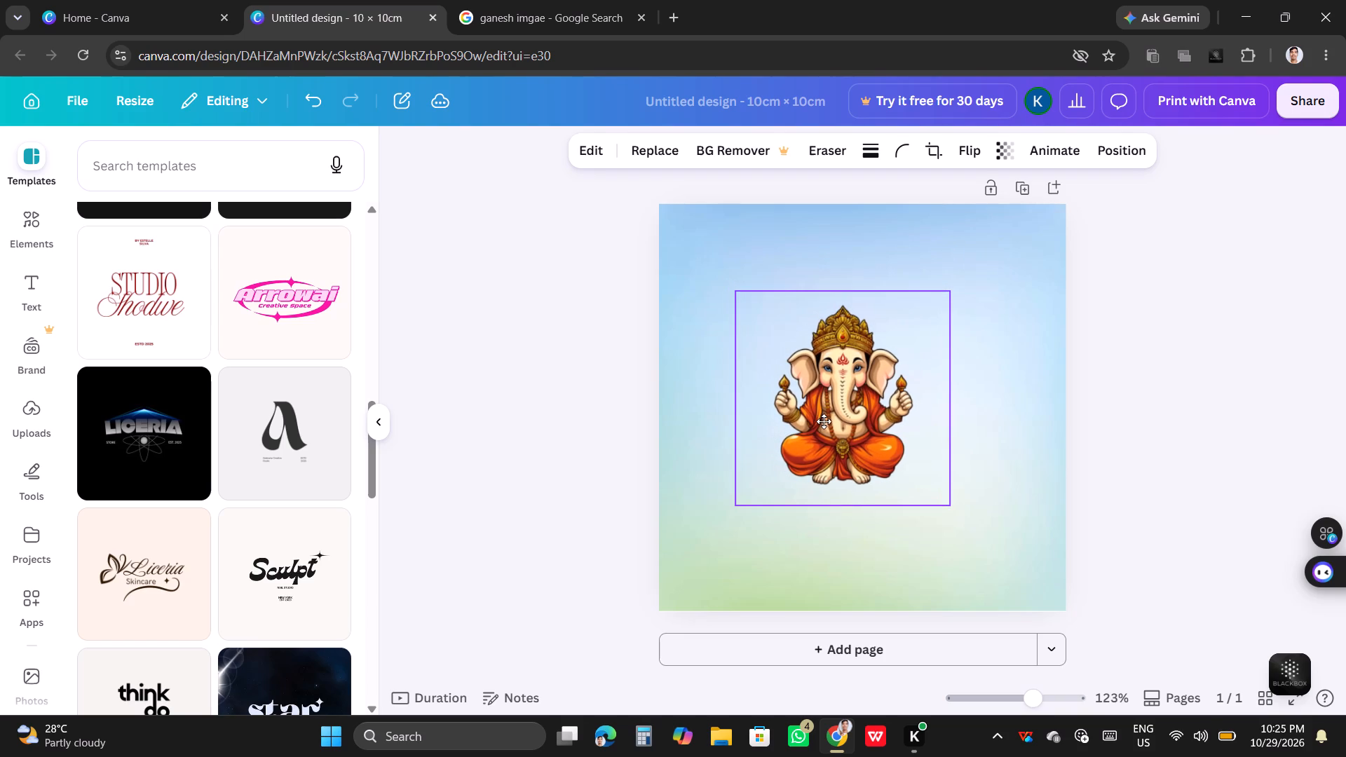
drag(824, 421, 824, 421)
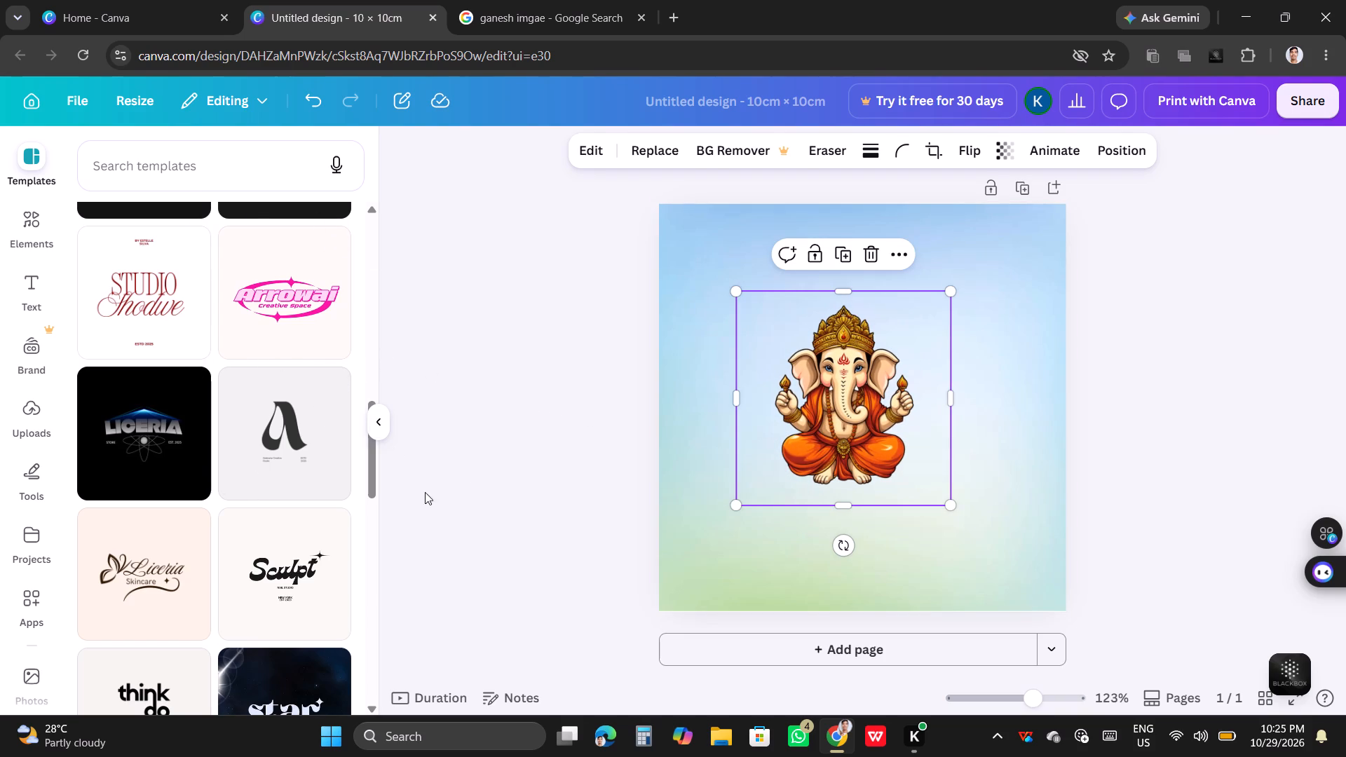
click(565, 264)
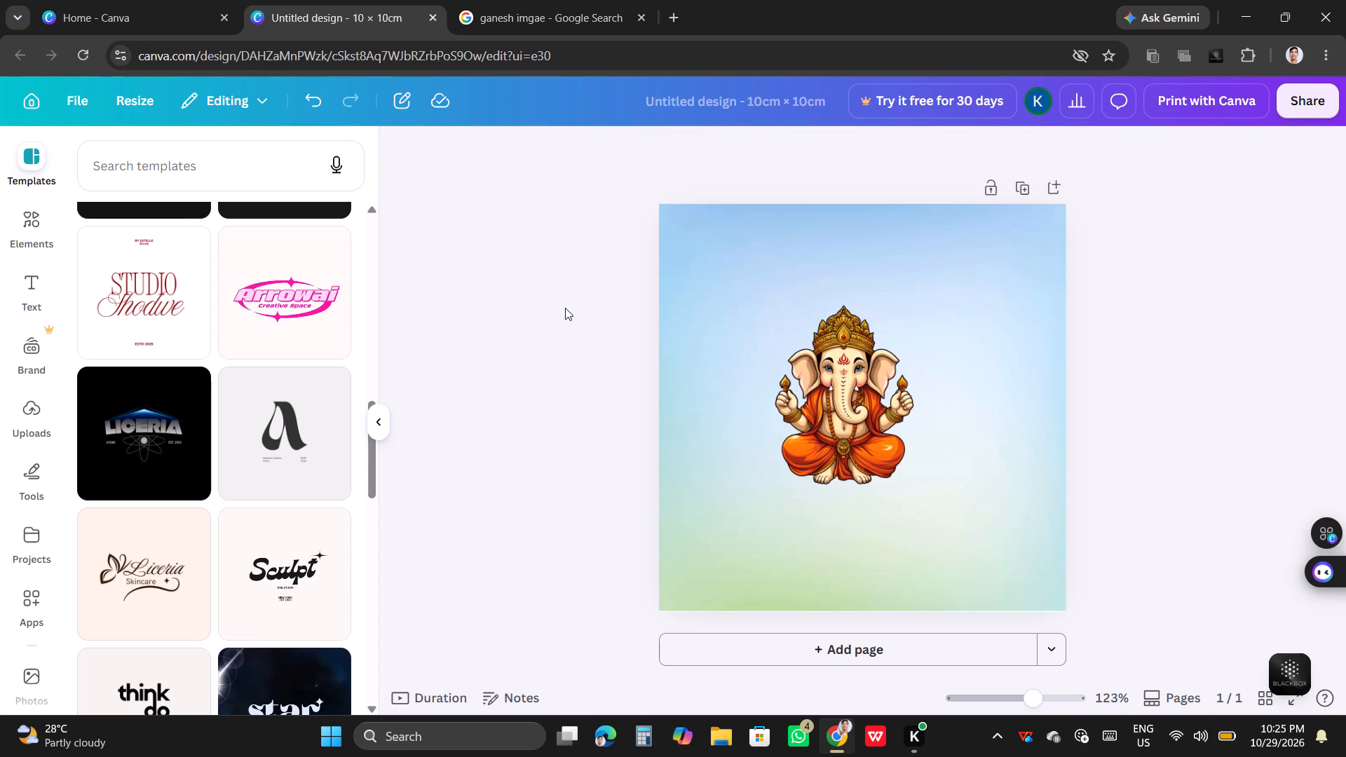
Search the templates for "border".
click(138, 169)
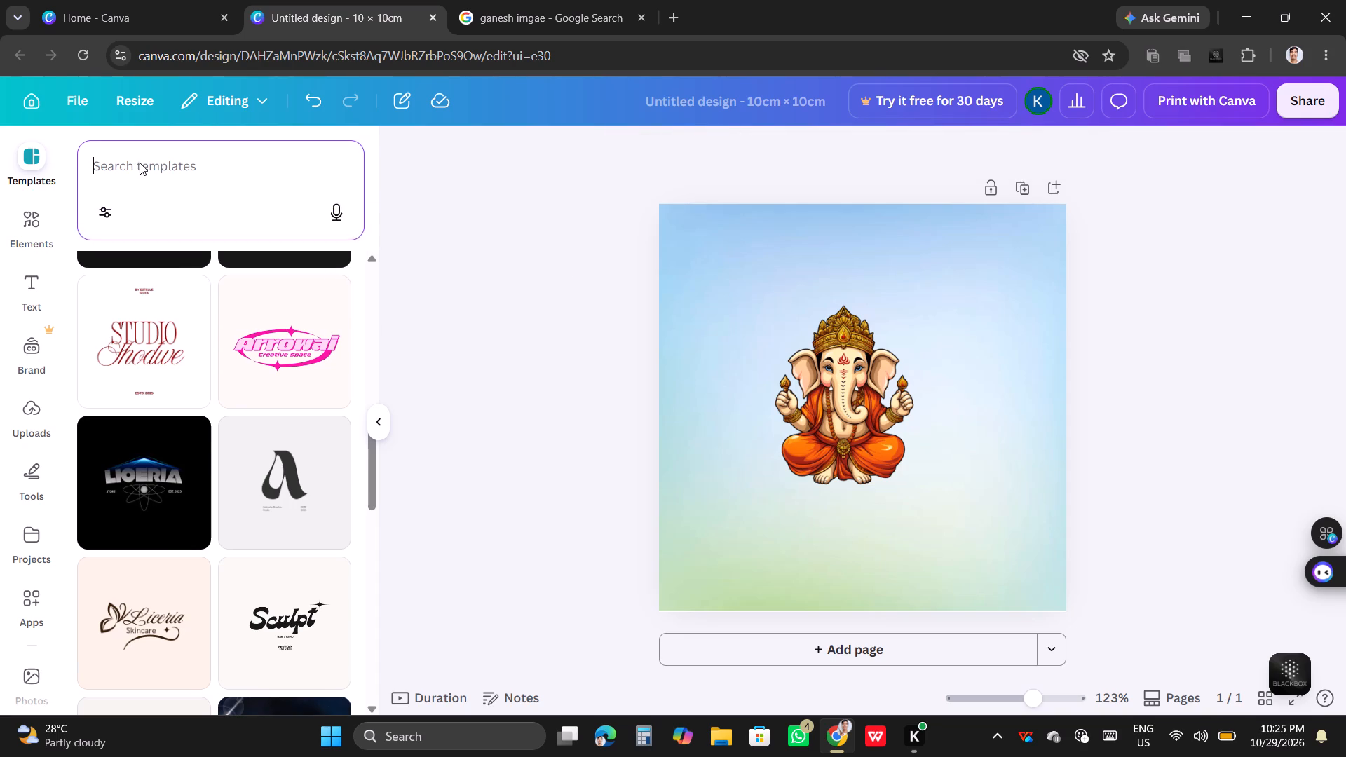
text(boe)
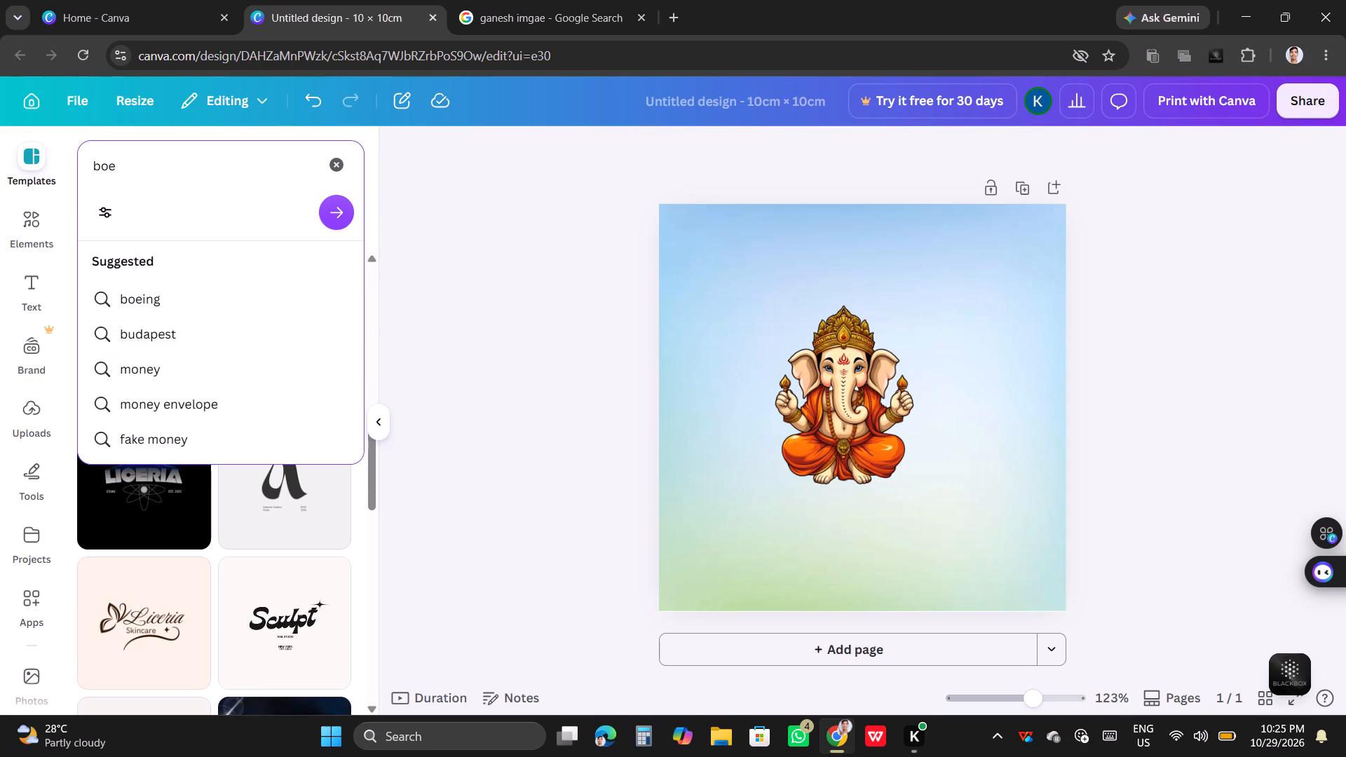
key(BackSpace)
text(rder)
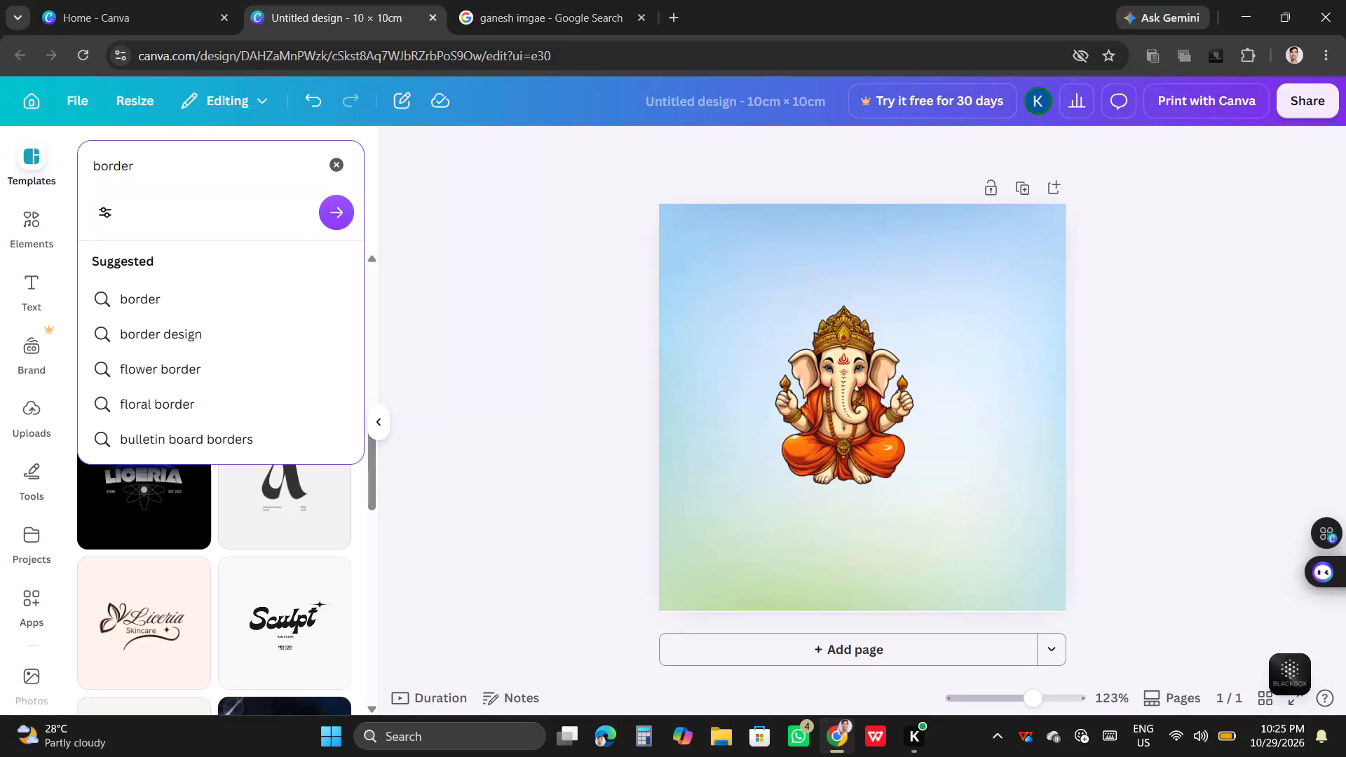
key(Return)
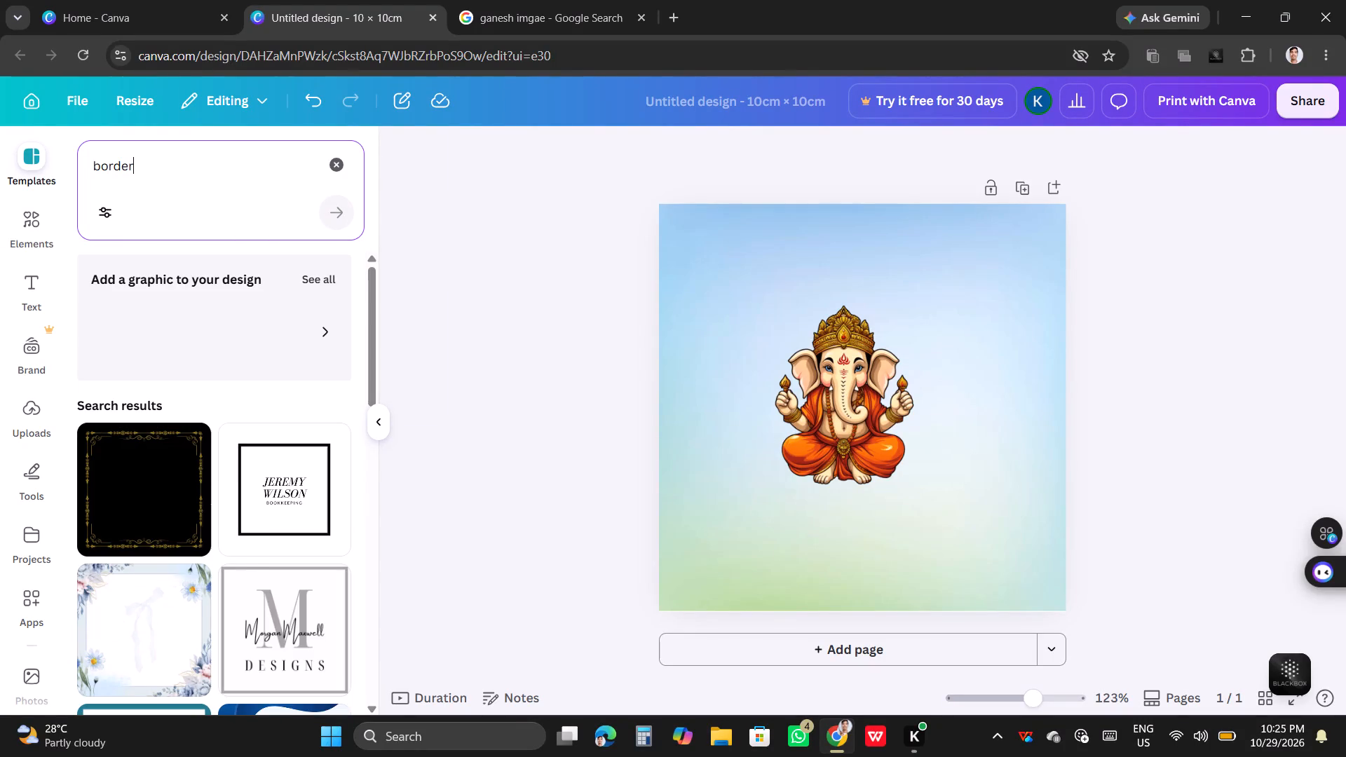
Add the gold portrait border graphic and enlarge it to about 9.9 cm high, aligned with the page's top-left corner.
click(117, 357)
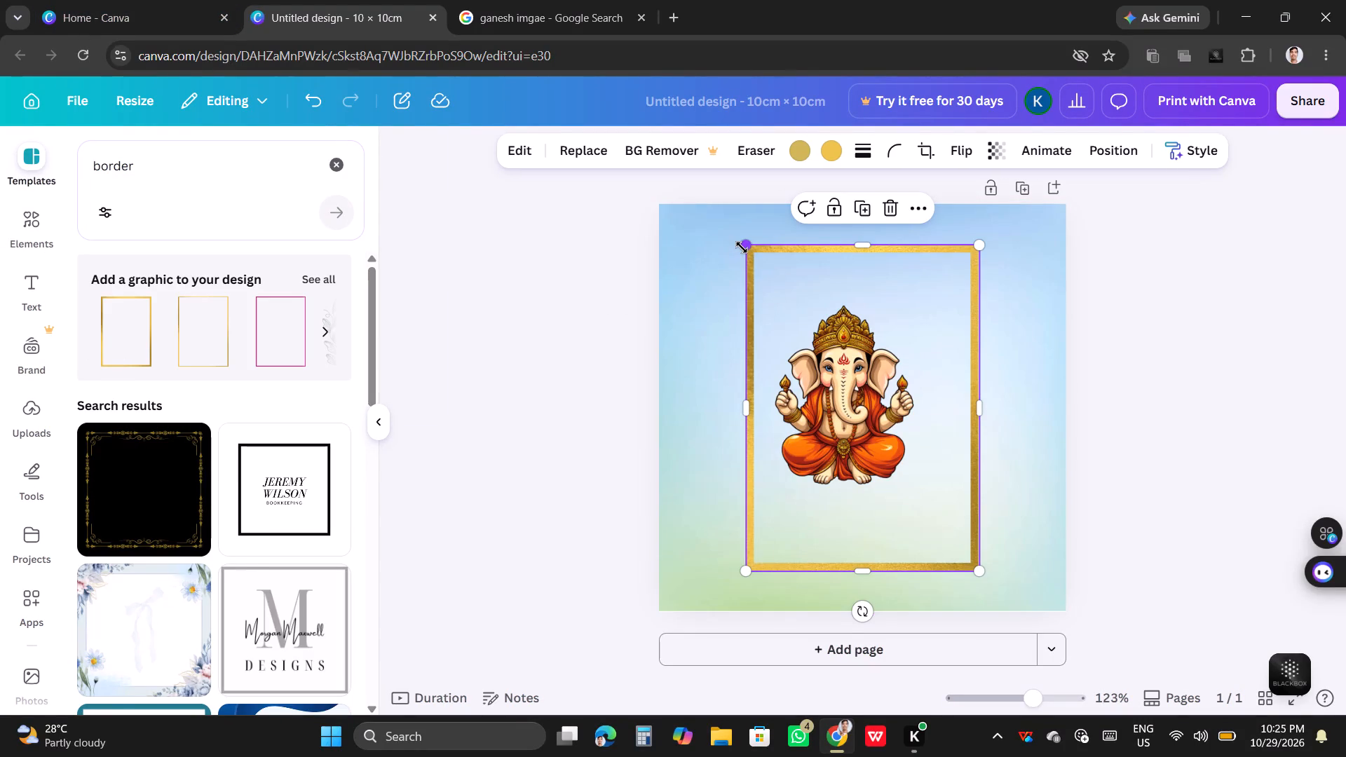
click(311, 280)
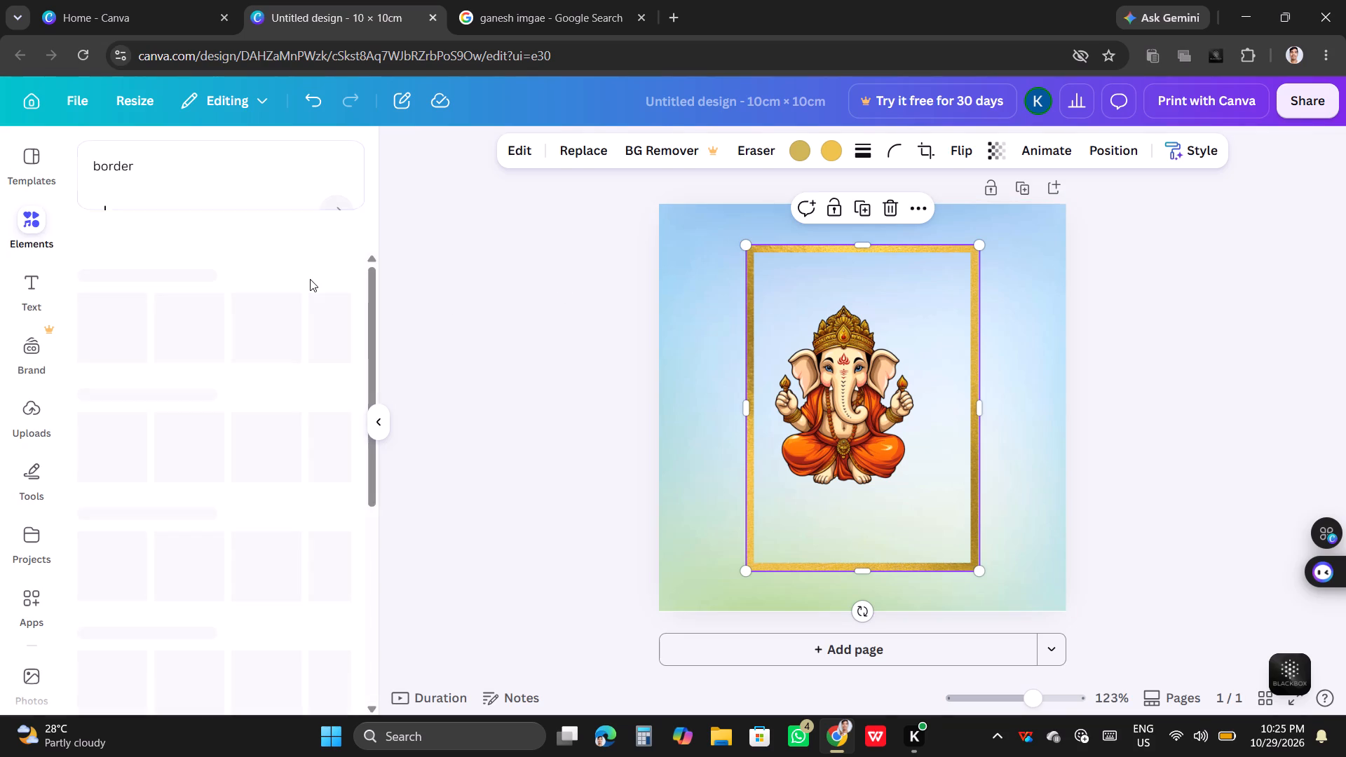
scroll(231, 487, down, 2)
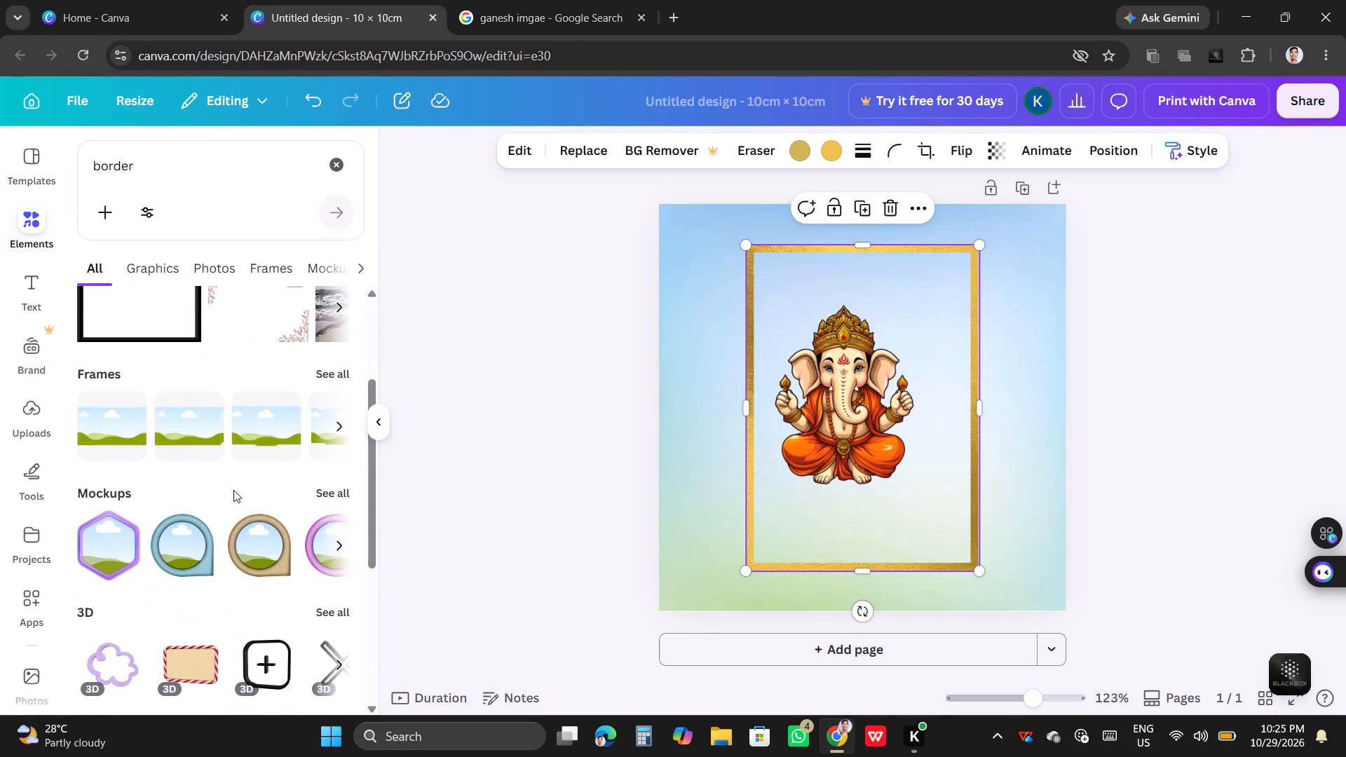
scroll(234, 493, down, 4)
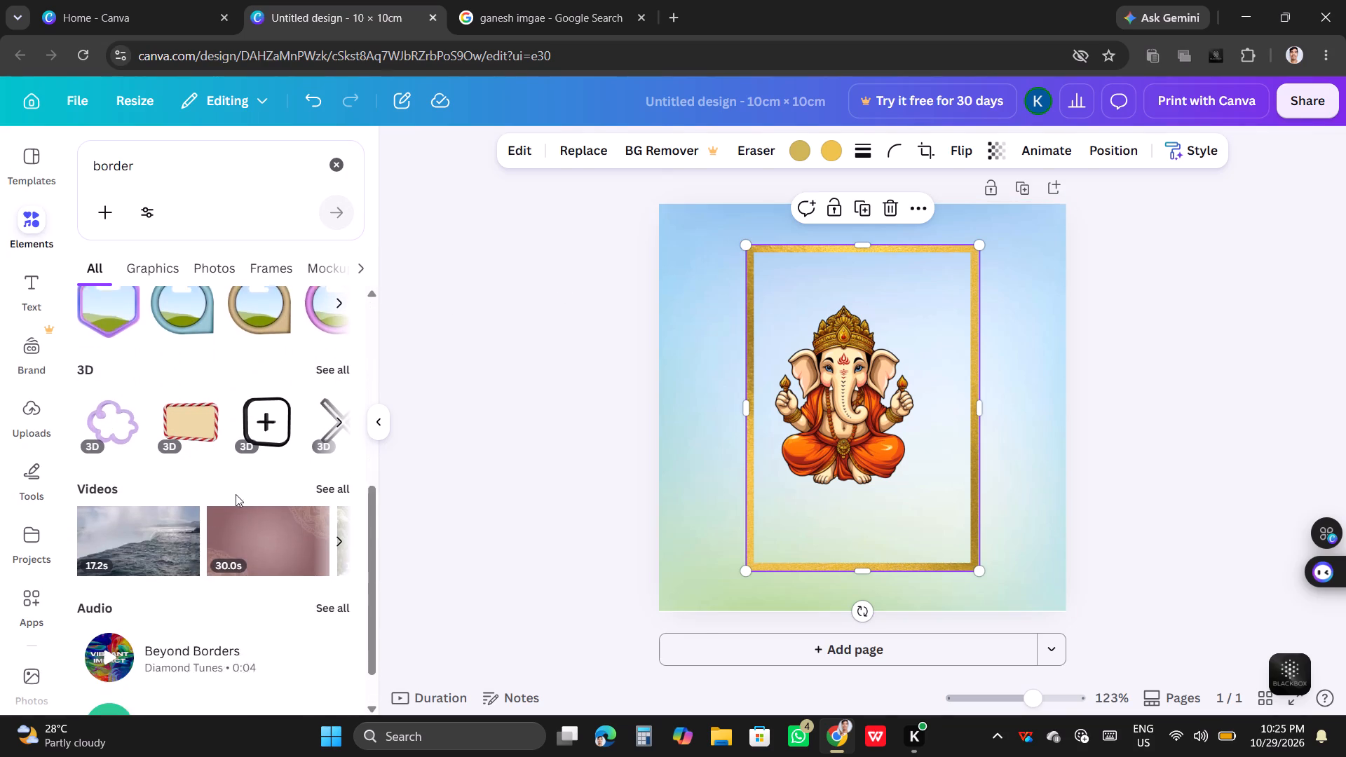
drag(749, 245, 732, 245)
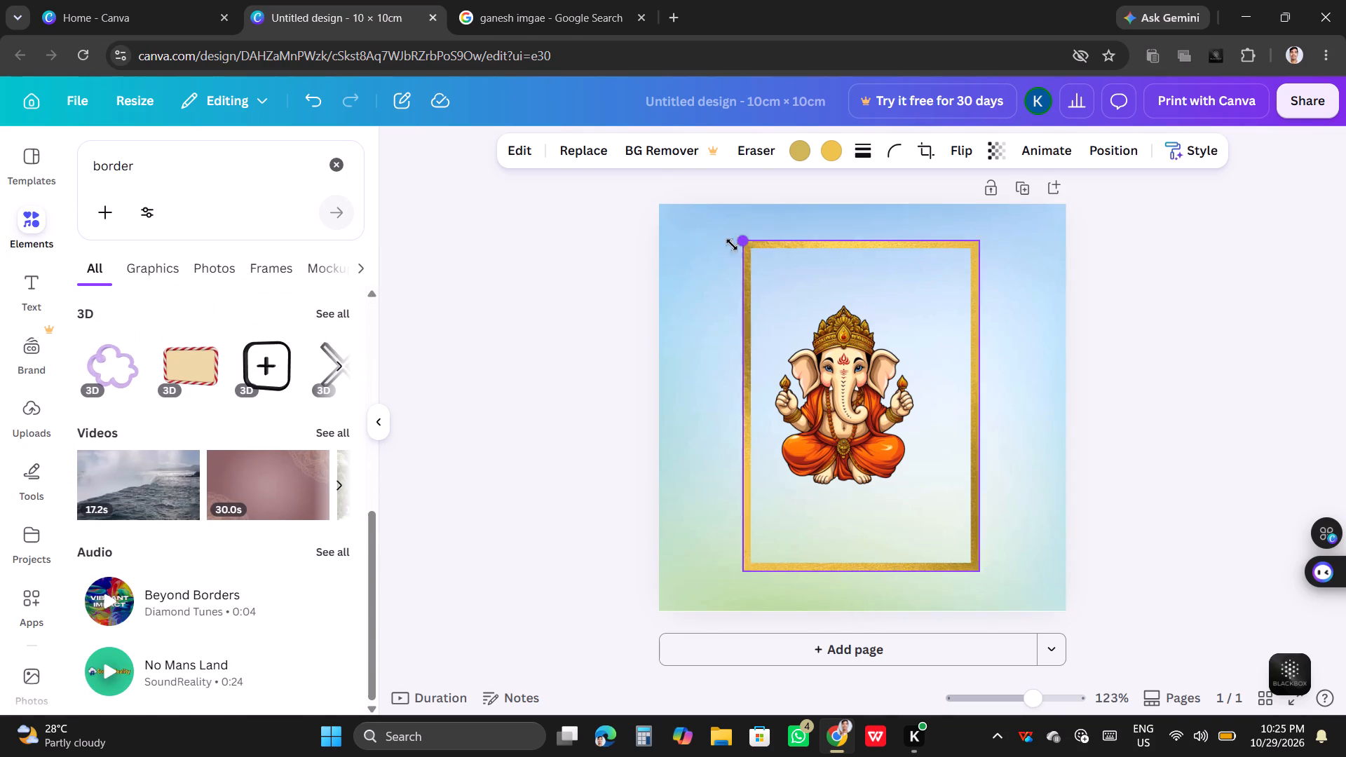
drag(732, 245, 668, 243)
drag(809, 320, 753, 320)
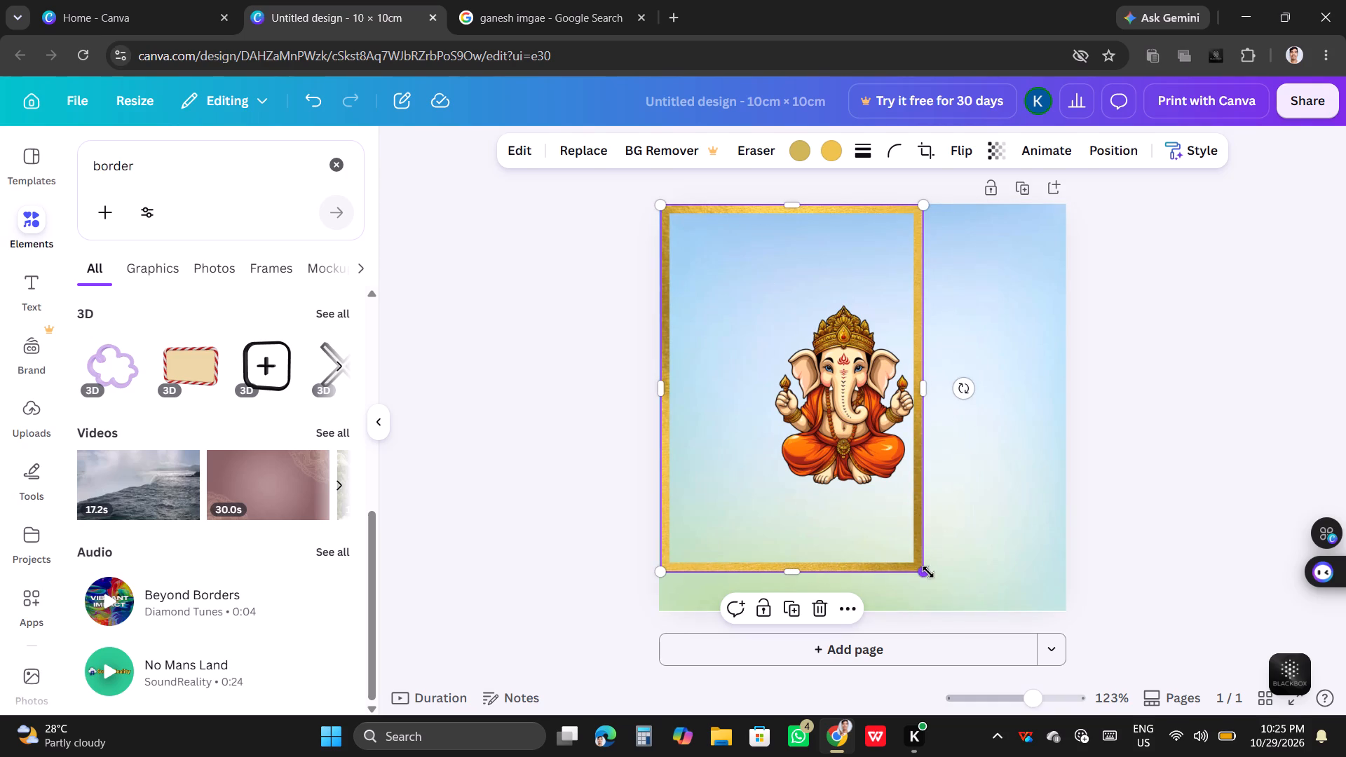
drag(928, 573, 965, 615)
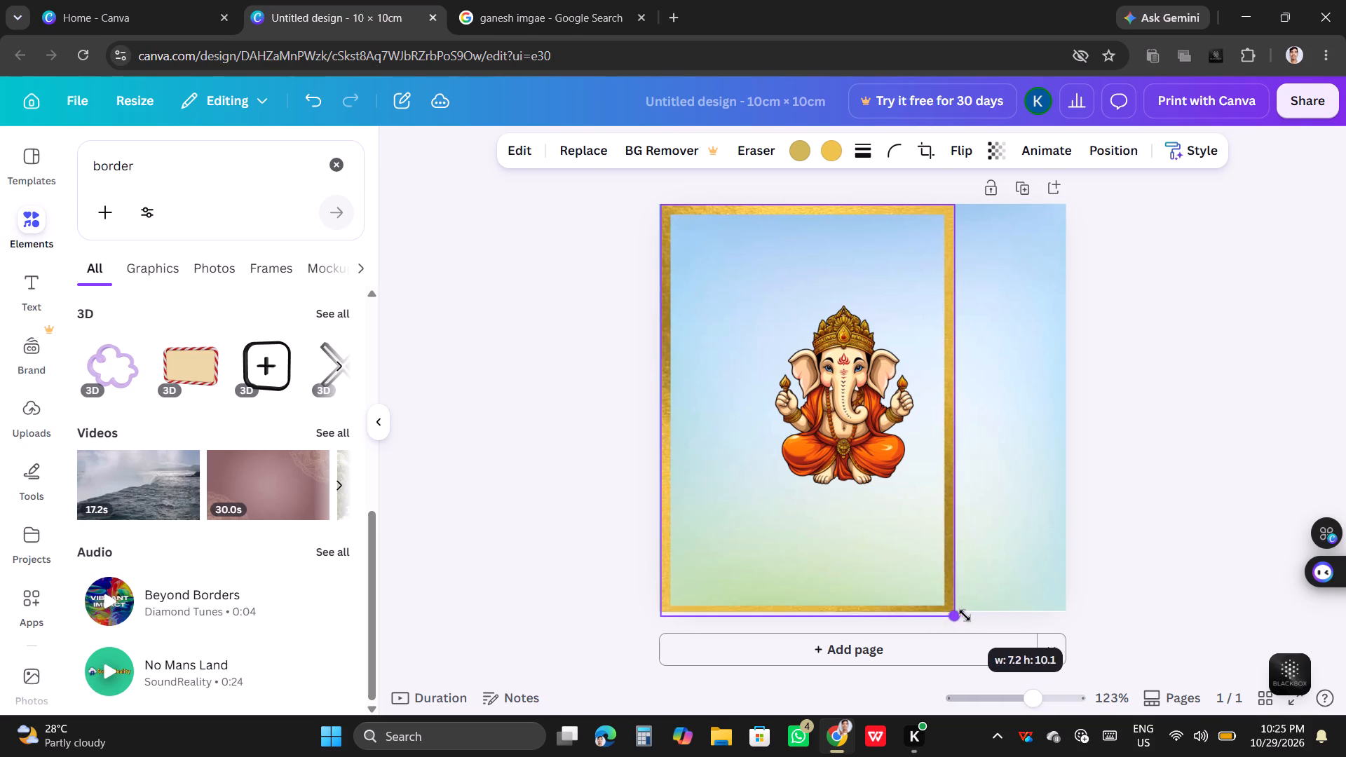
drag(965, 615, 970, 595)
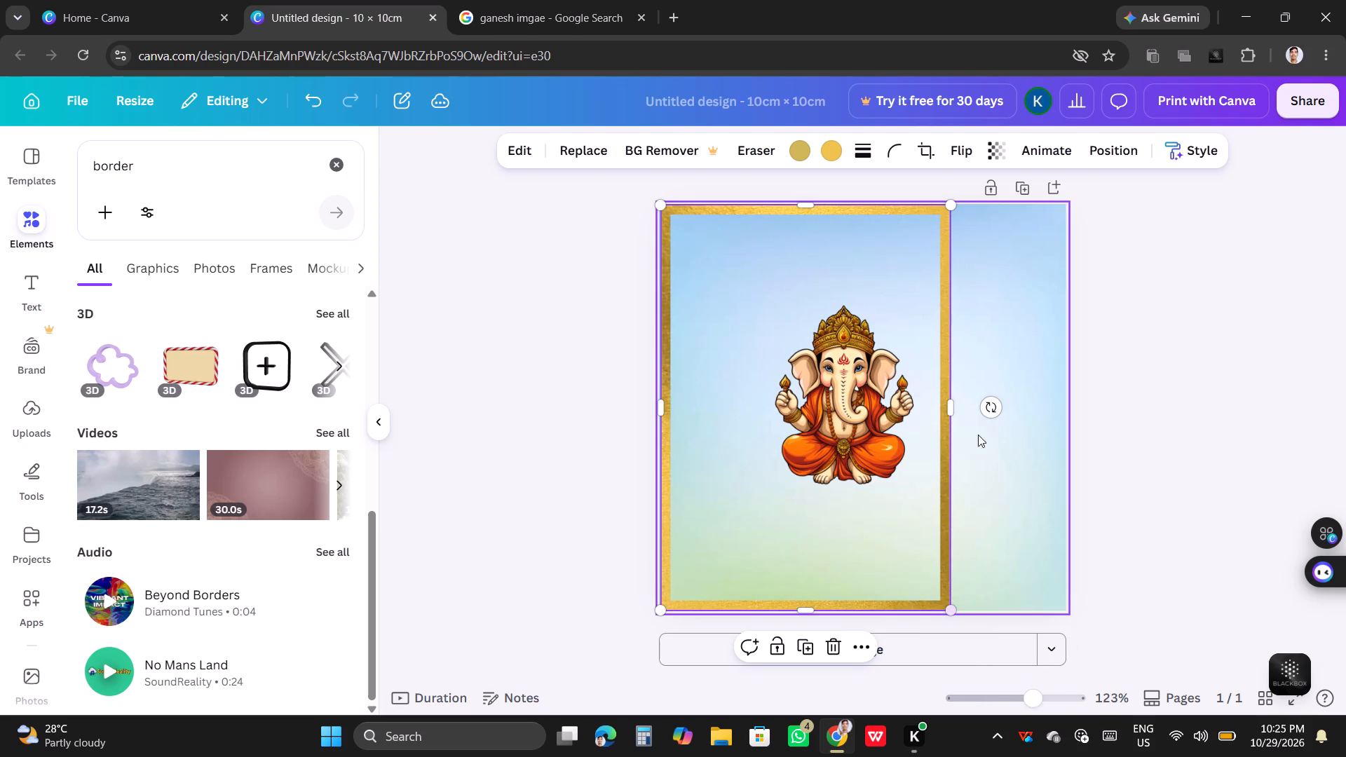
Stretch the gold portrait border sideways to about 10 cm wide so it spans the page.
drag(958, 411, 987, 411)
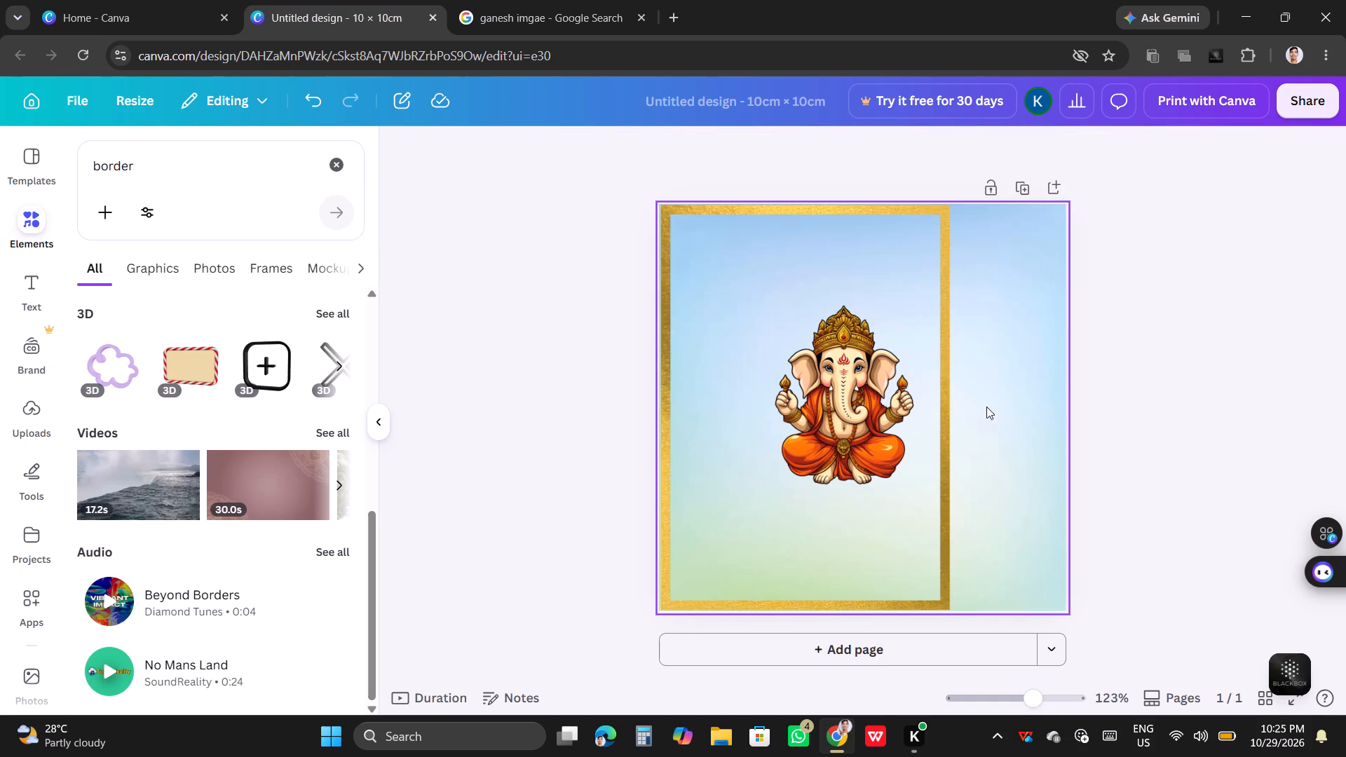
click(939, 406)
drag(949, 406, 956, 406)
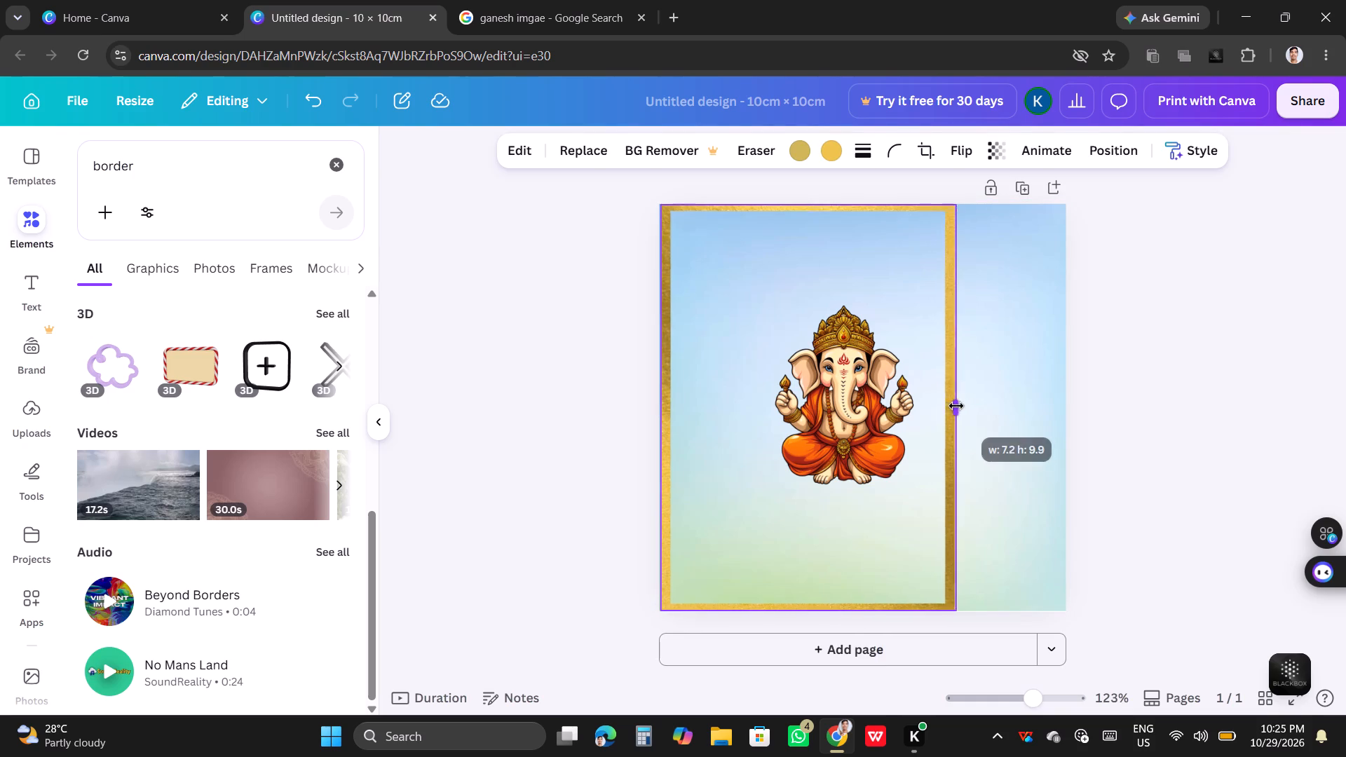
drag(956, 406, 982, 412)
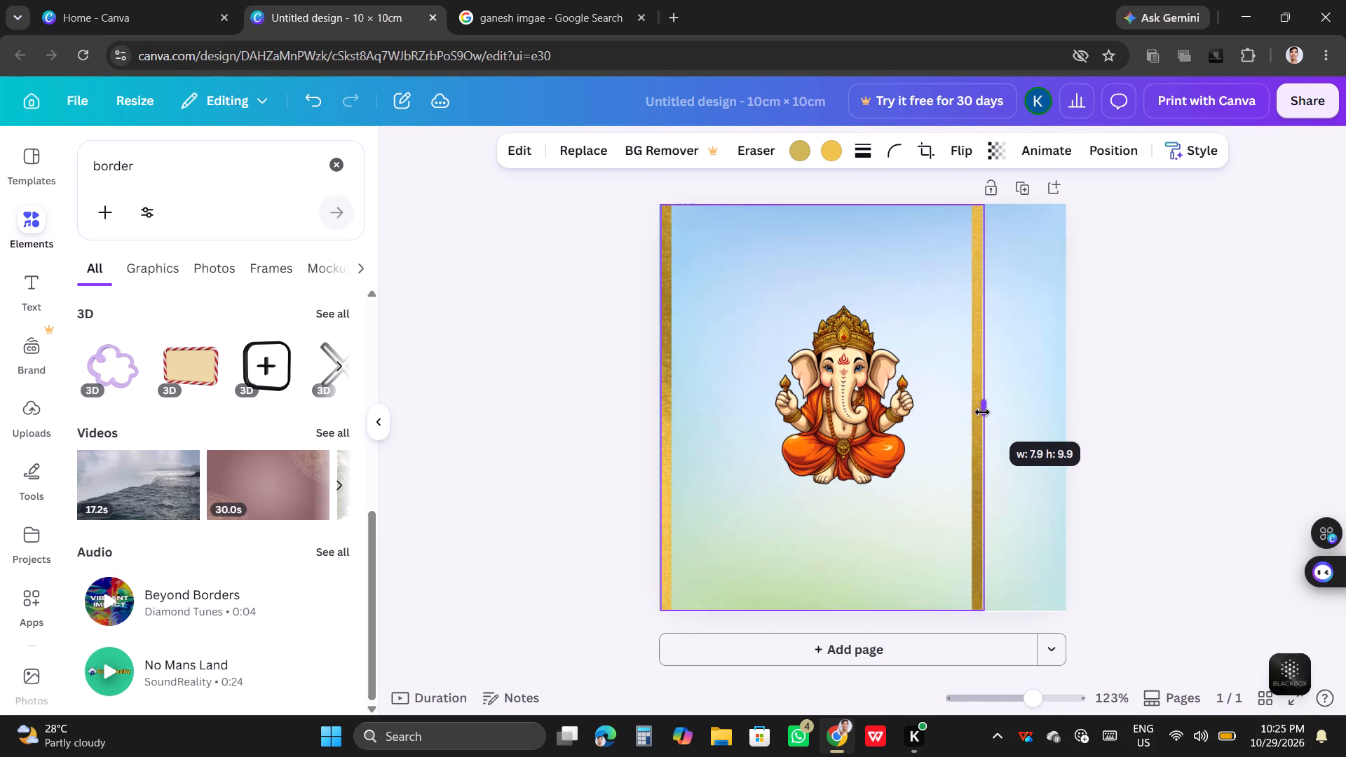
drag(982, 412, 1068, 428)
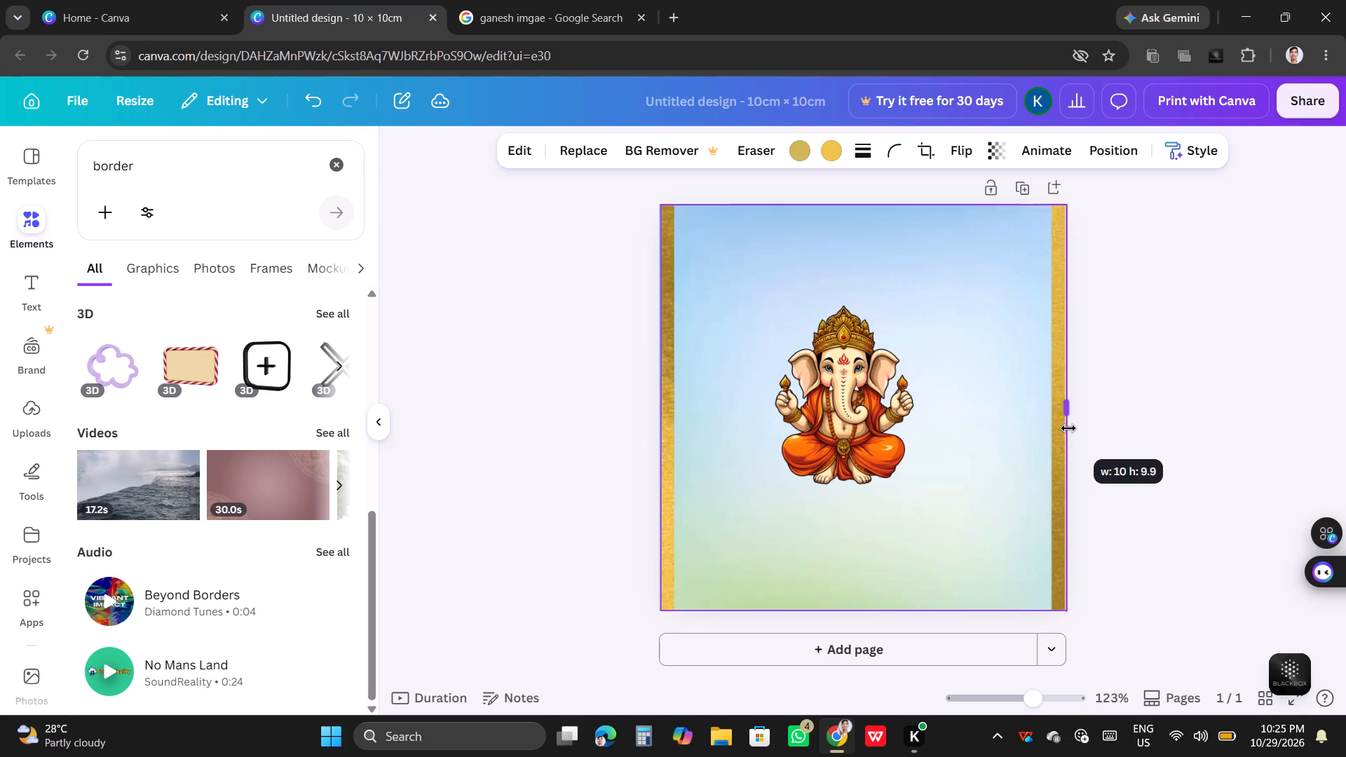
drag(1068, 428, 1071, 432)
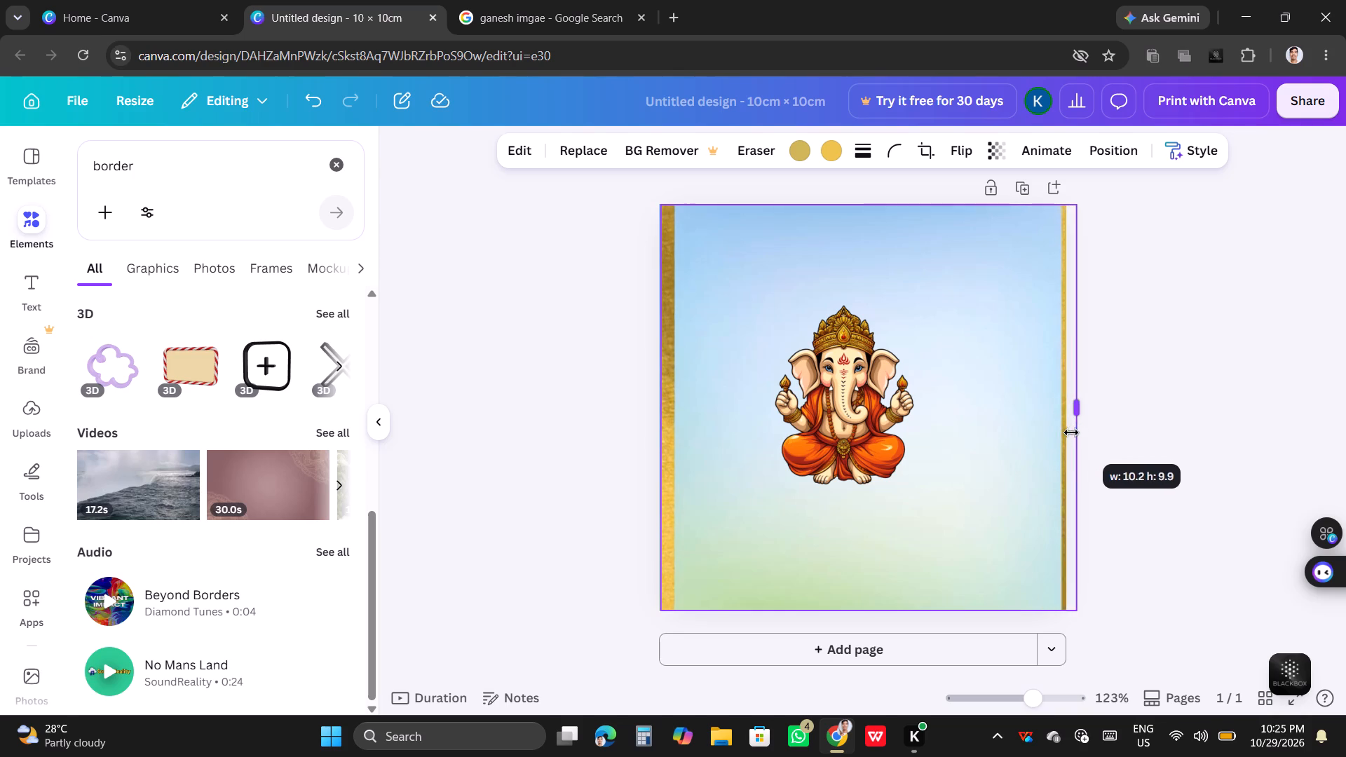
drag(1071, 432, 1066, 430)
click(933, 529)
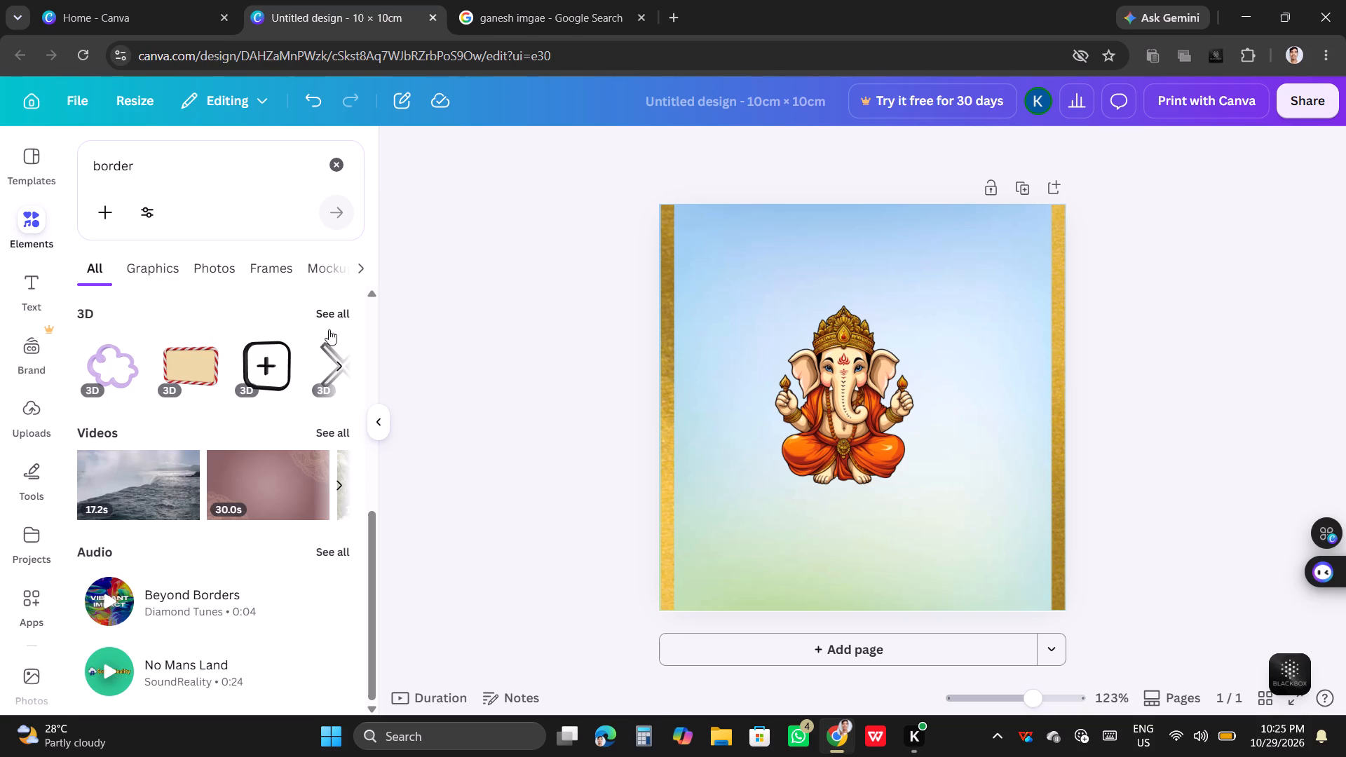
Check the 3D border results, return to all results and add another gold portrait border from the graphics.
click(338, 312)
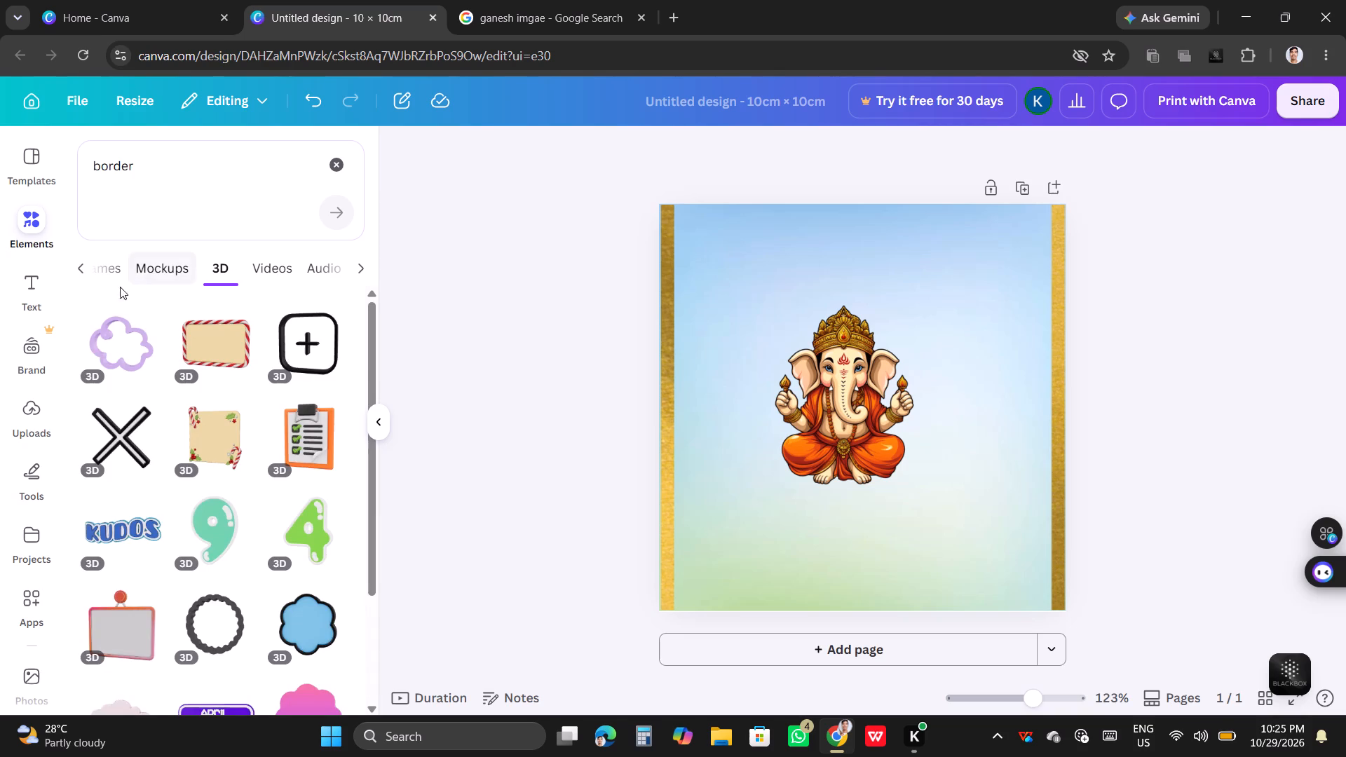
click(78, 269)
click(78, 269)
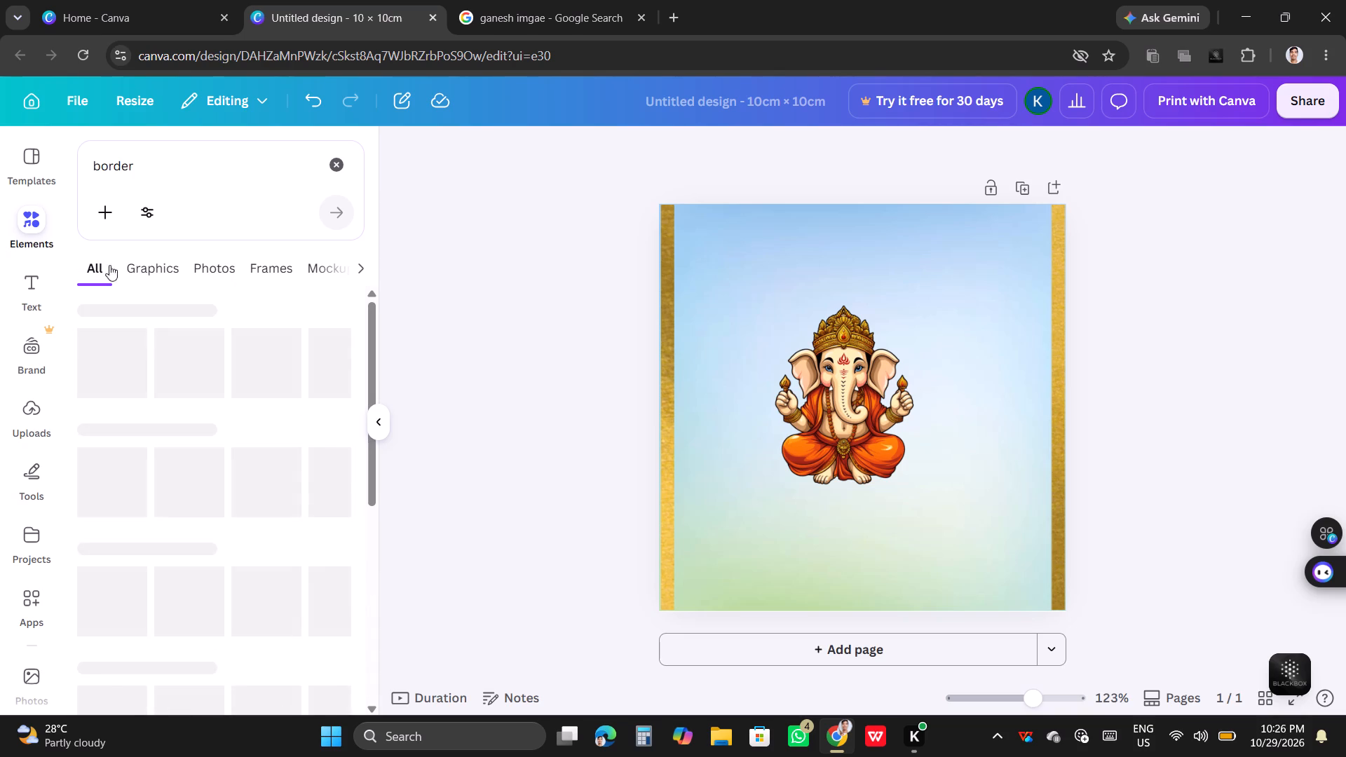
click(186, 375)
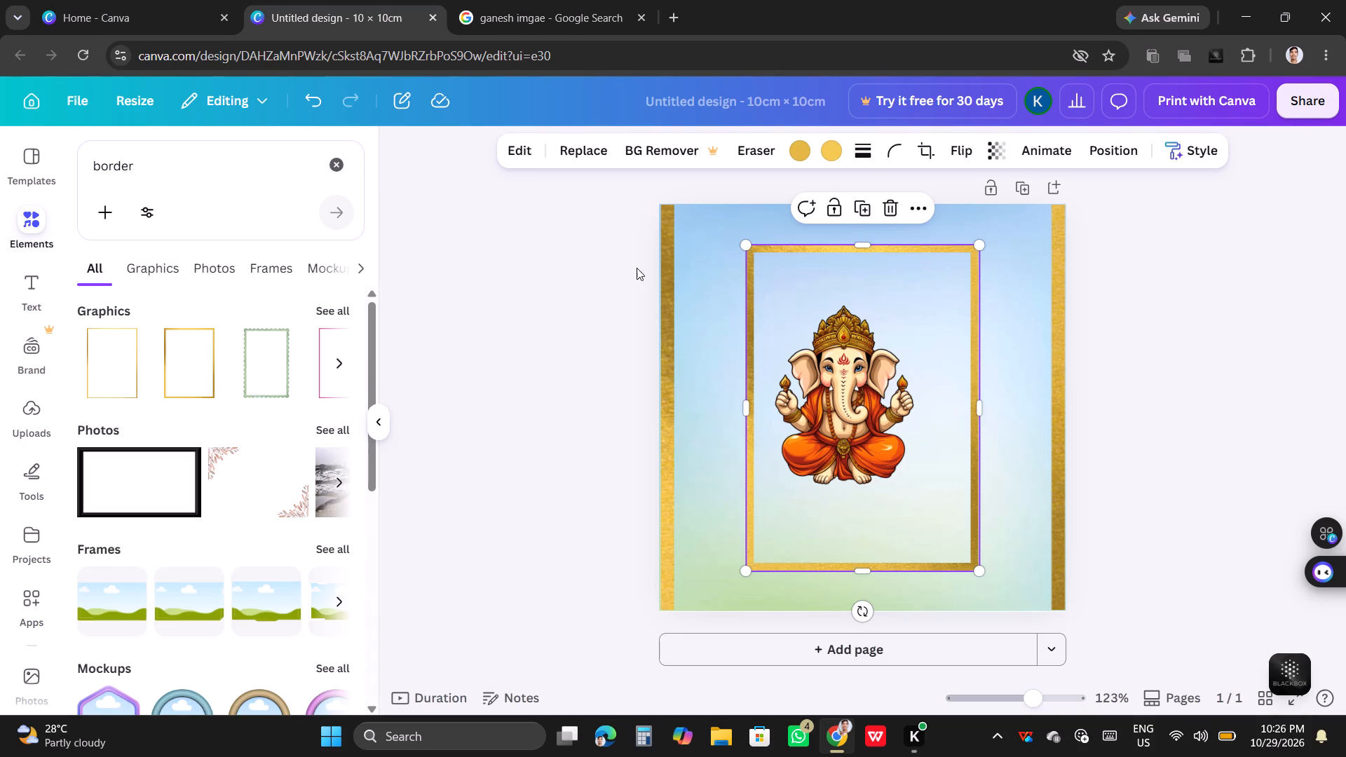
Flip the new gold portrait border horizontally and vertically, and crop off its top edge.
click(953, 144)
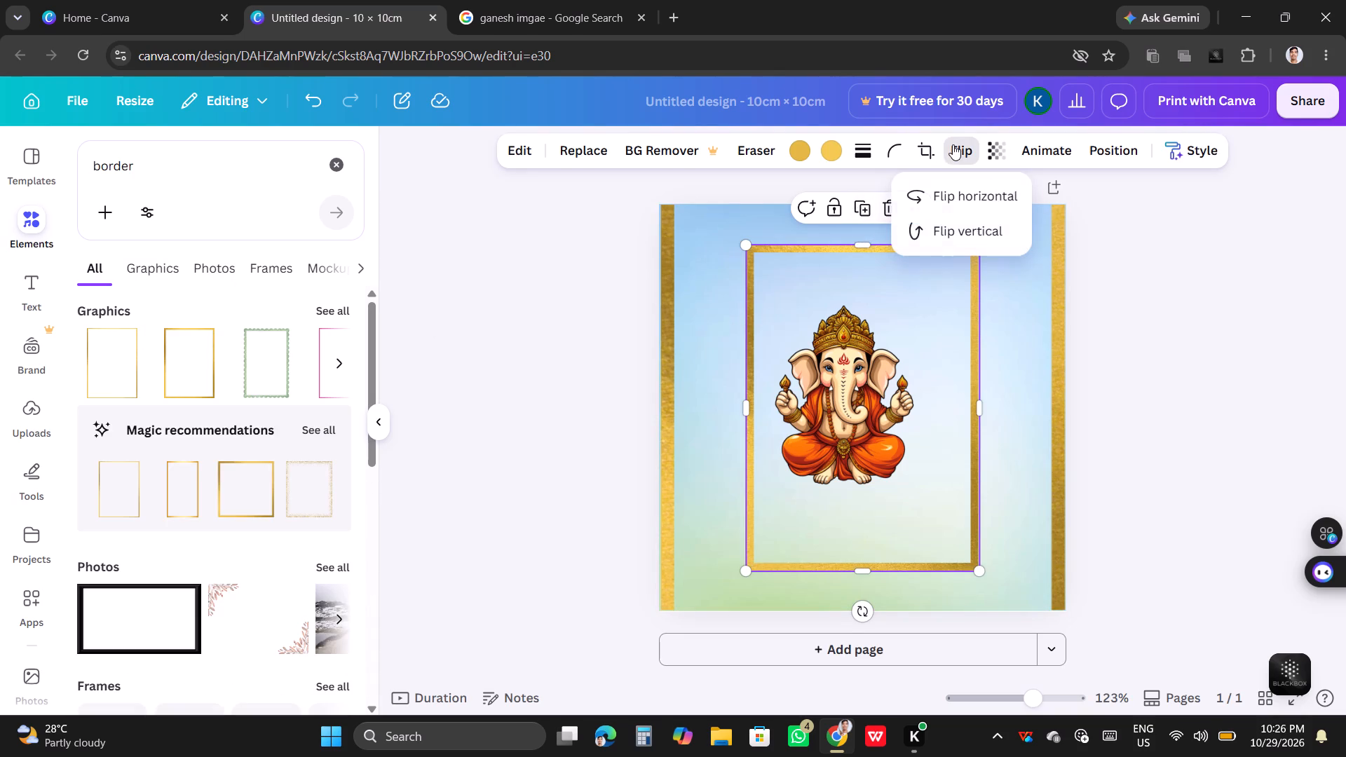
click(946, 201)
click(946, 202)
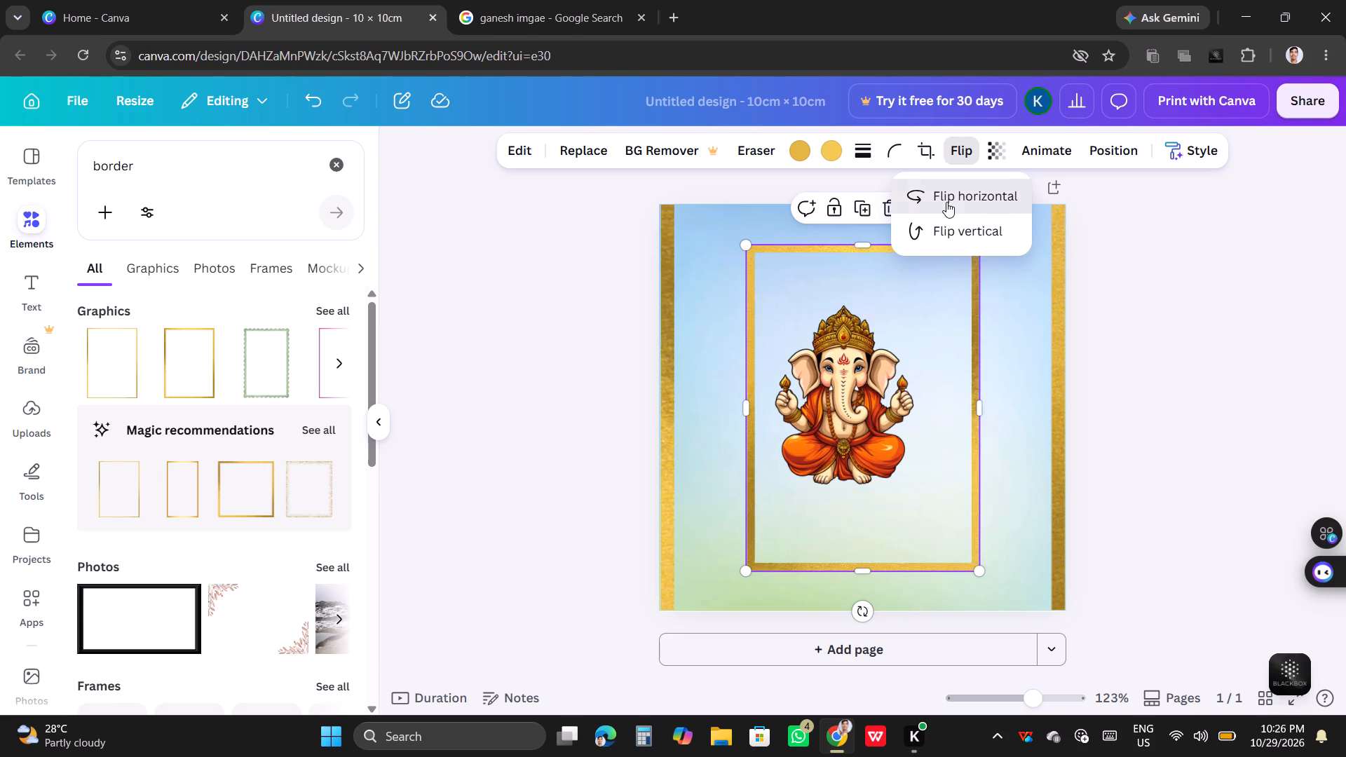
click(954, 240)
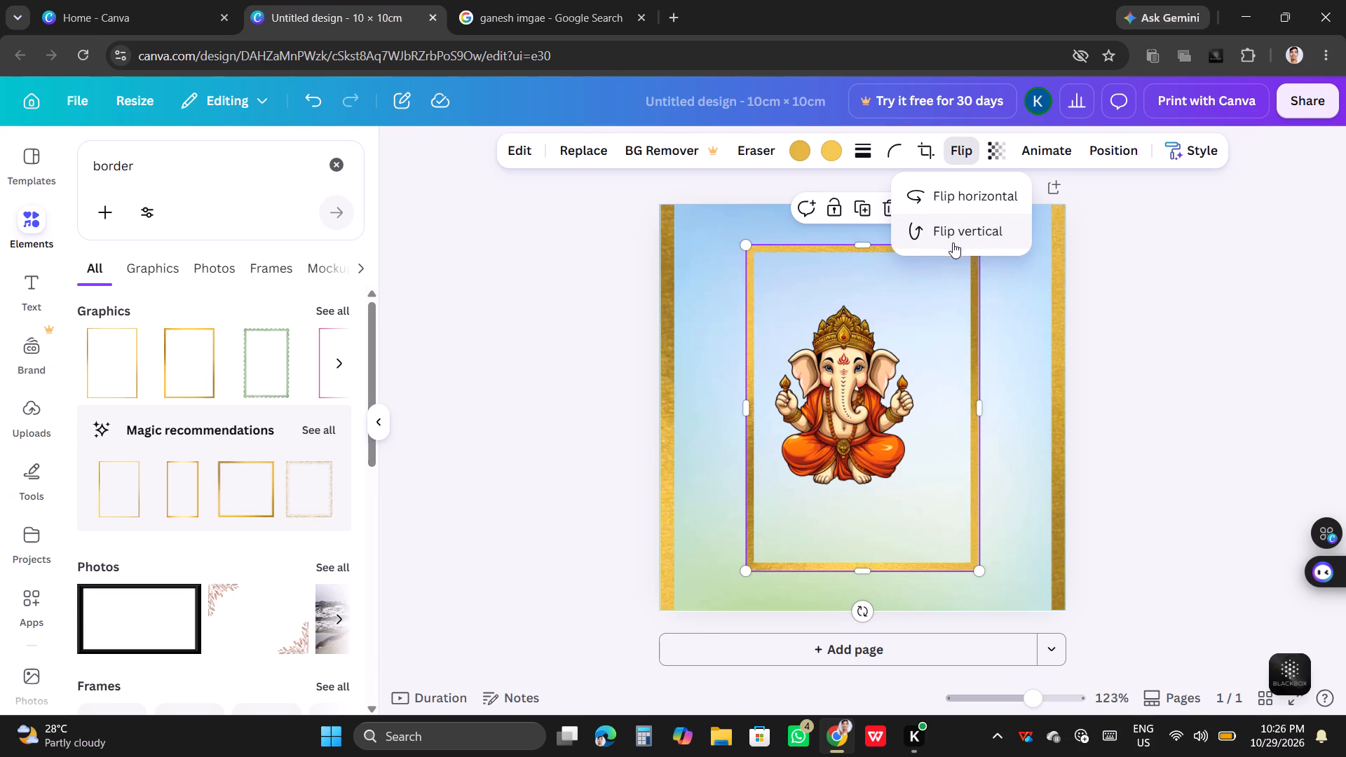
click(860, 243)
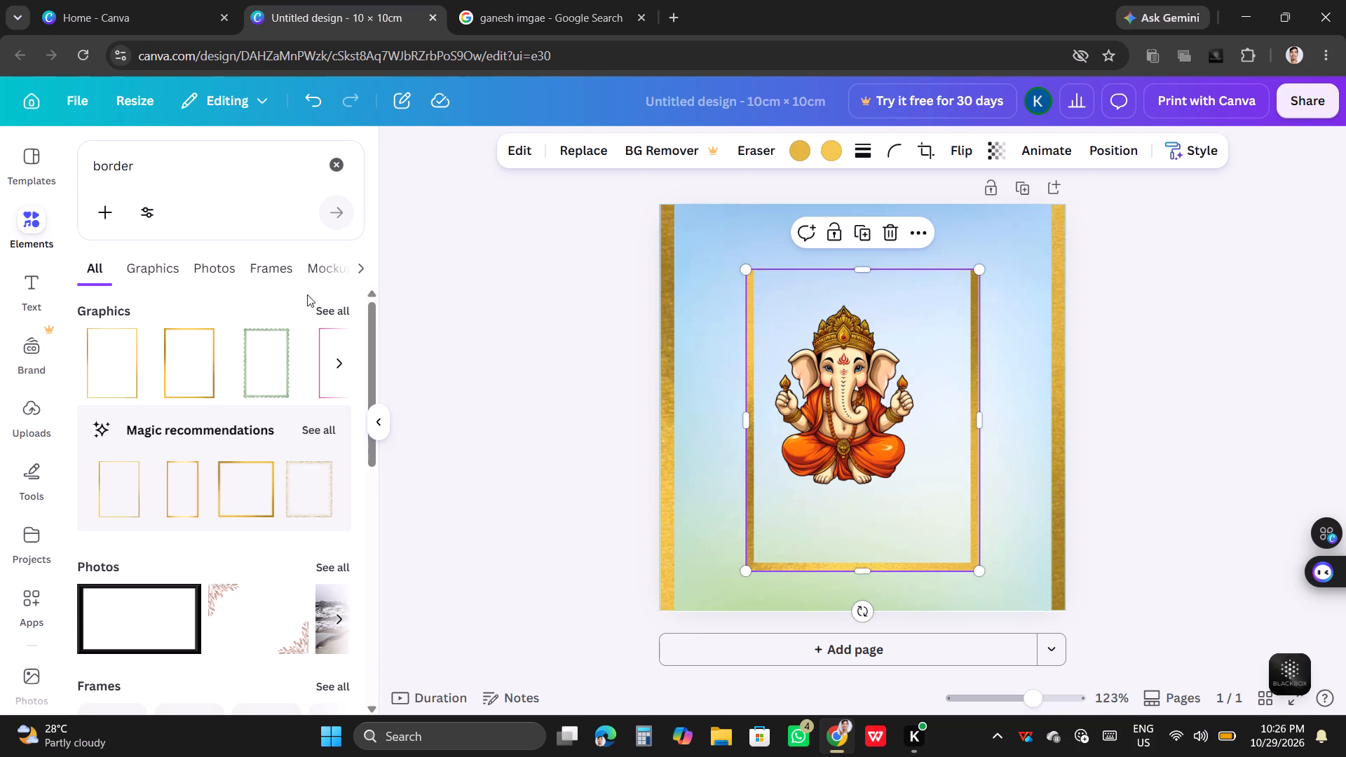
Add the square gold border from the recommended graphics around the Ganesha image.
click(250, 489)
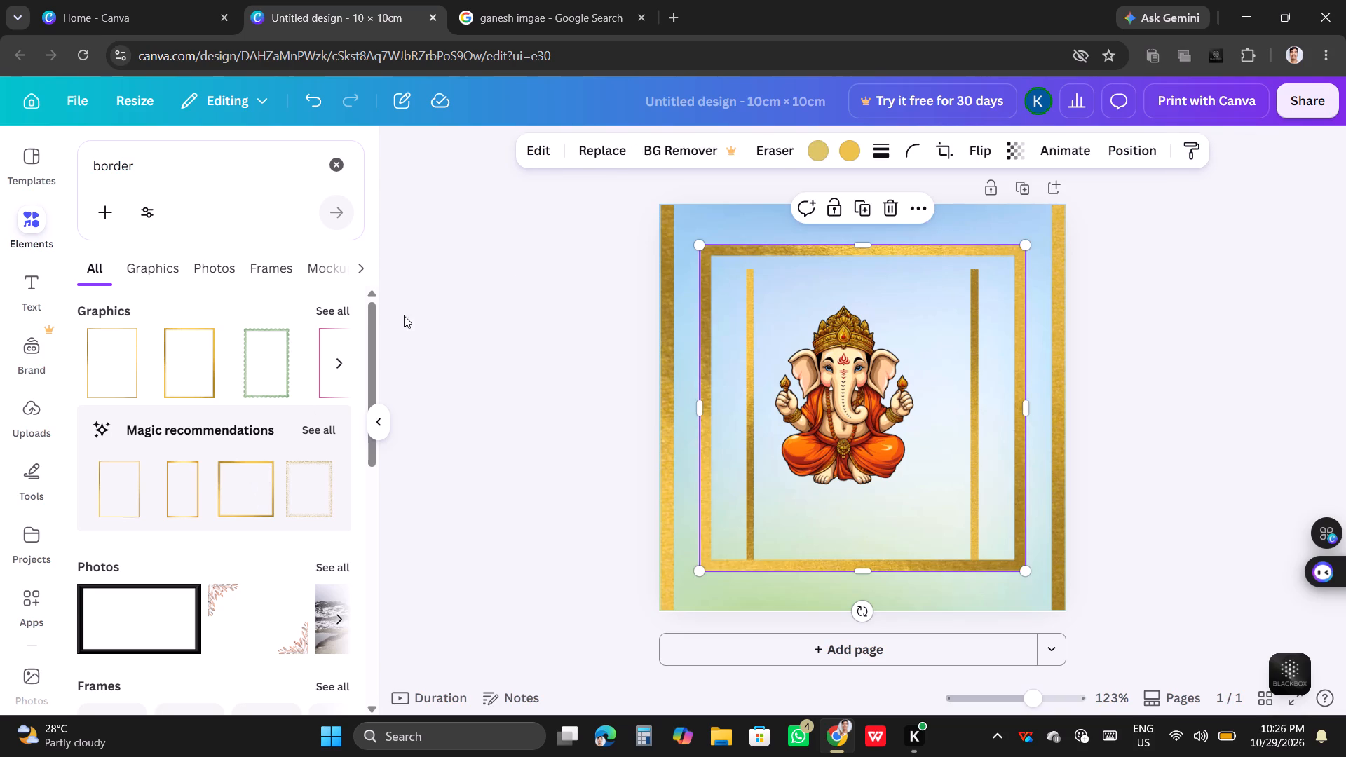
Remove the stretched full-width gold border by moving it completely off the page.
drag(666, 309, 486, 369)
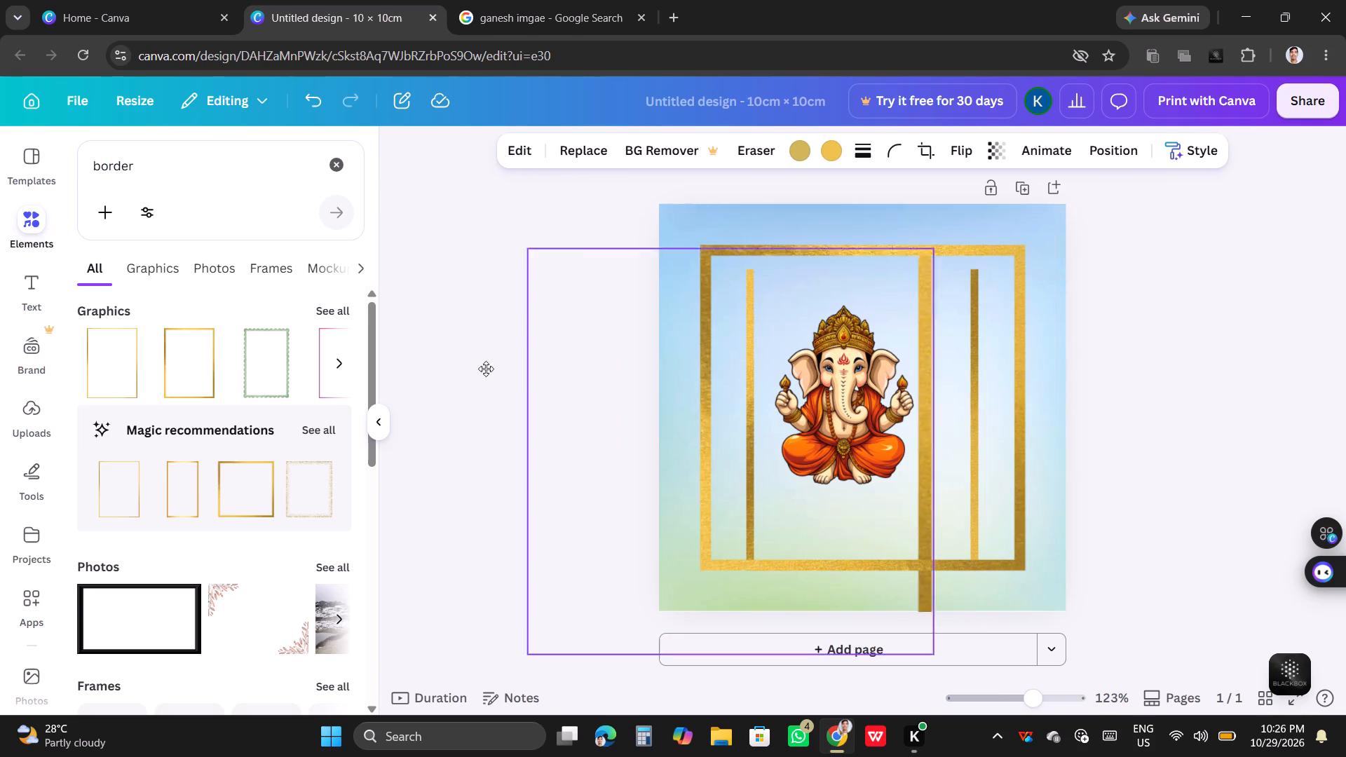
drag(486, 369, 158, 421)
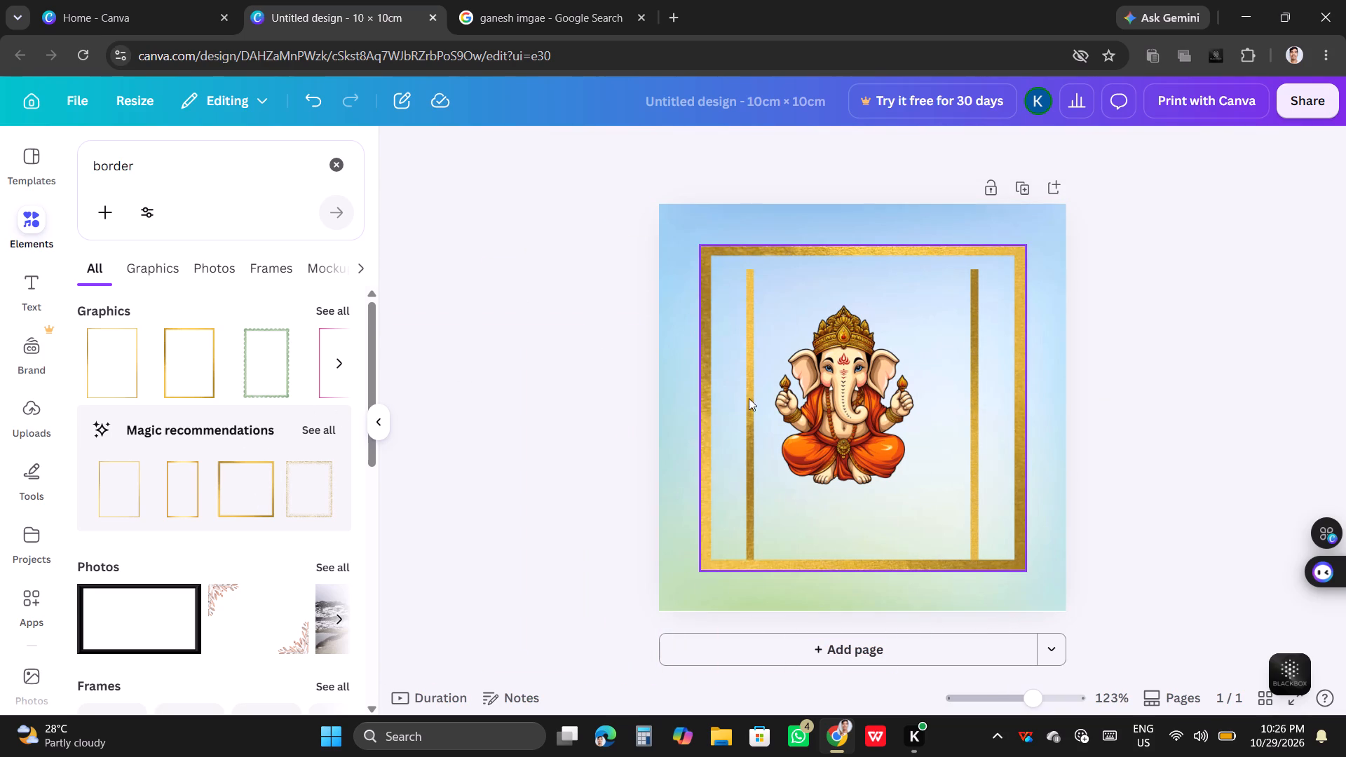
Align the square gold border with the page's top-left corner and enlarge it to 10 × 10 cm to fill the page.
click(754, 411)
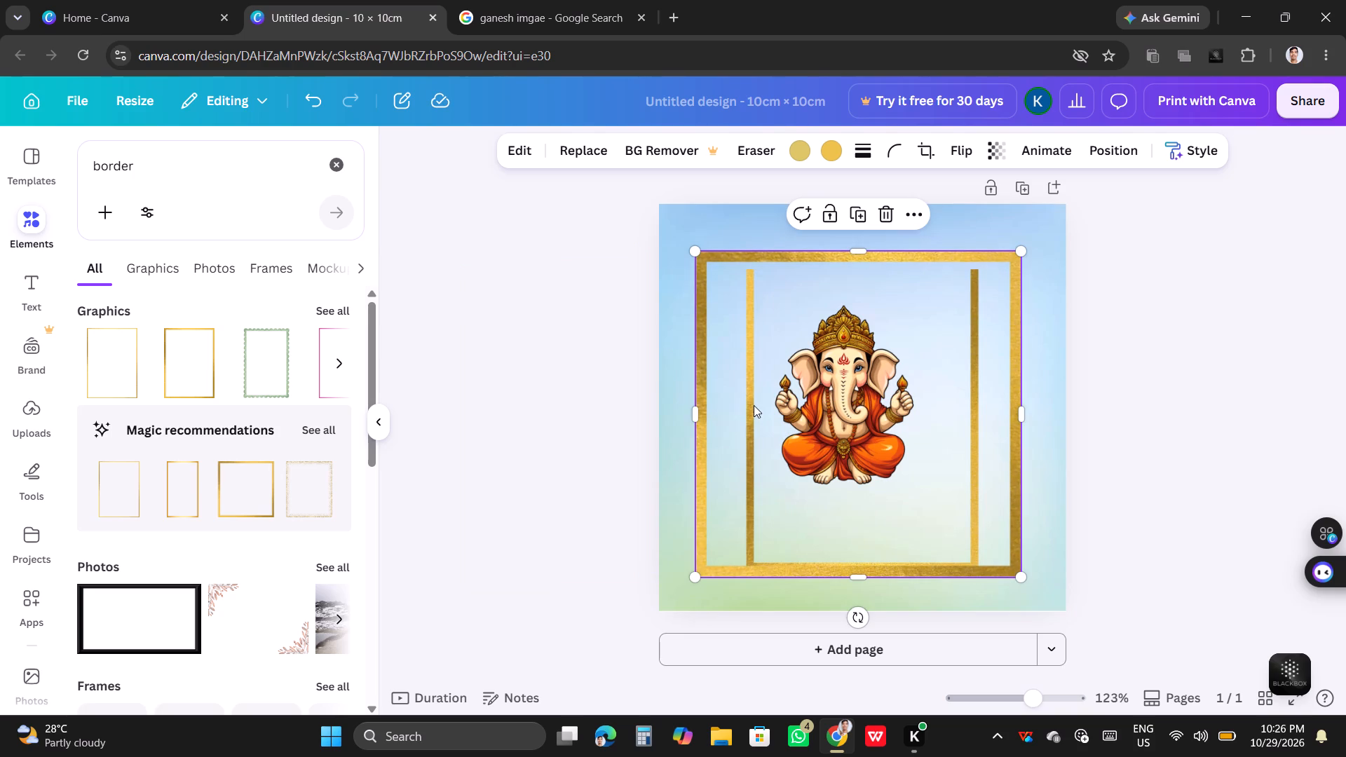
drag(747, 402, 750, 382)
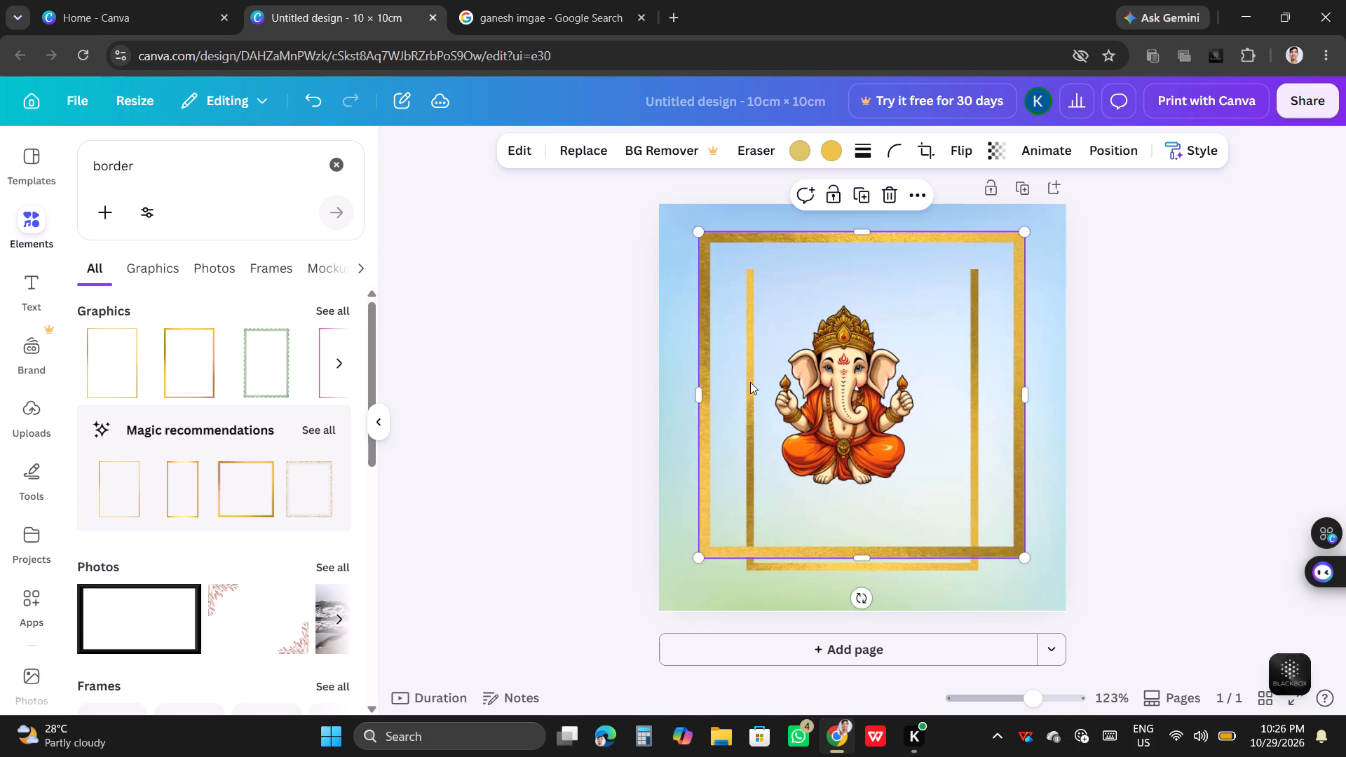
click(756, 358)
click(749, 367)
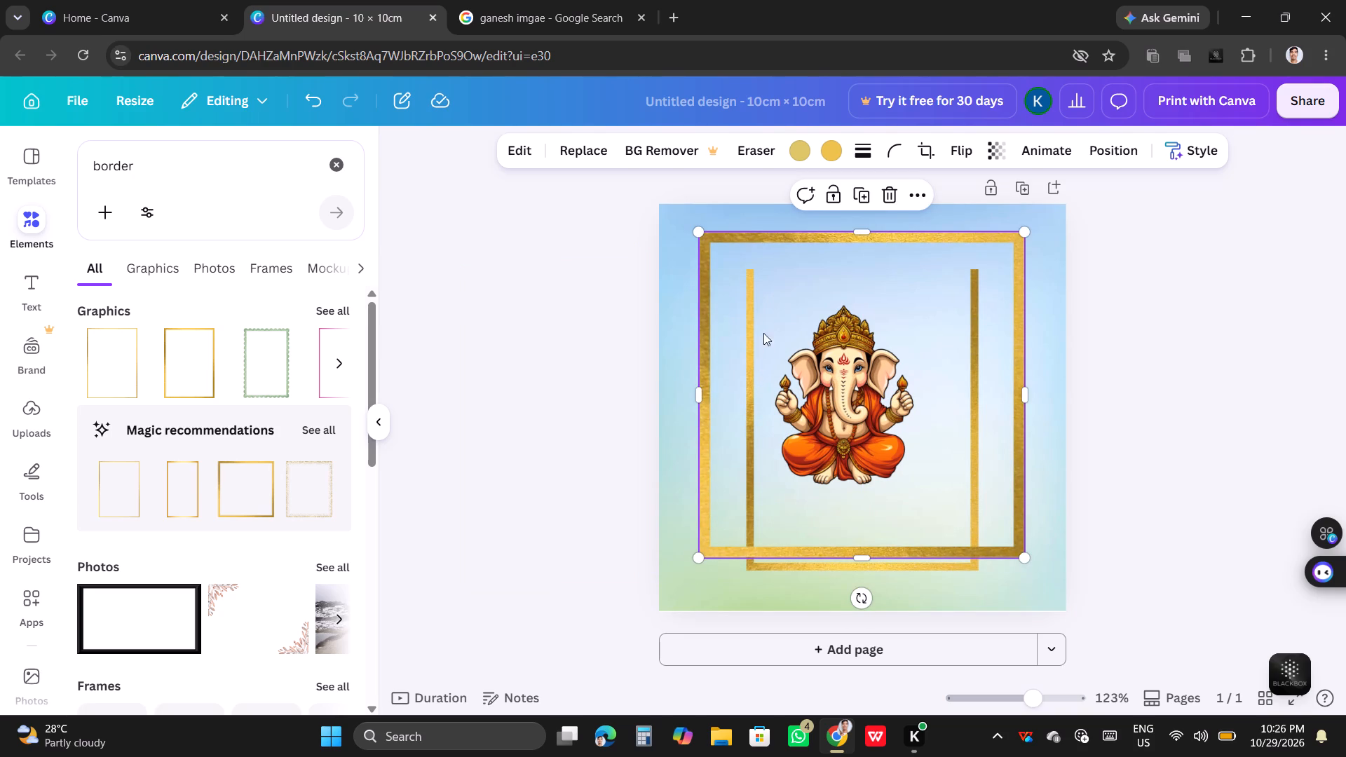
click(768, 318)
drag(759, 272, 749, 300)
drag(752, 288, 752, 287)
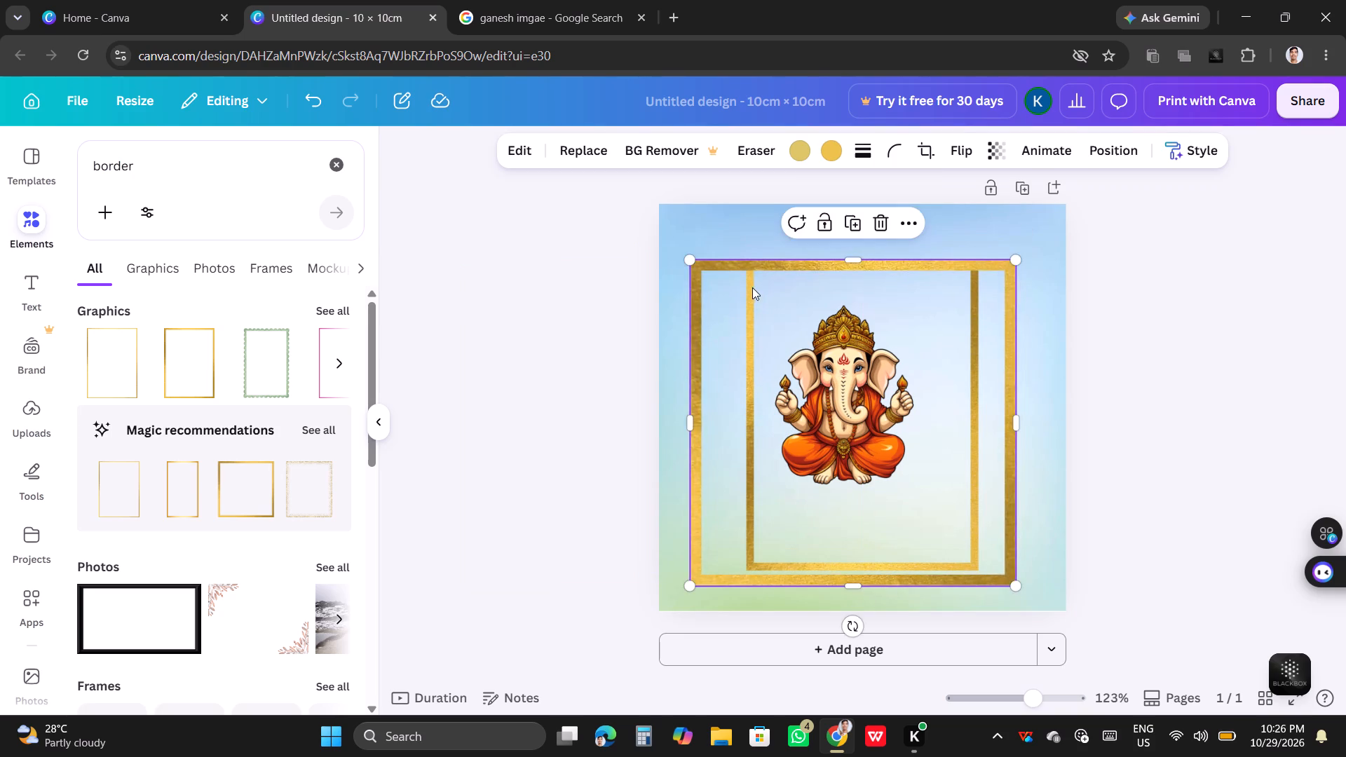
drag(752, 287, 723, 230)
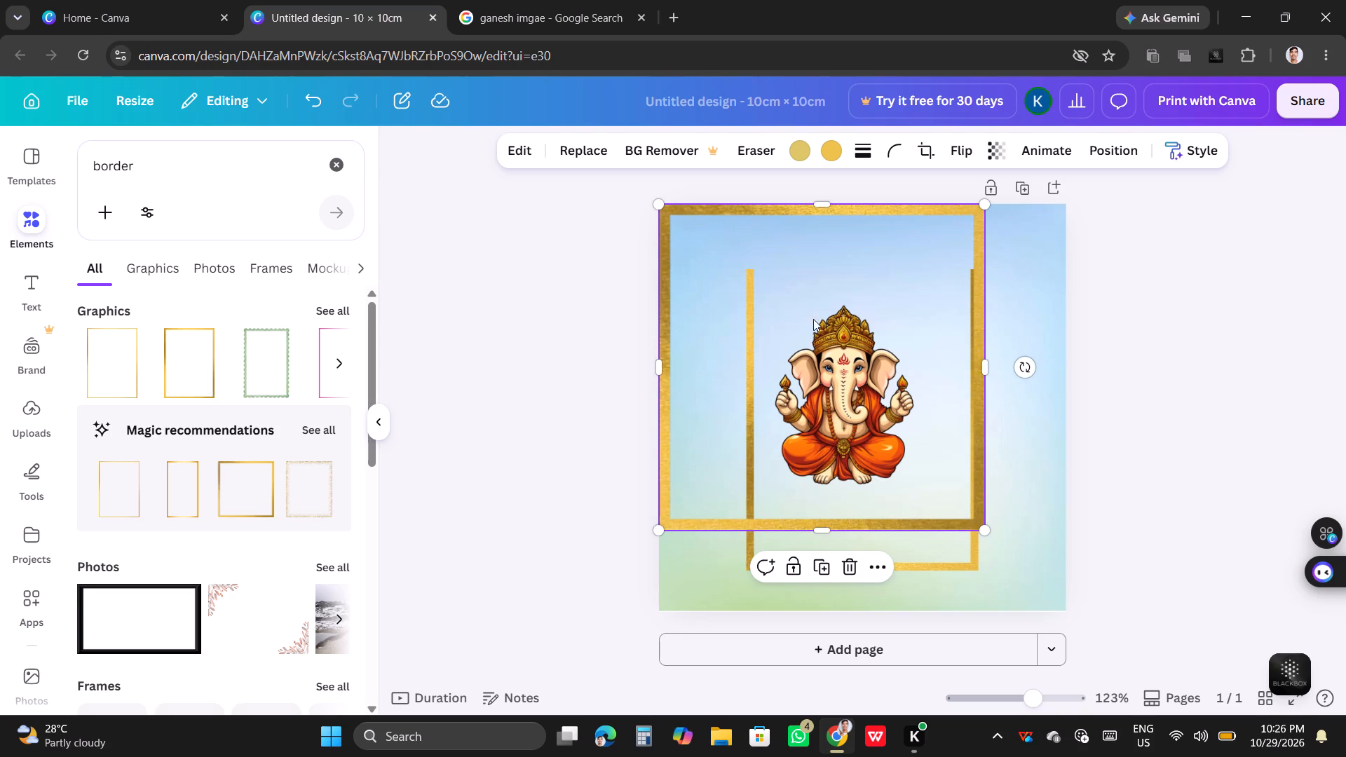
drag(985, 533, 992, 538)
drag(992, 538, 1074, 608)
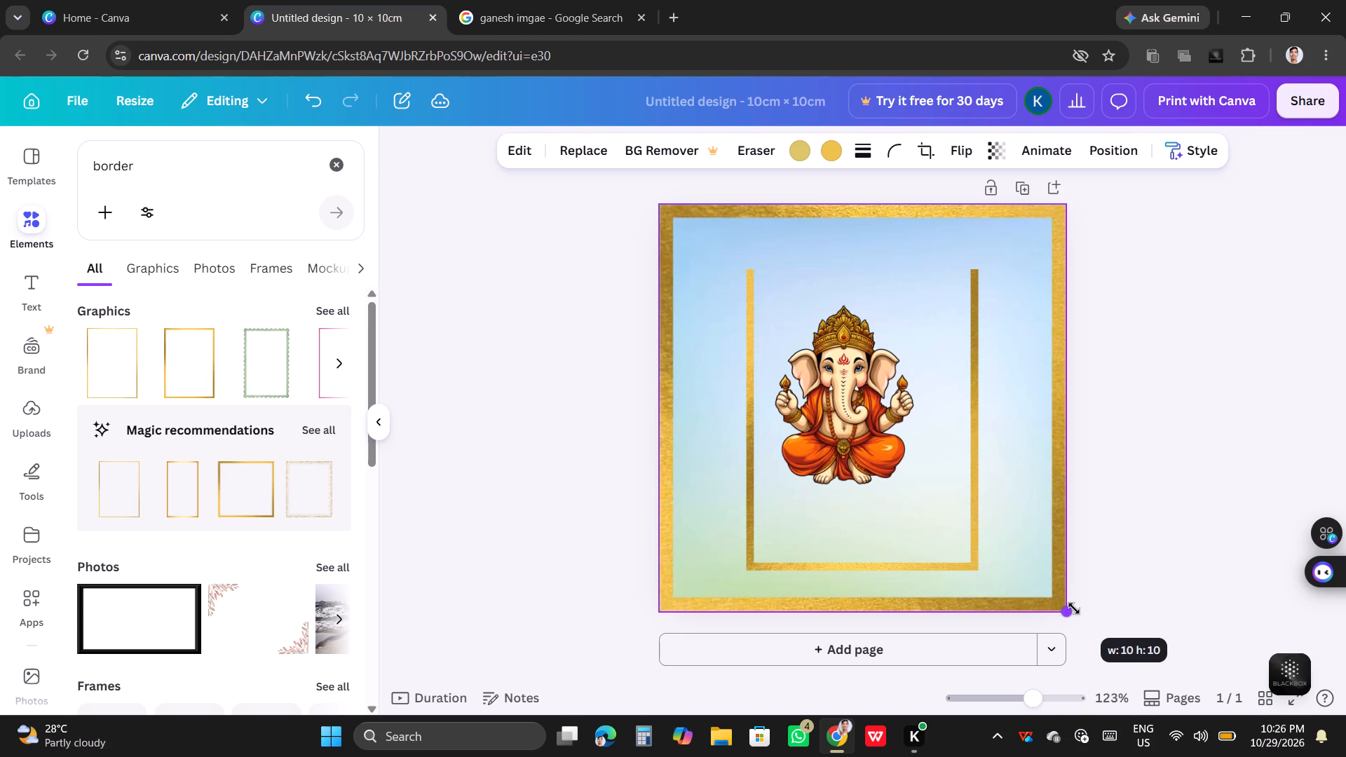
drag(1074, 608, 1078, 608)
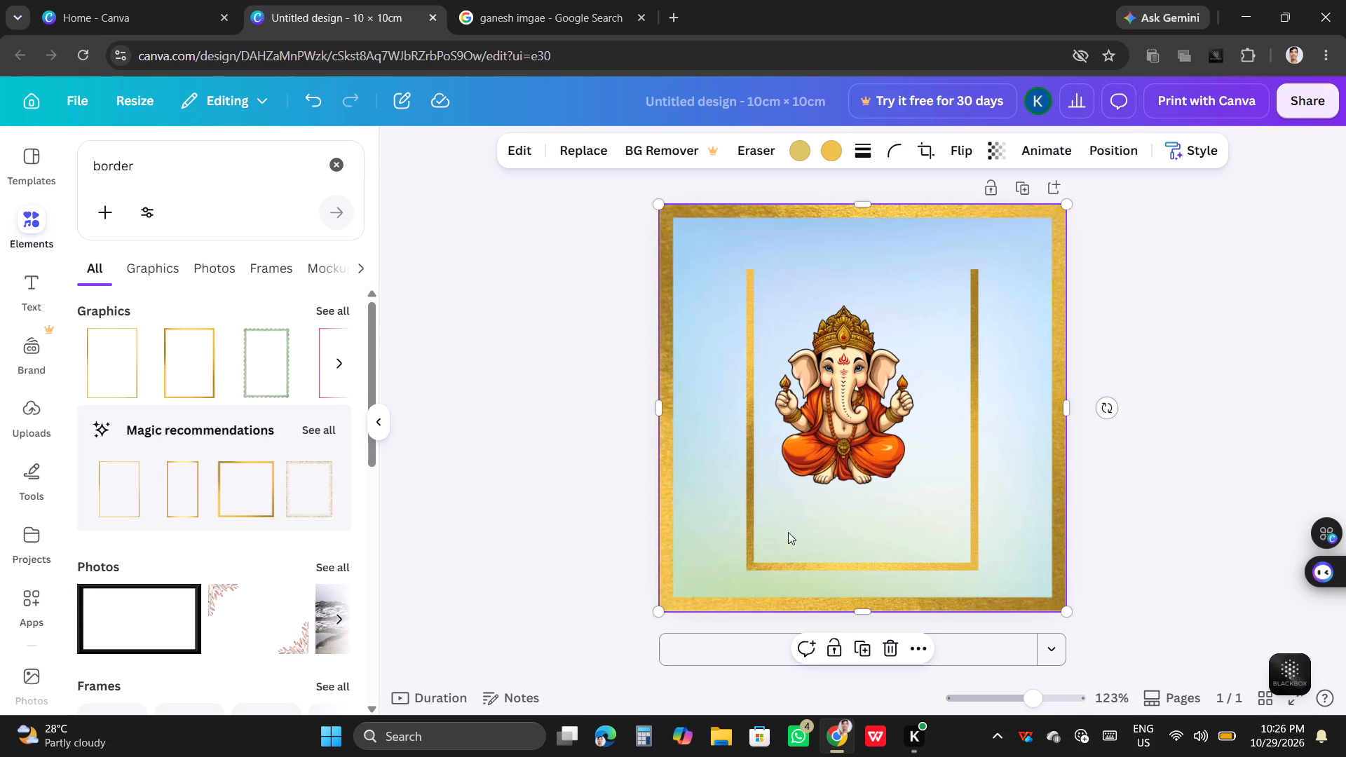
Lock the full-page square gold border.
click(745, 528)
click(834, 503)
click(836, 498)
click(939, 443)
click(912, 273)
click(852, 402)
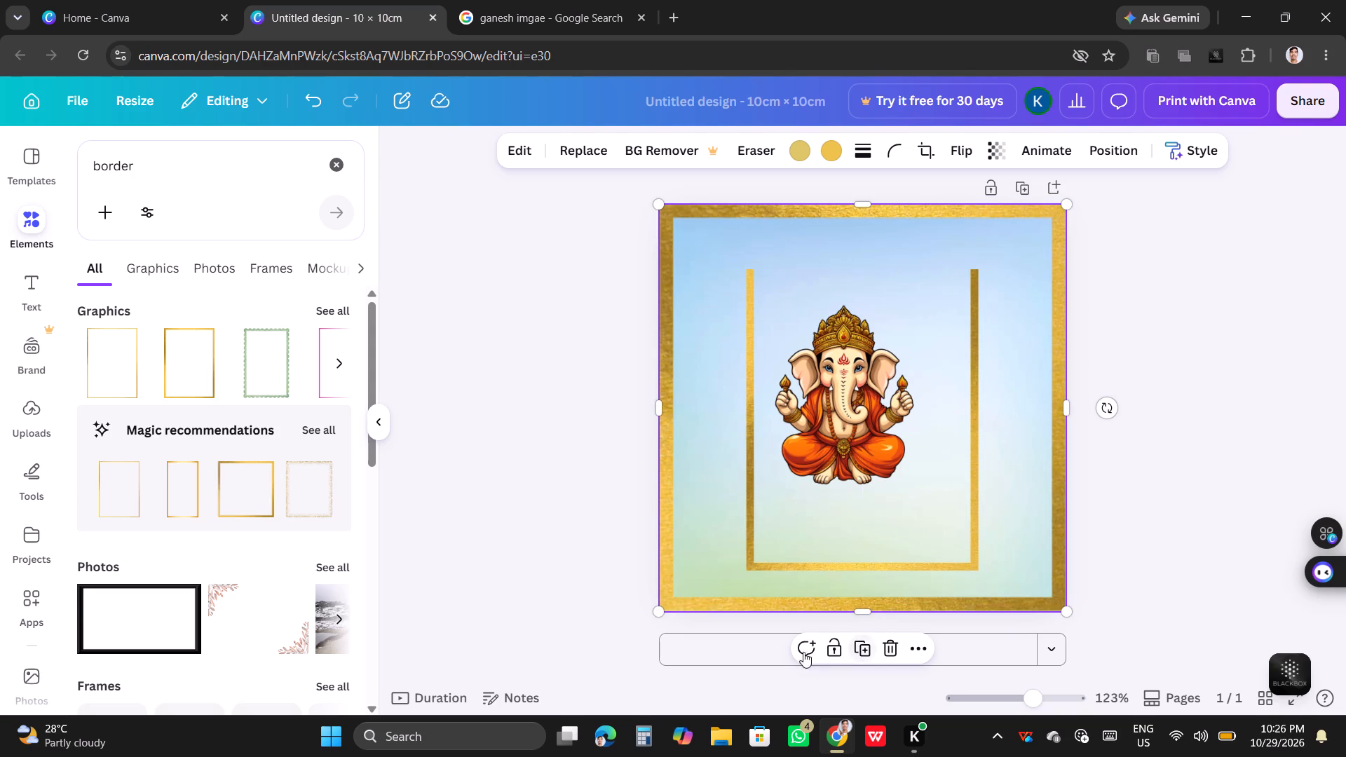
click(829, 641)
Move the Ganesha image and the inner portrait border together toward the page's upper left, and lock both.
double_click(785, 447)
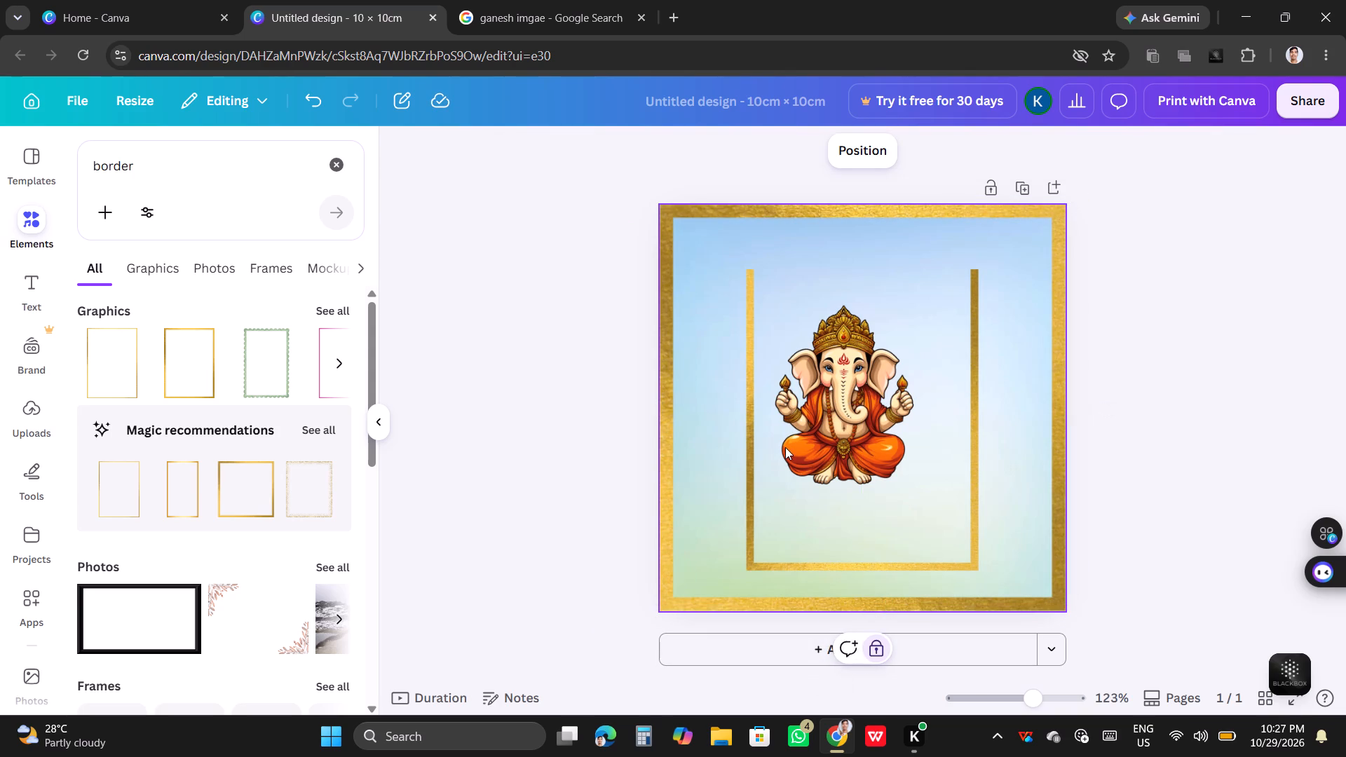
click(773, 447)
click(757, 458)
click(751, 464)
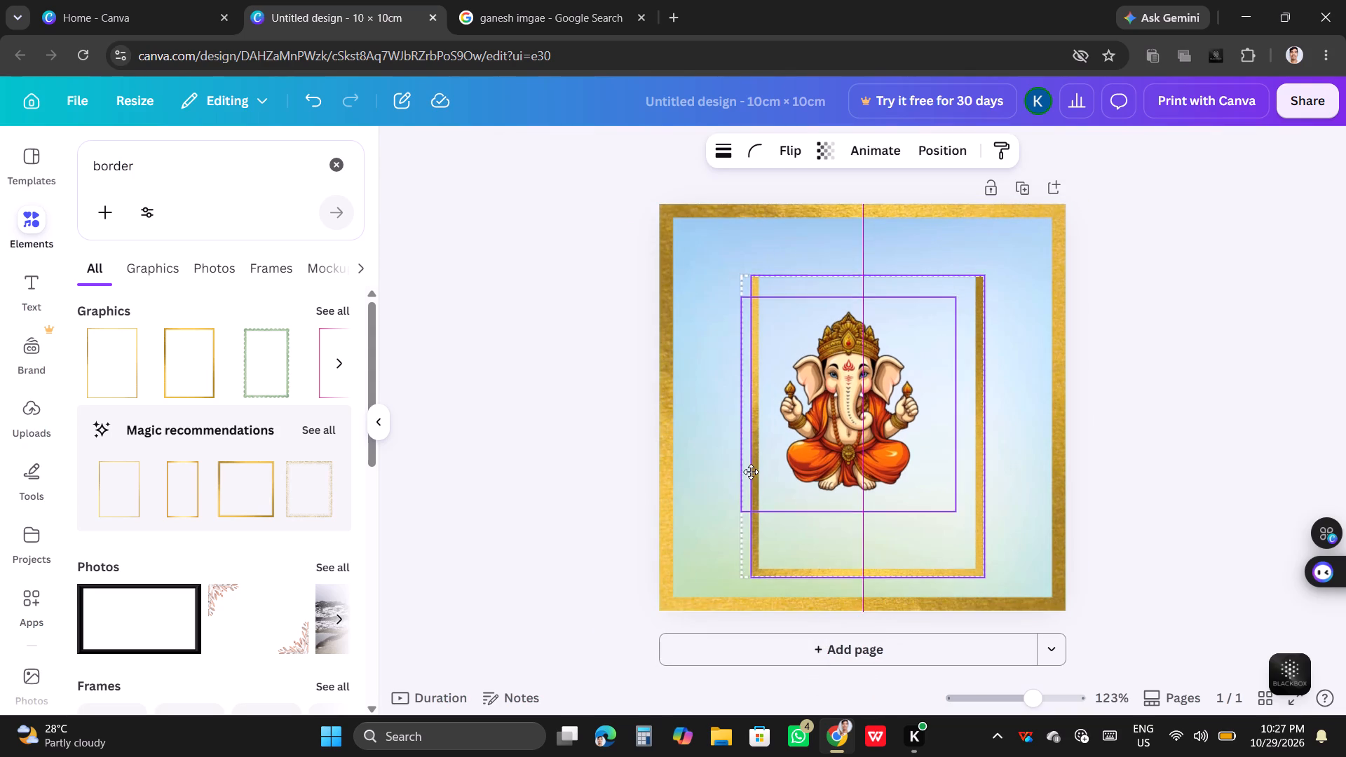
drag(844, 437, 797, 454)
drag(797, 454, 813, 431)
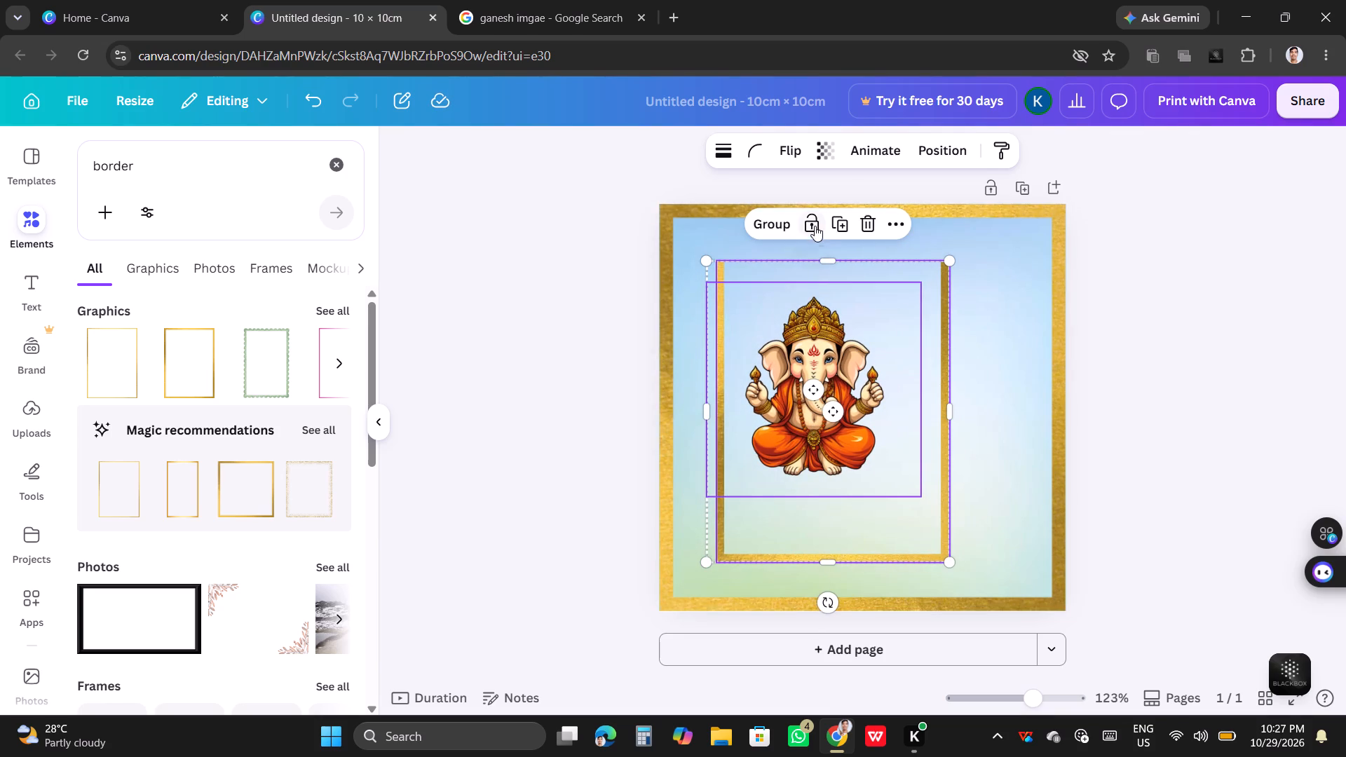
click(815, 224)
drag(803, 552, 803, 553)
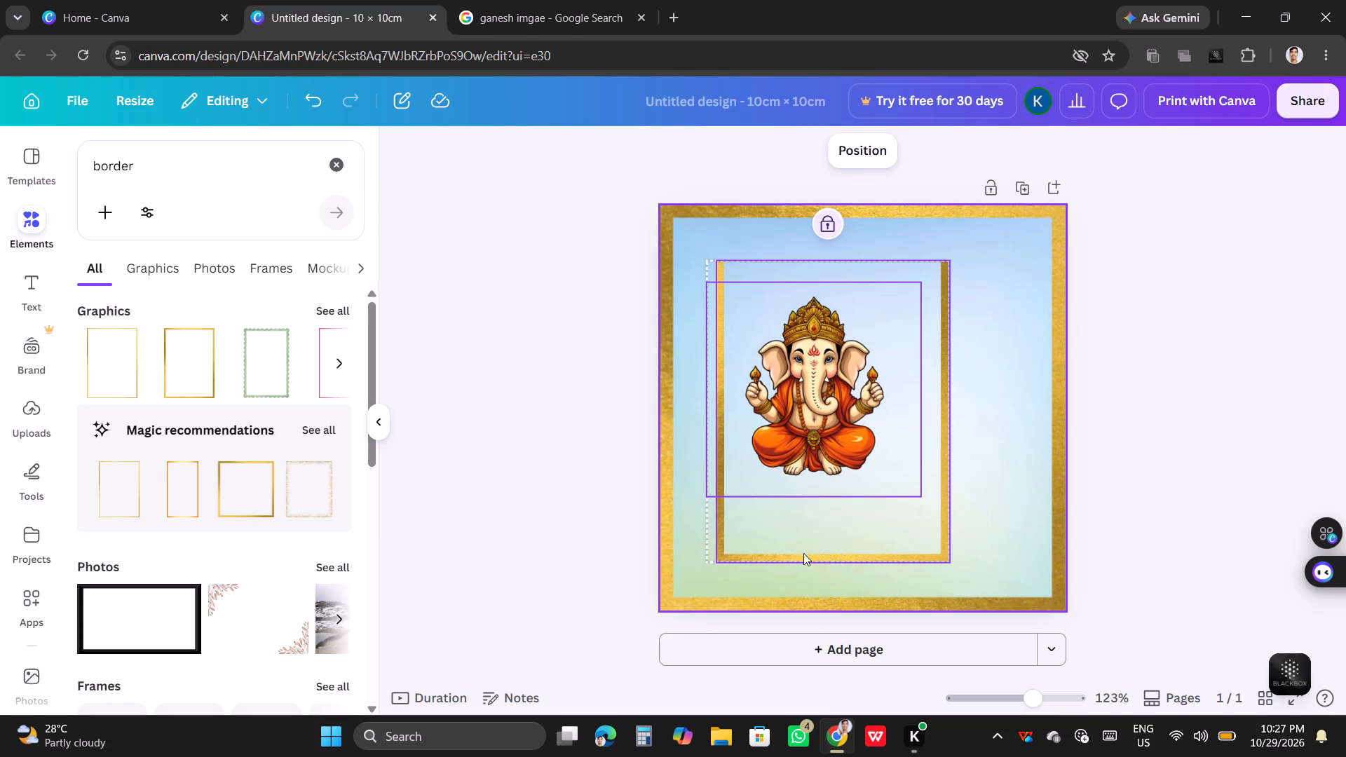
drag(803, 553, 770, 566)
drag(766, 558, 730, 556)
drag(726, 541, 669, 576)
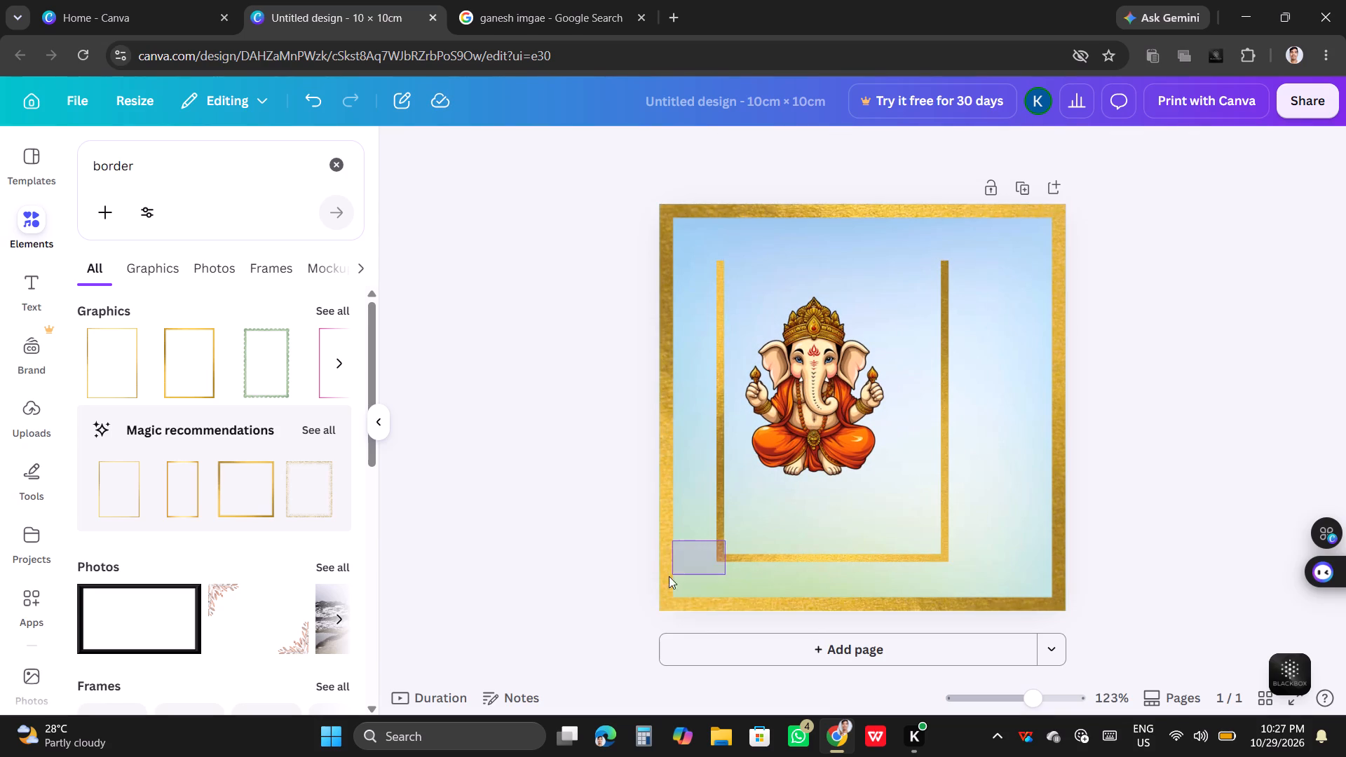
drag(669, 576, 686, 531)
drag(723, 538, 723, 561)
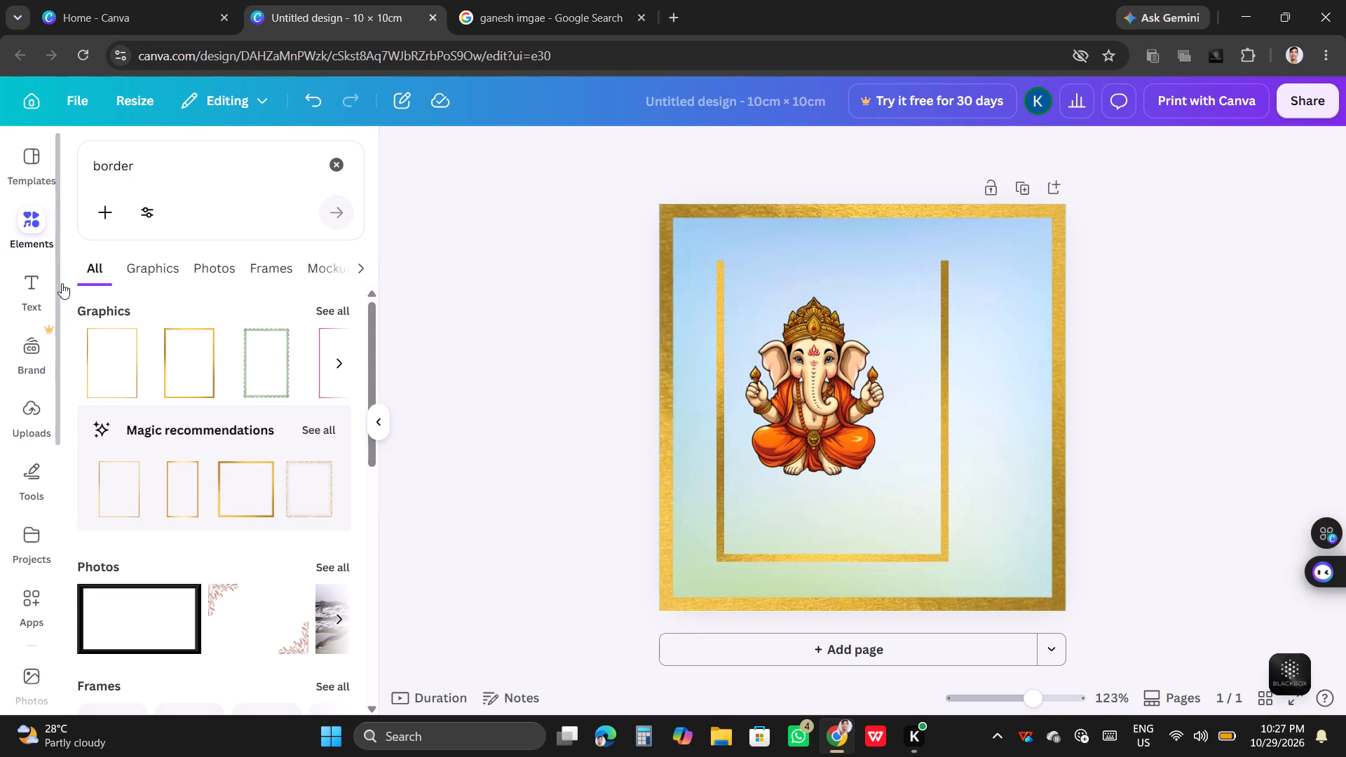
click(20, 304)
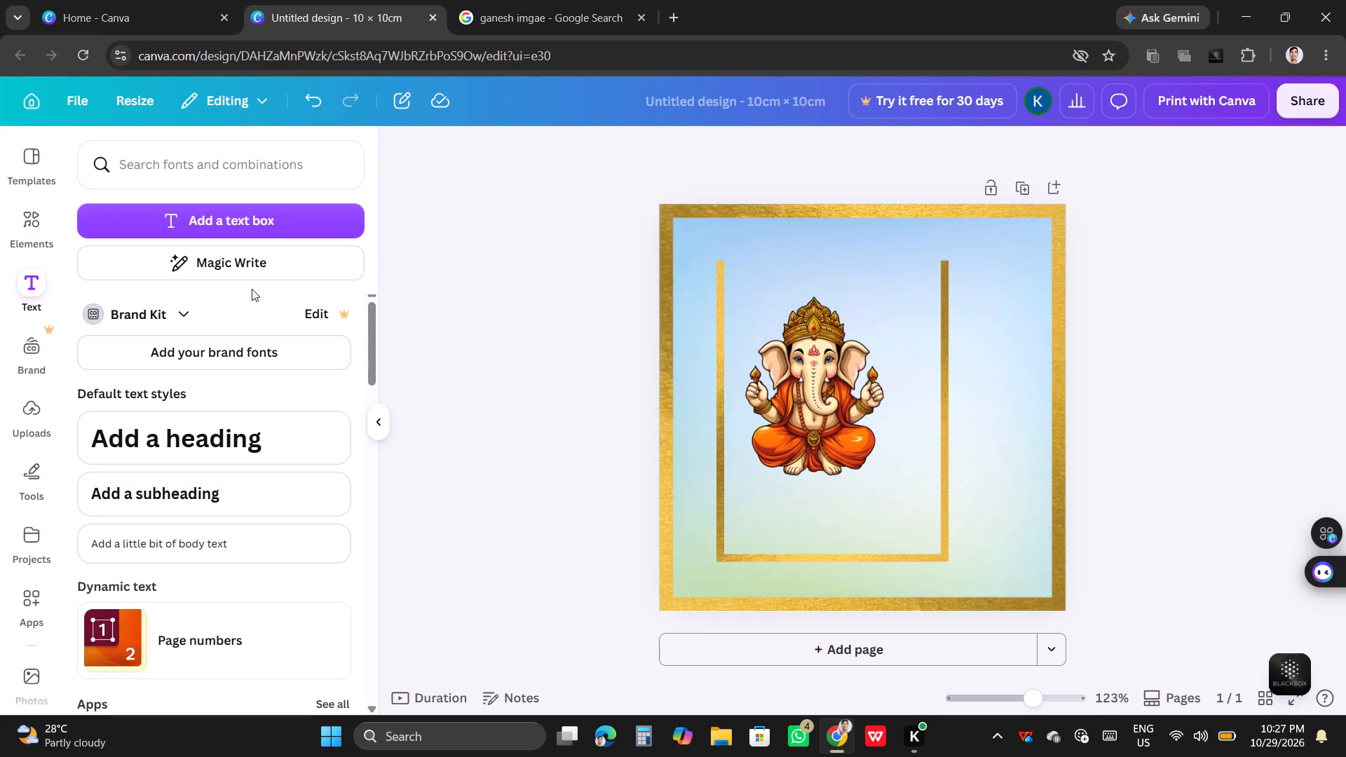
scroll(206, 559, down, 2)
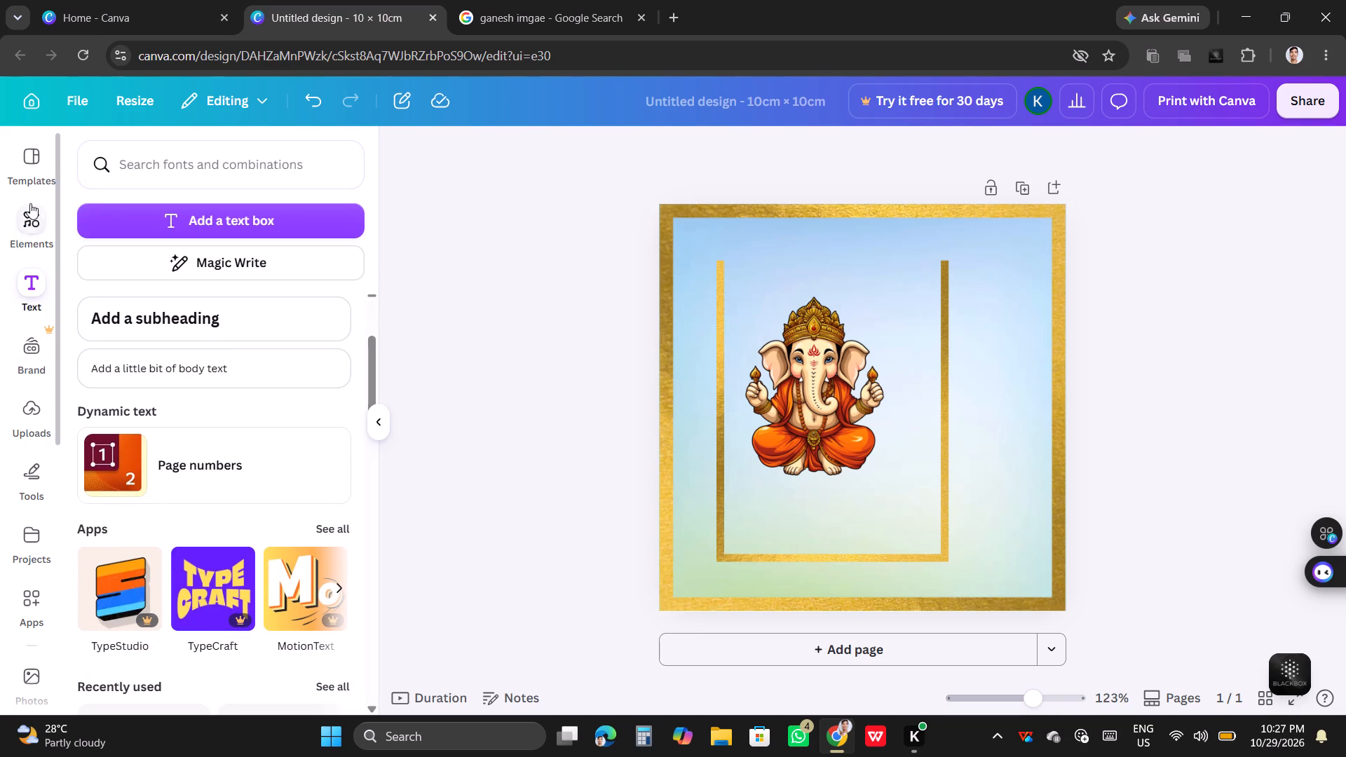
Return to the elements library and clear the border search.
click(30, 214)
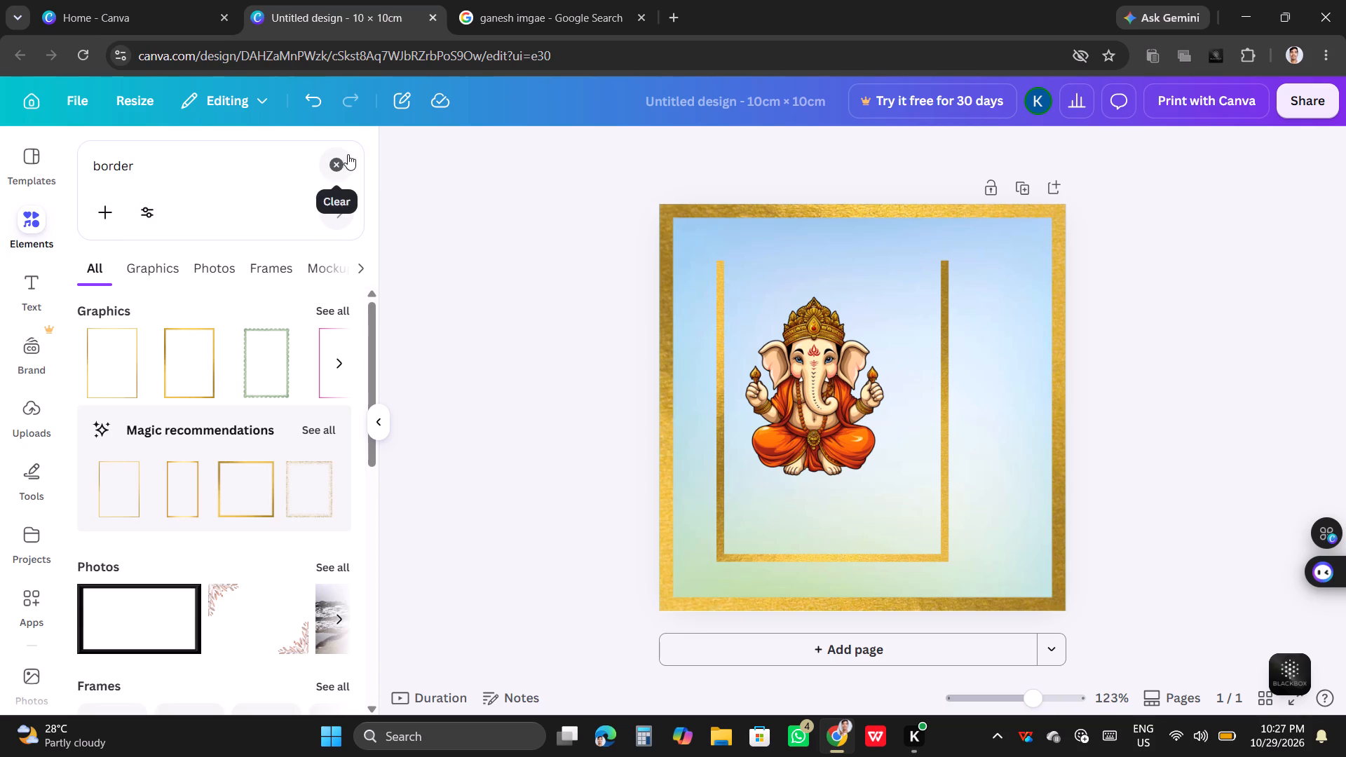
click(337, 157)
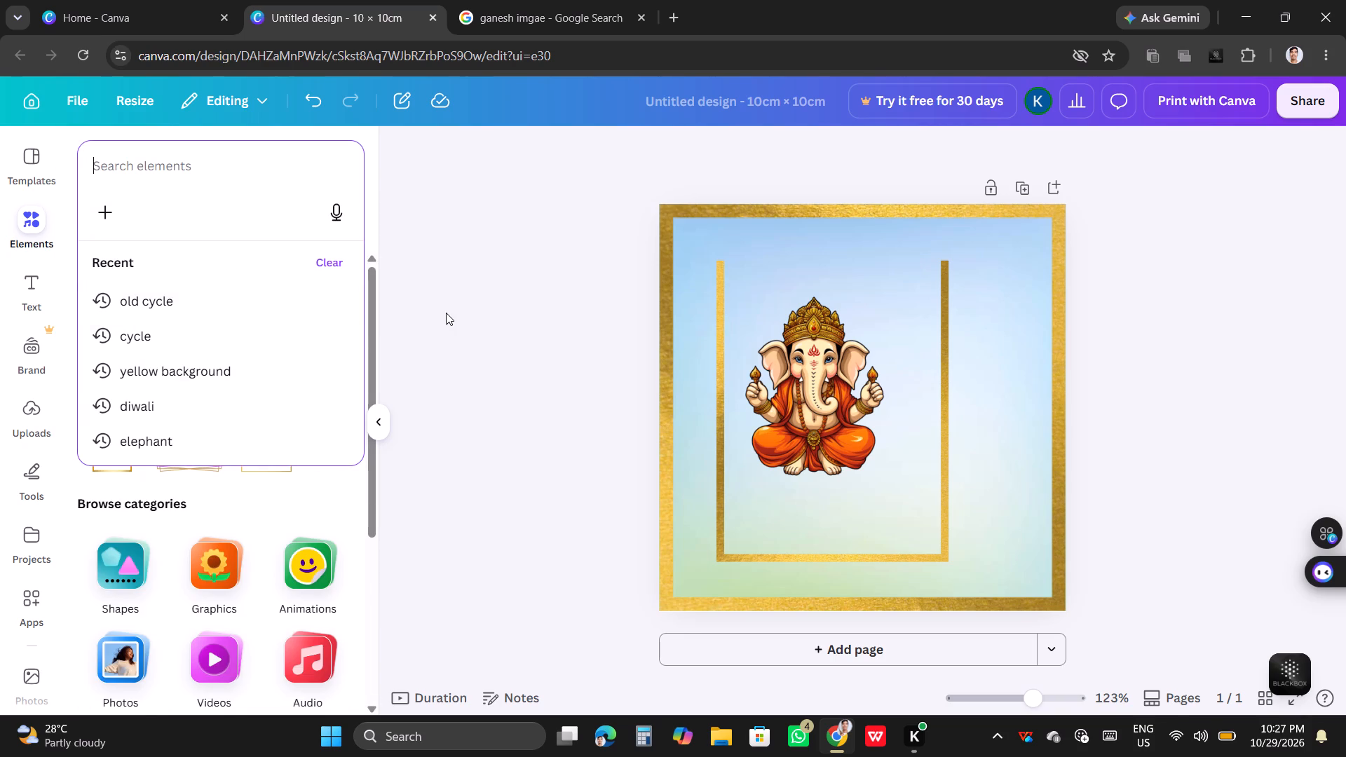
click(446, 313)
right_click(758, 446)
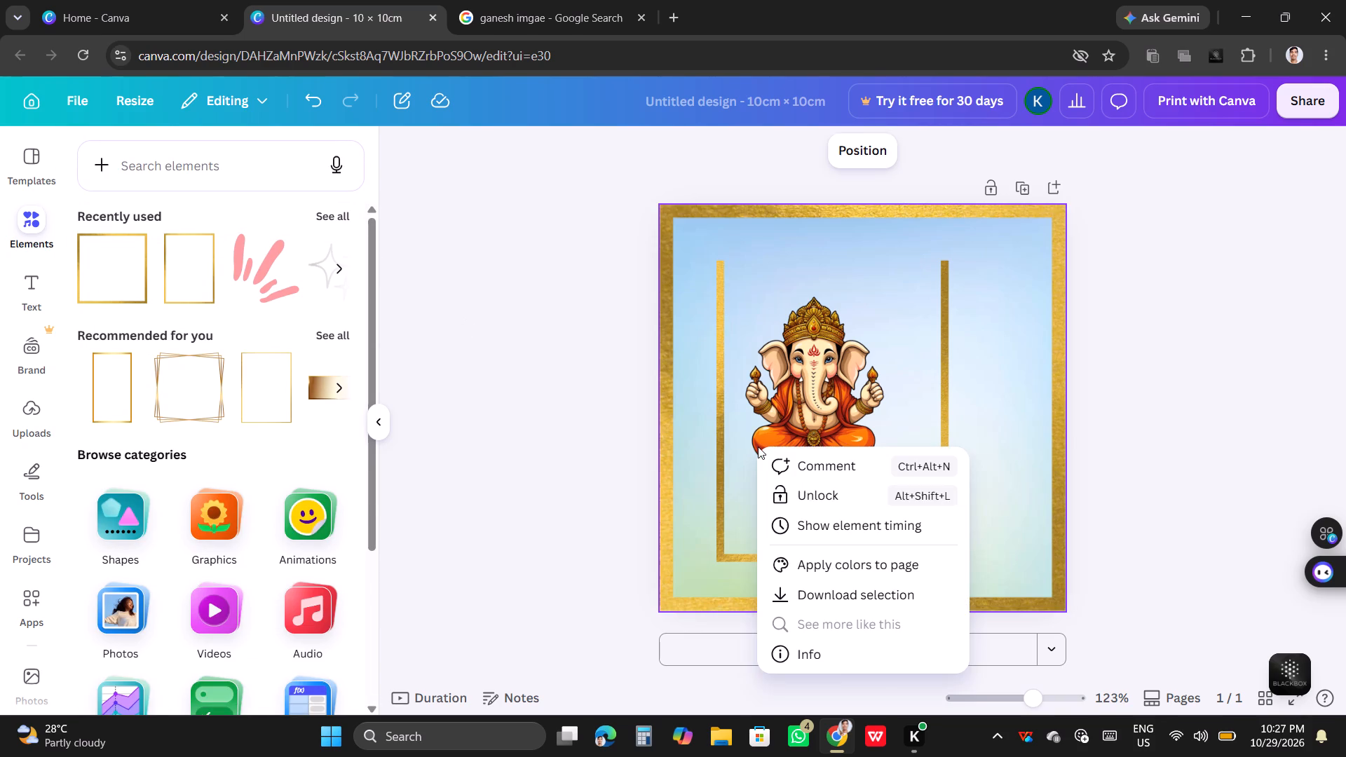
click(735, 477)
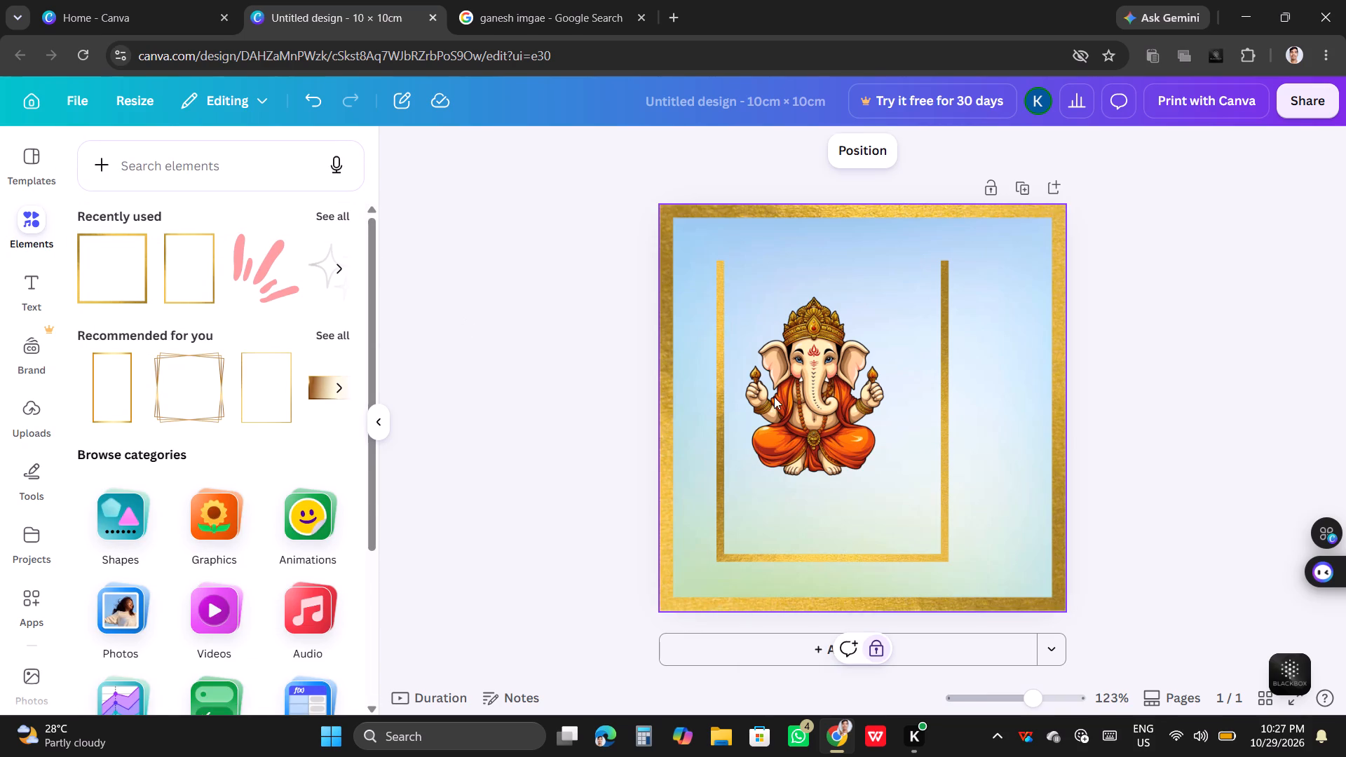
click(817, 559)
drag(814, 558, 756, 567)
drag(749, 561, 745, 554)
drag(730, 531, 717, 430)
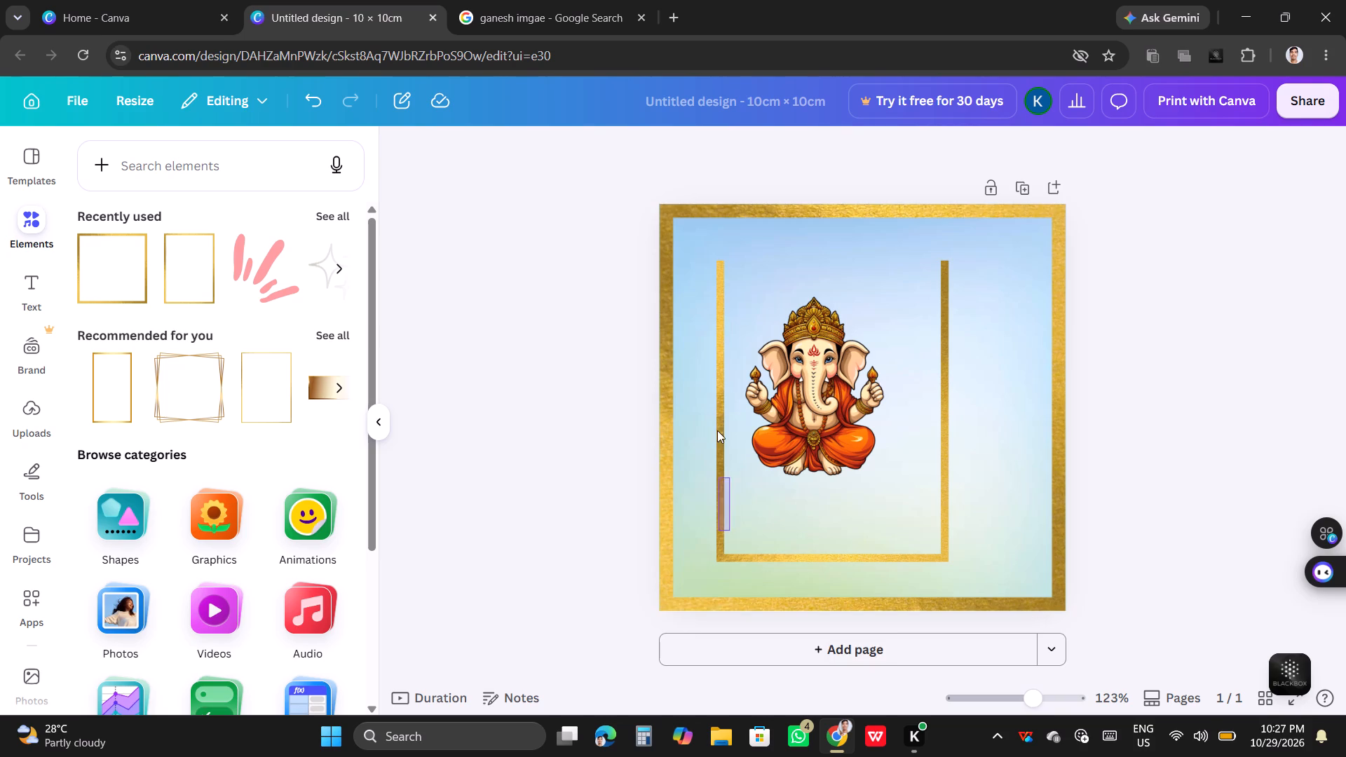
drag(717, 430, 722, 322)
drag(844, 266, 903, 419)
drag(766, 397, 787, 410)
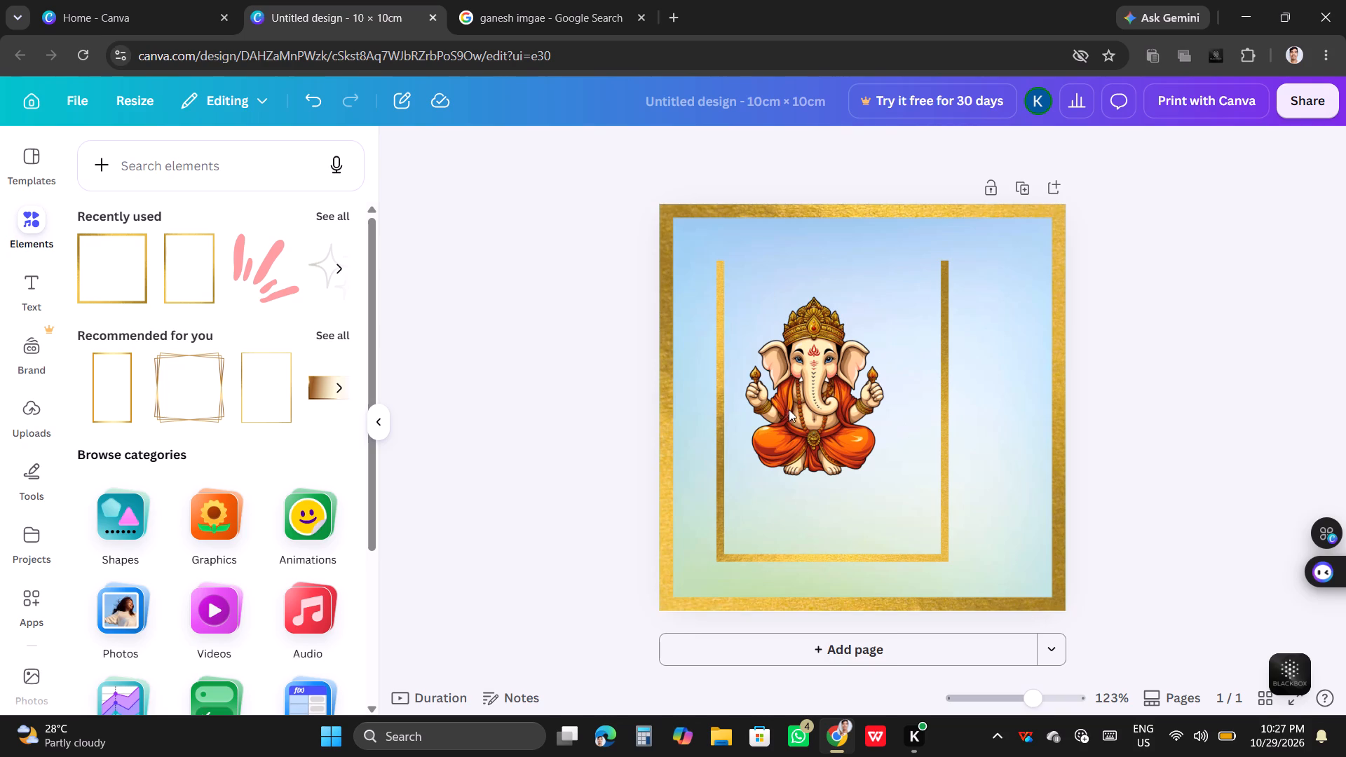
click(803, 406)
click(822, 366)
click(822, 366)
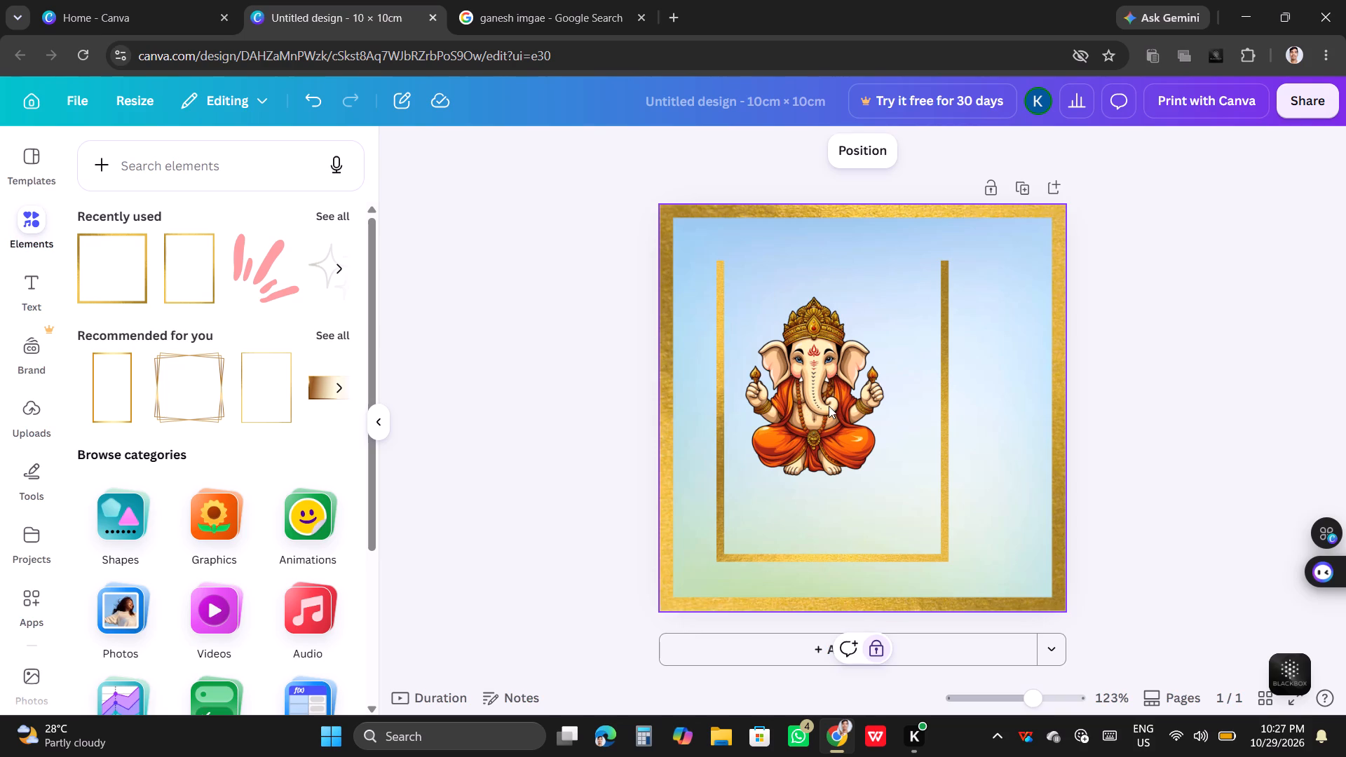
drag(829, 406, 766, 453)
Unlock the square gold border and move it down and to the right, partly off the page.
right_click(784, 393)
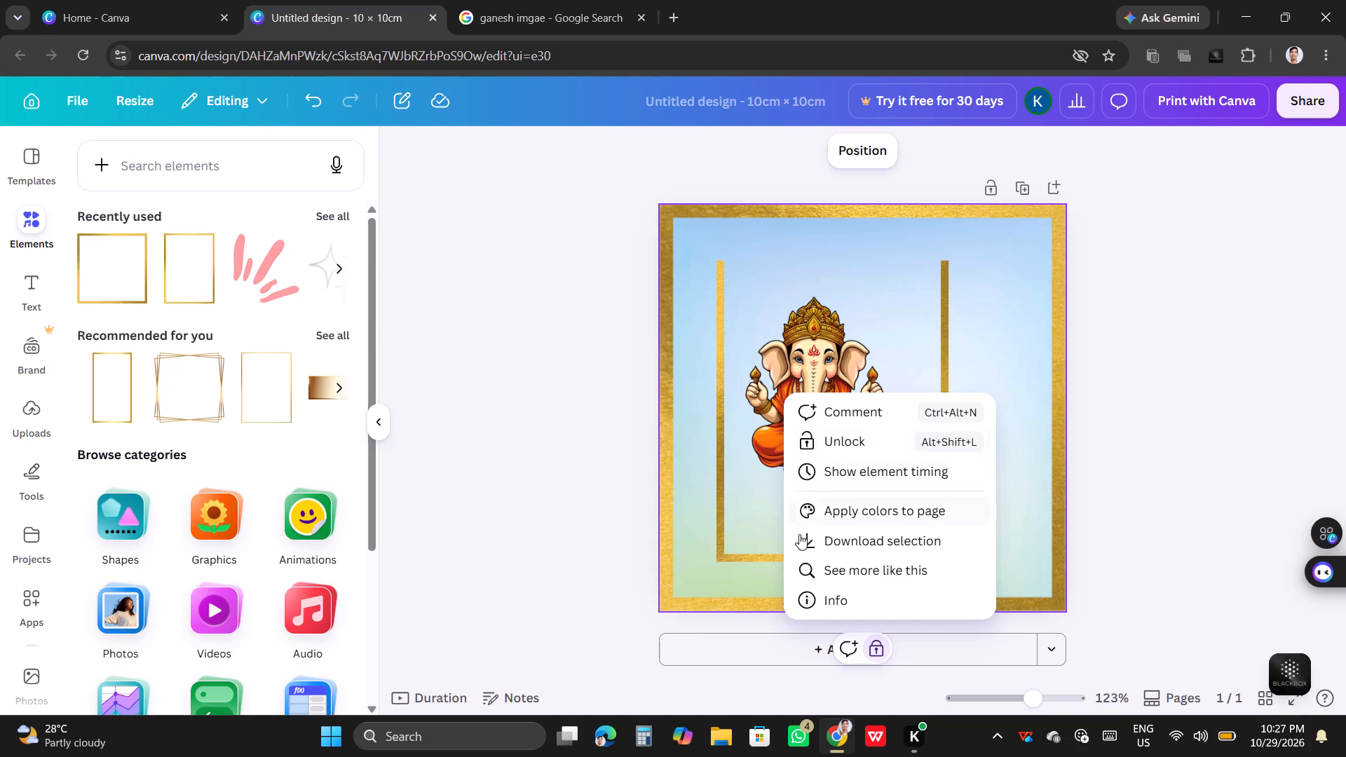
click(812, 437)
drag(775, 450, 775, 456)
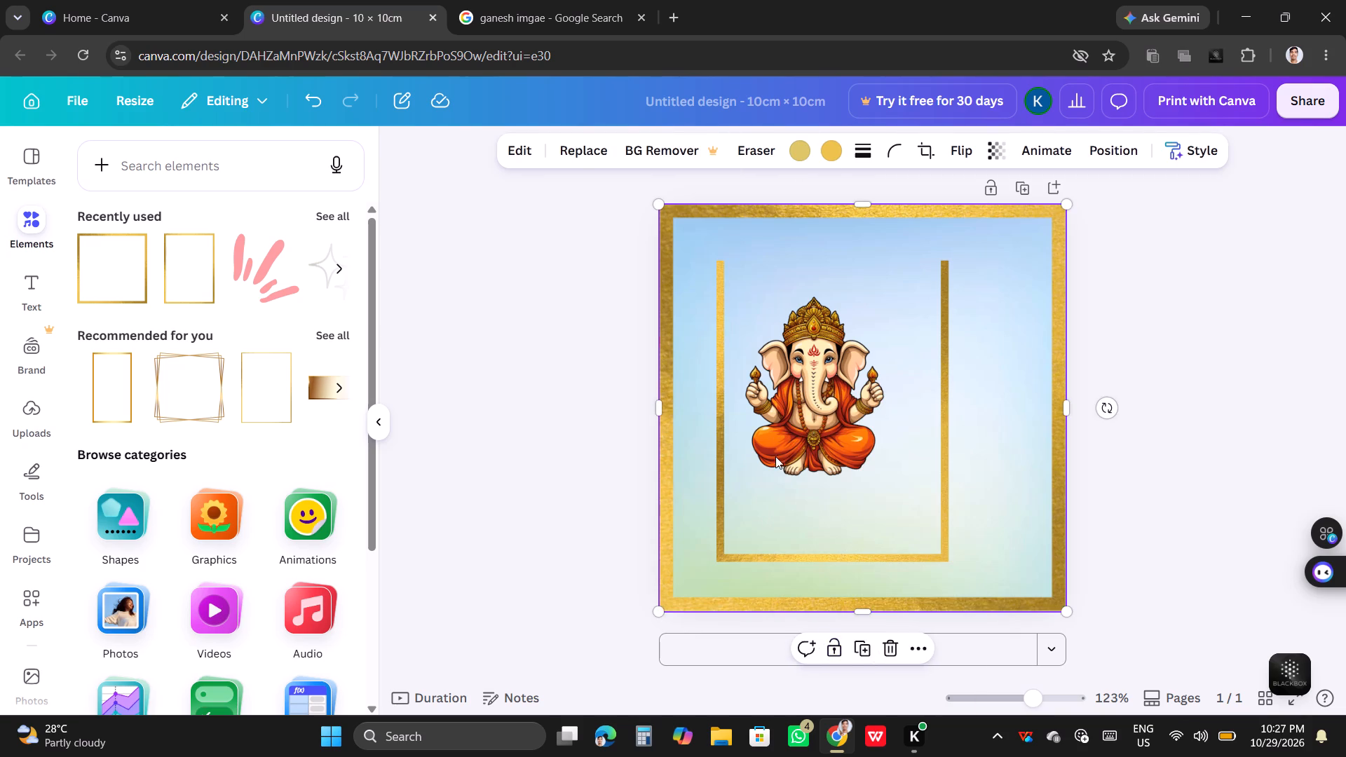
drag(775, 456, 876, 502)
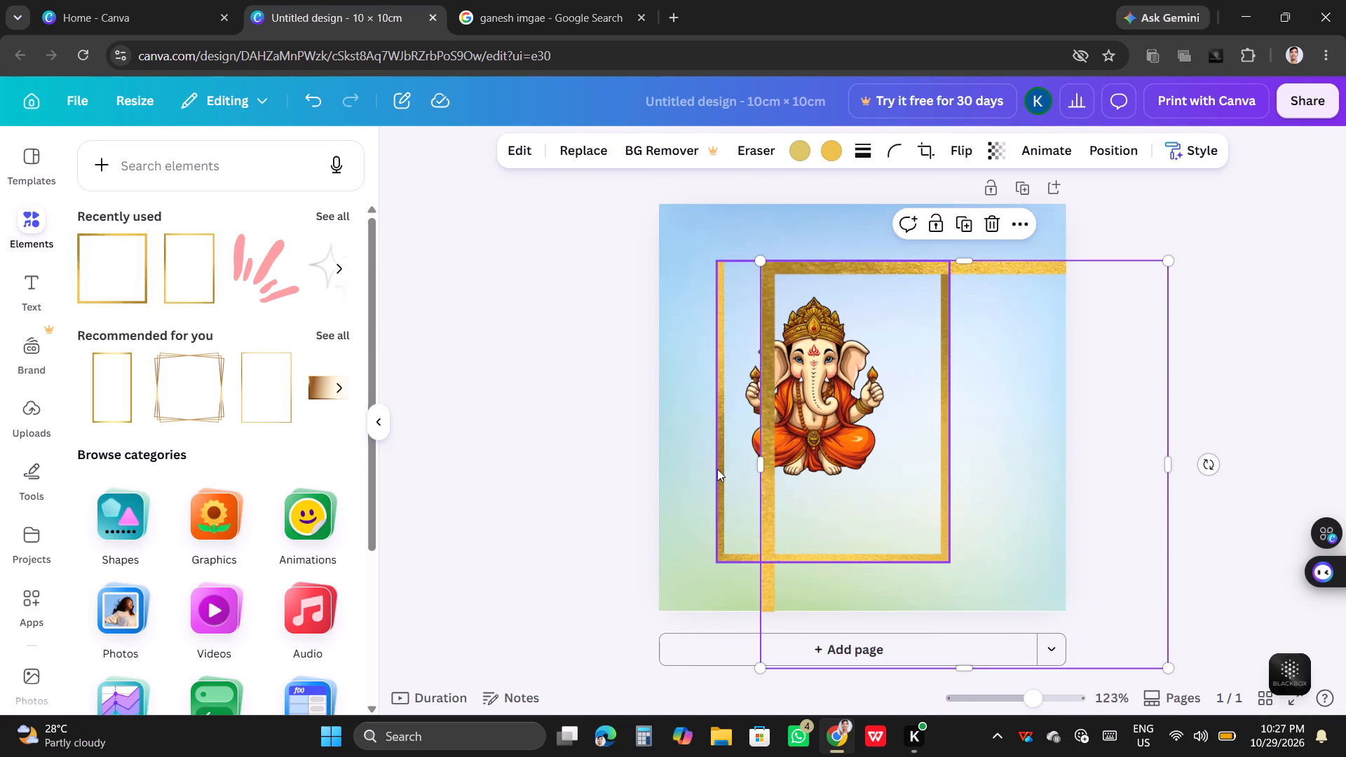
Unlock the inner portrait gold border, resize it smaller and move it completely off the page's left side.
drag(721, 475, 667, 499)
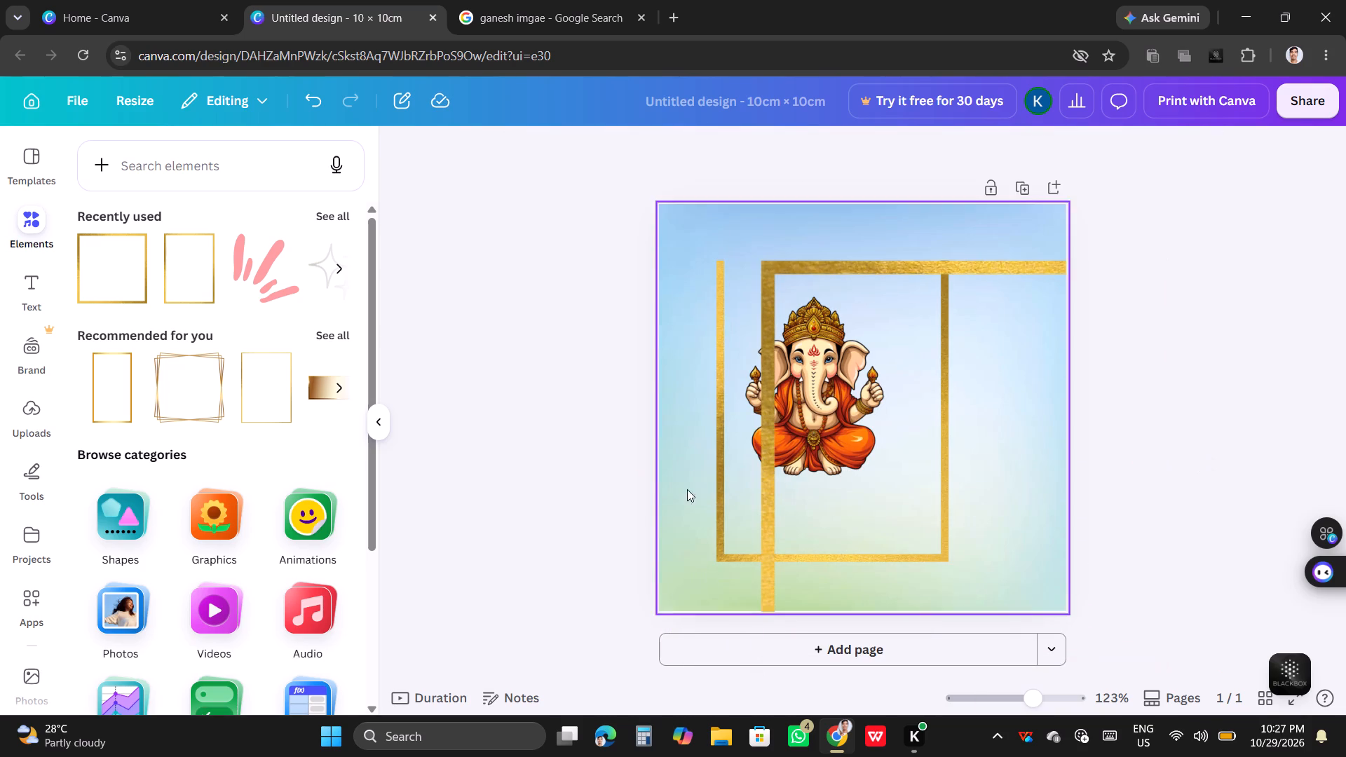
drag(719, 501, 717, 529)
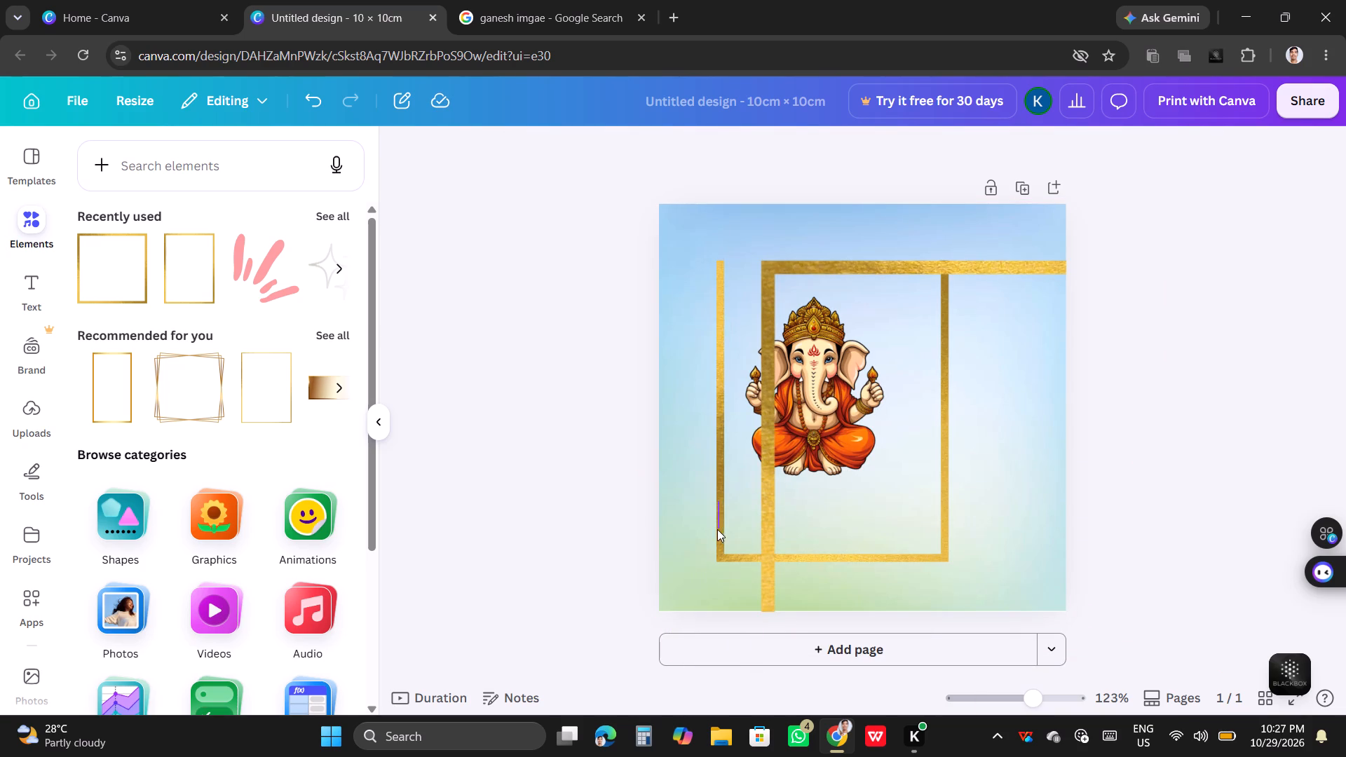
drag(717, 529, 719, 513)
click(721, 510)
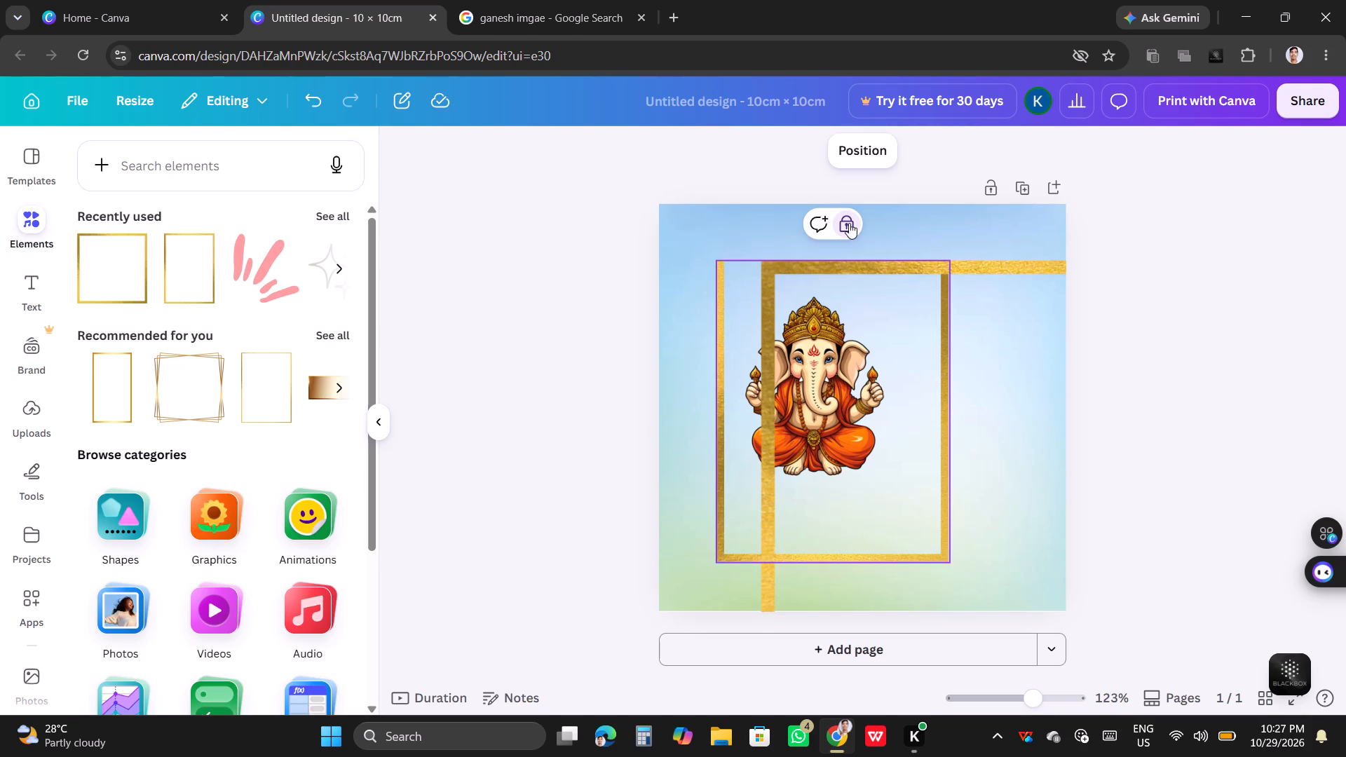
click(849, 223)
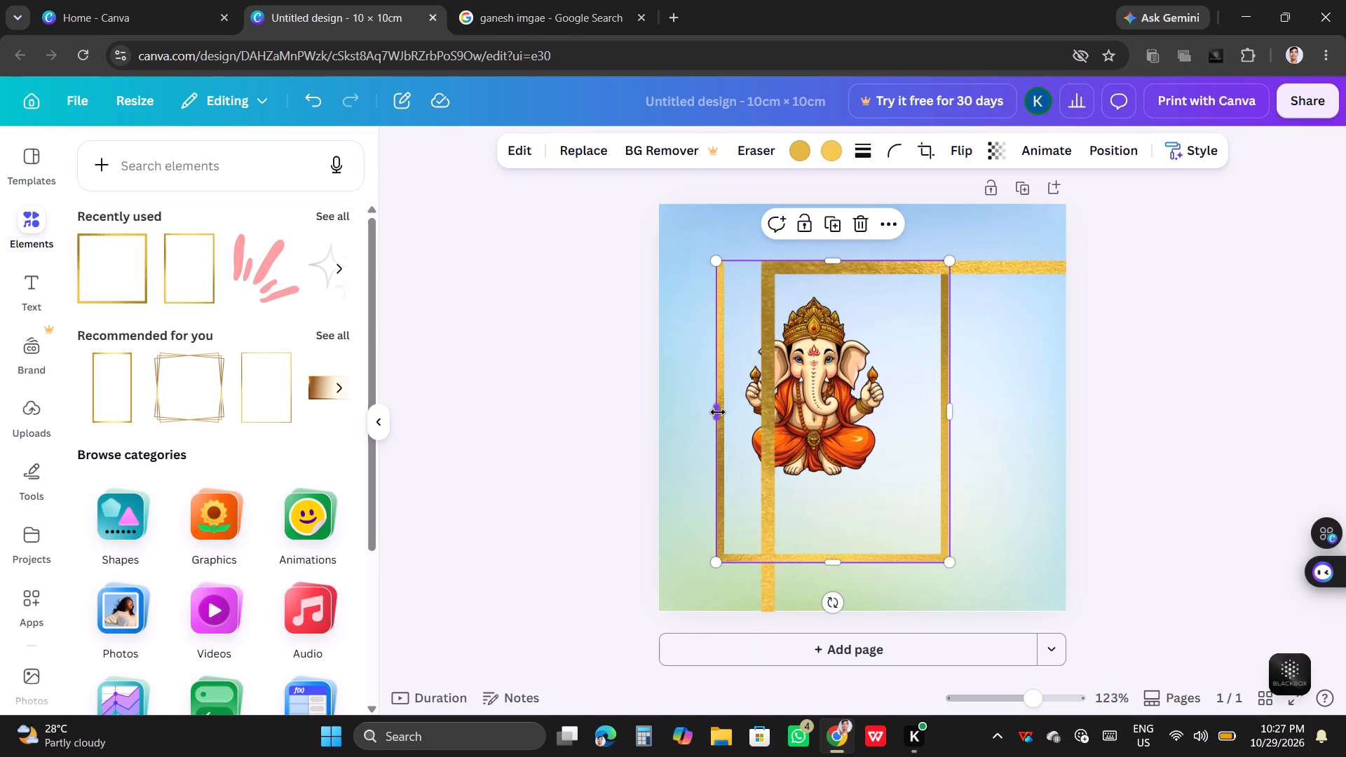
drag(723, 412, 605, 439)
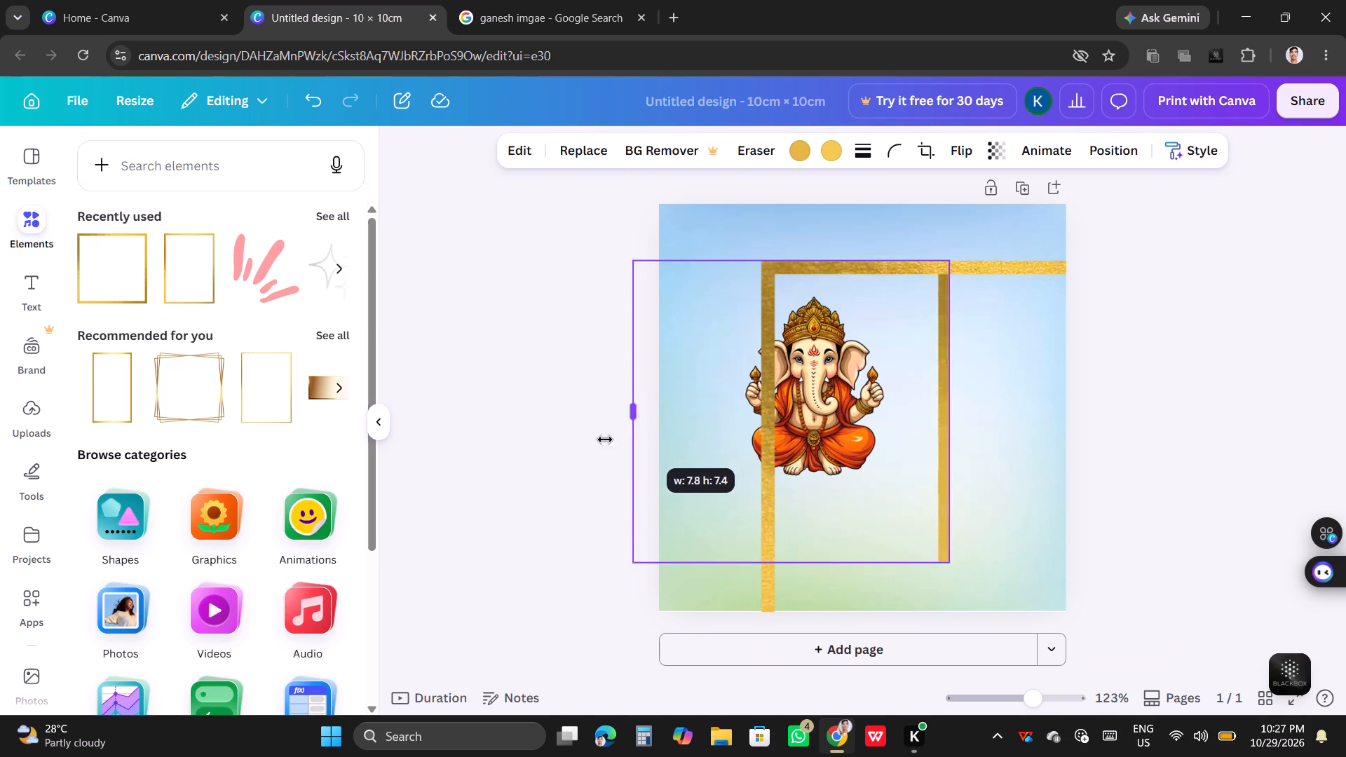
drag(605, 439, 414, 443)
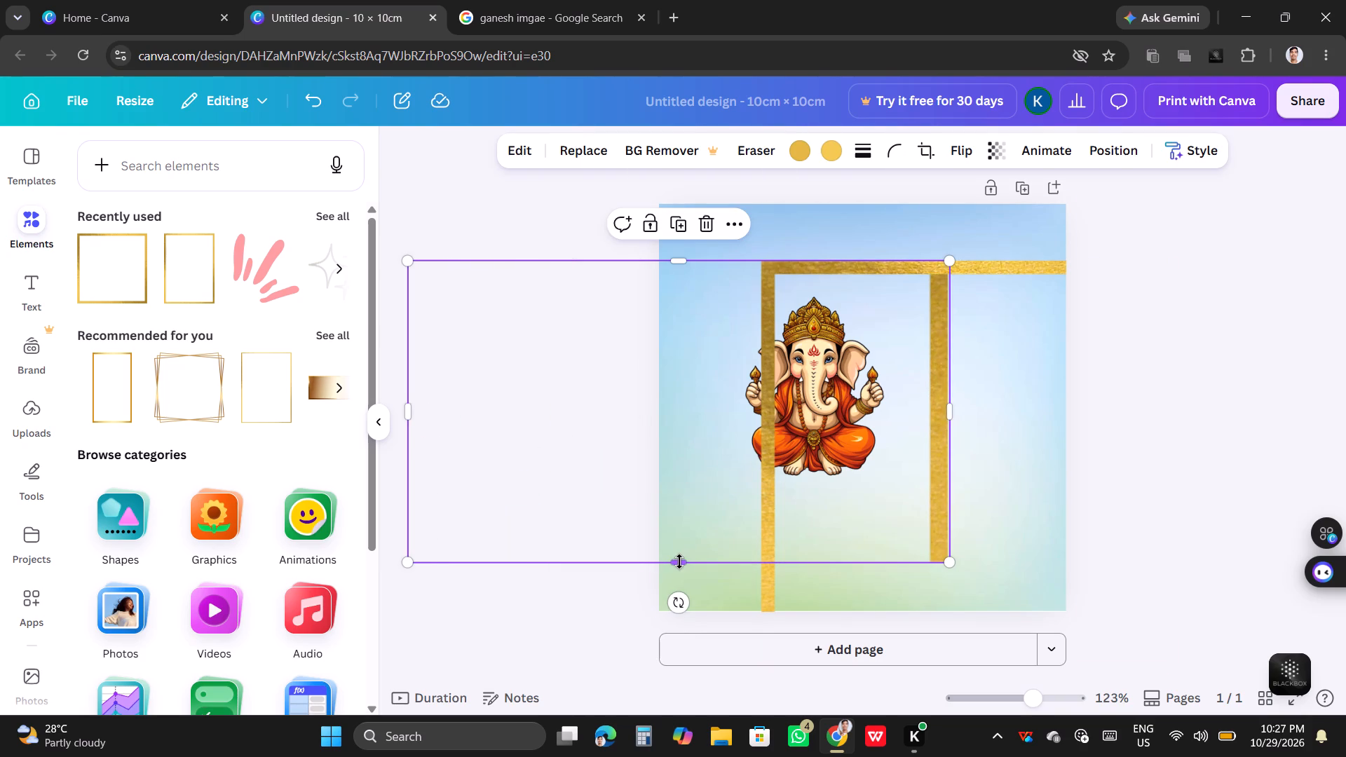
drag(679, 561, 553, 491)
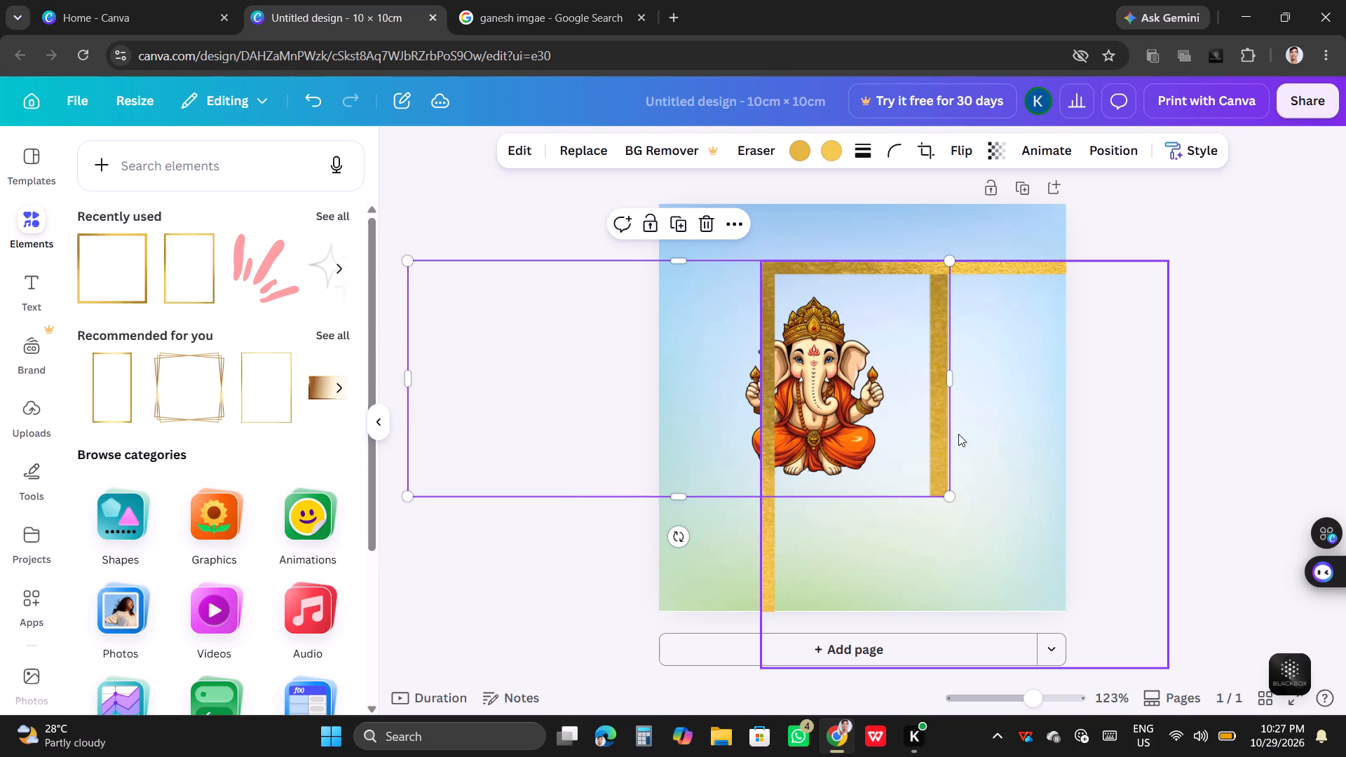
drag(944, 382, 934, 376)
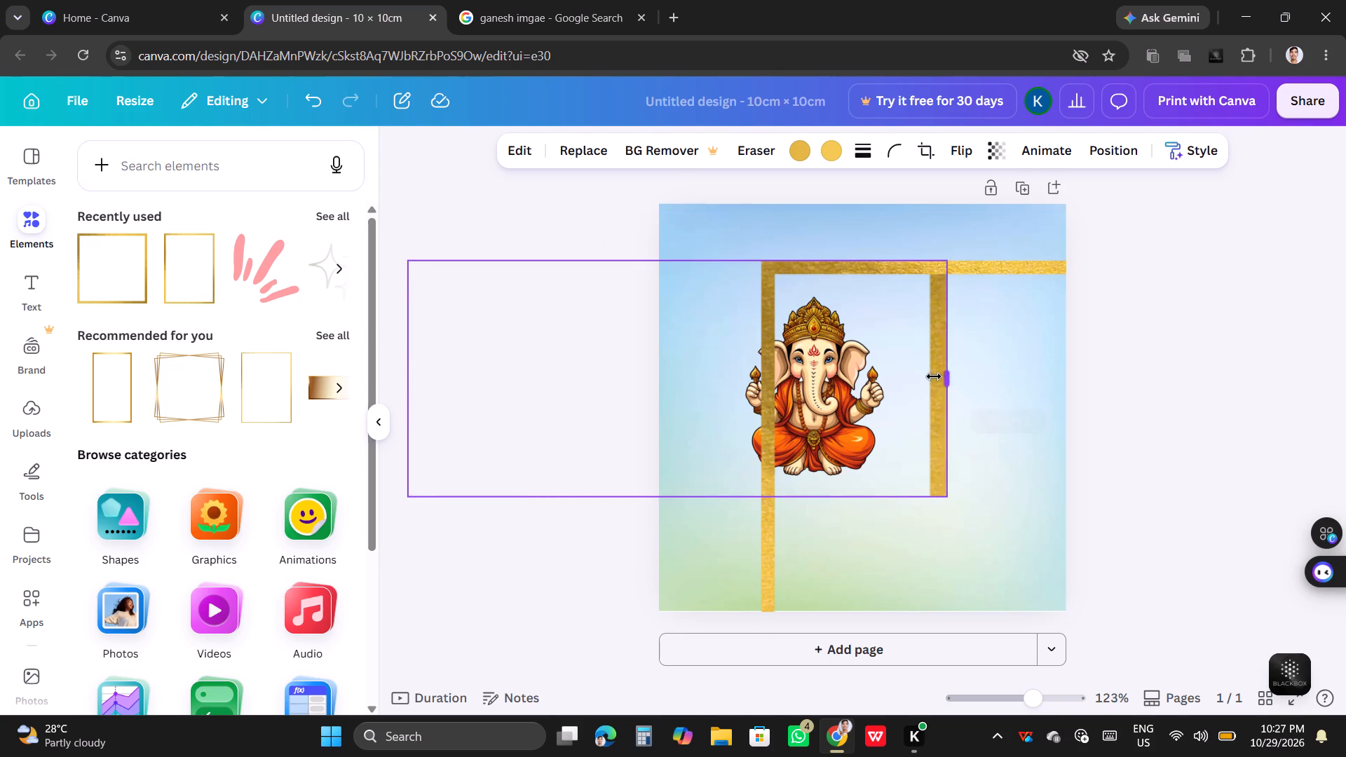
drag(934, 376, 519, 408)
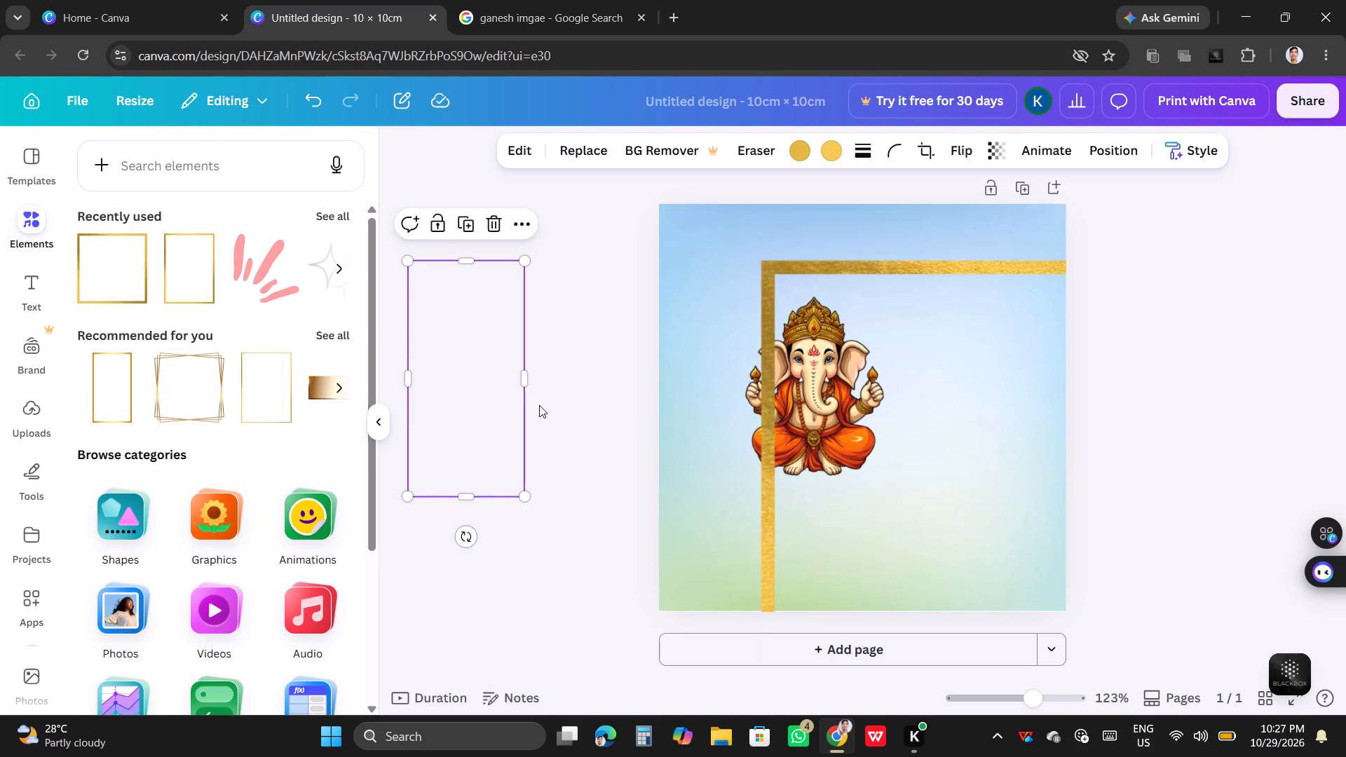
drag(498, 369, 49, 425)
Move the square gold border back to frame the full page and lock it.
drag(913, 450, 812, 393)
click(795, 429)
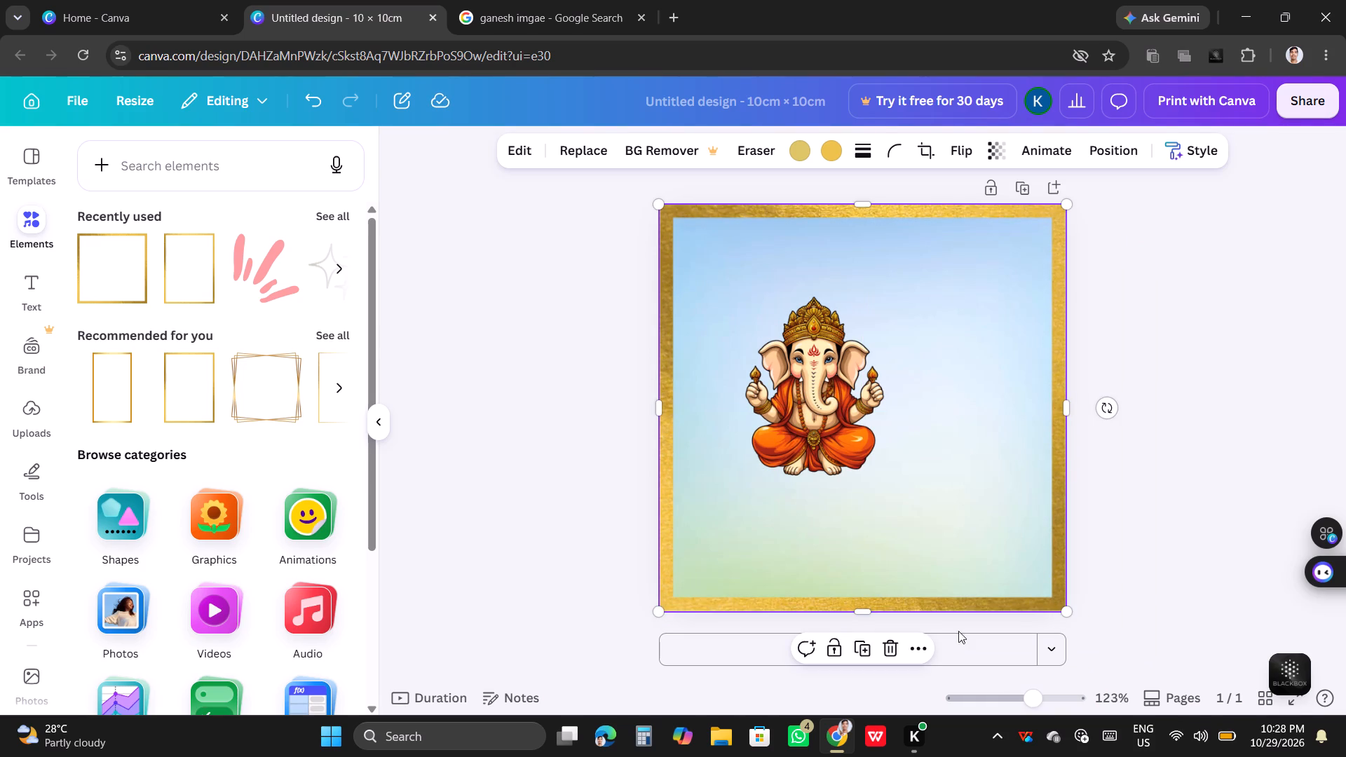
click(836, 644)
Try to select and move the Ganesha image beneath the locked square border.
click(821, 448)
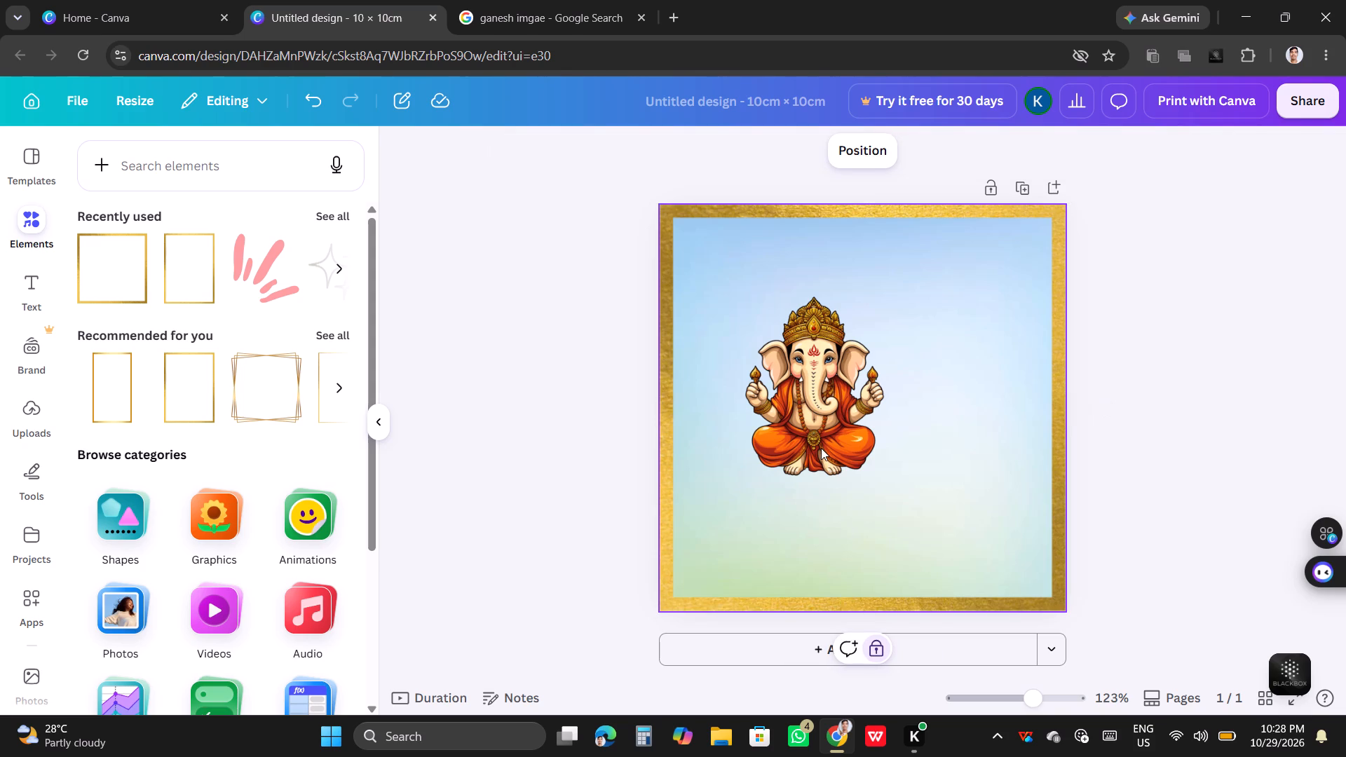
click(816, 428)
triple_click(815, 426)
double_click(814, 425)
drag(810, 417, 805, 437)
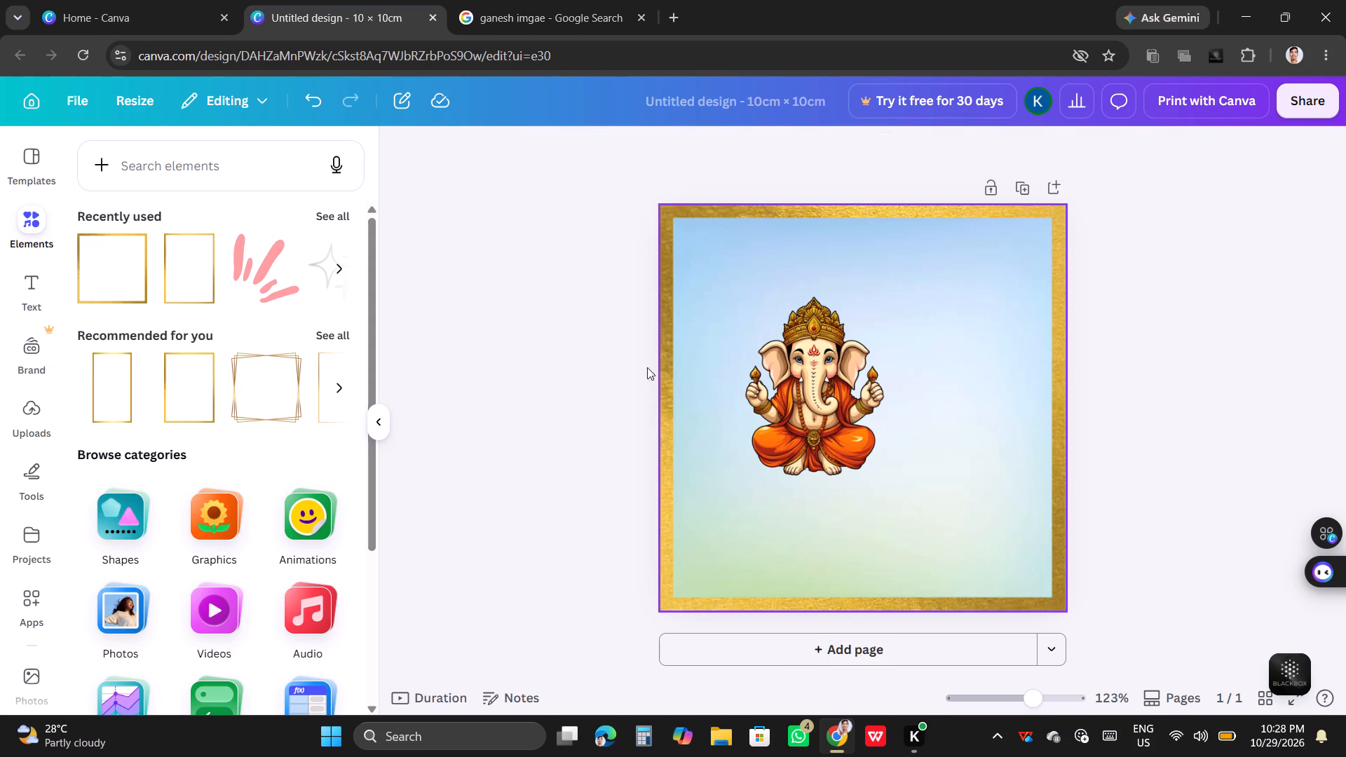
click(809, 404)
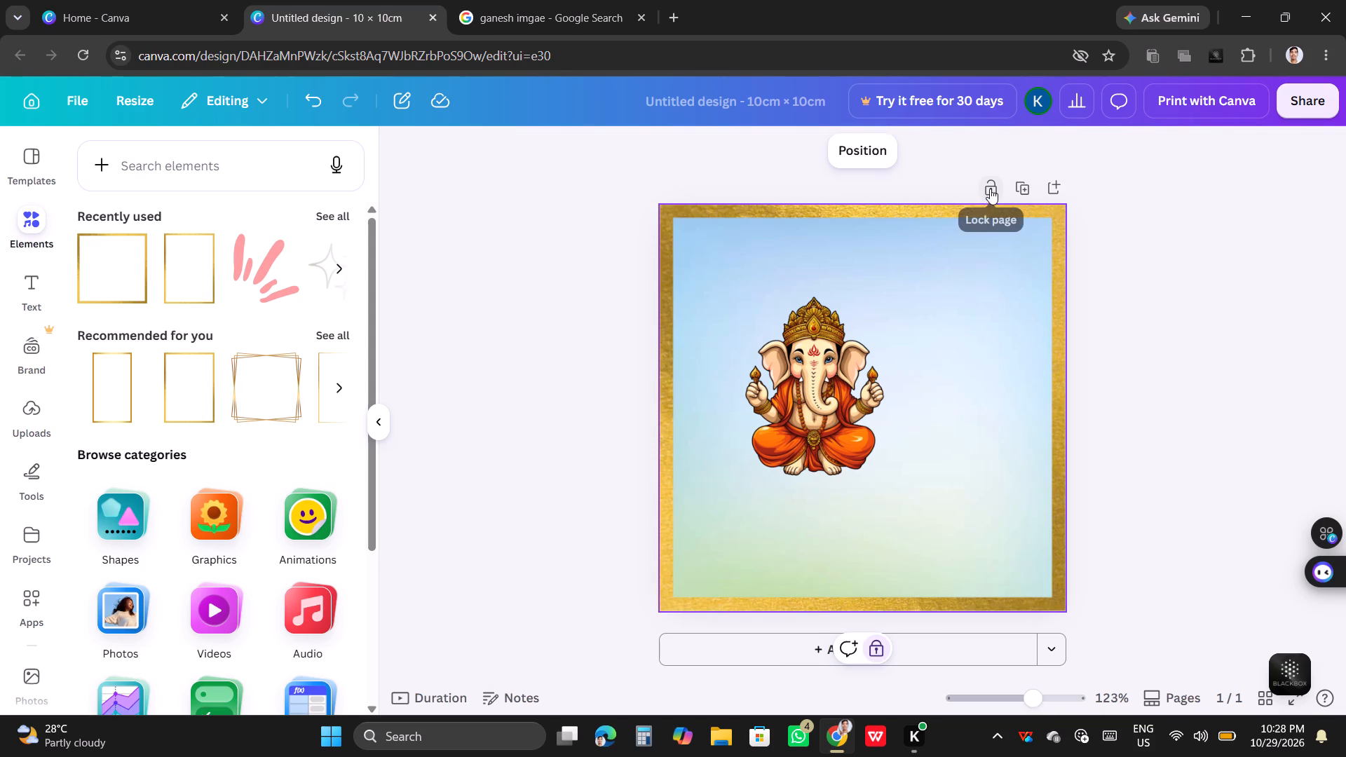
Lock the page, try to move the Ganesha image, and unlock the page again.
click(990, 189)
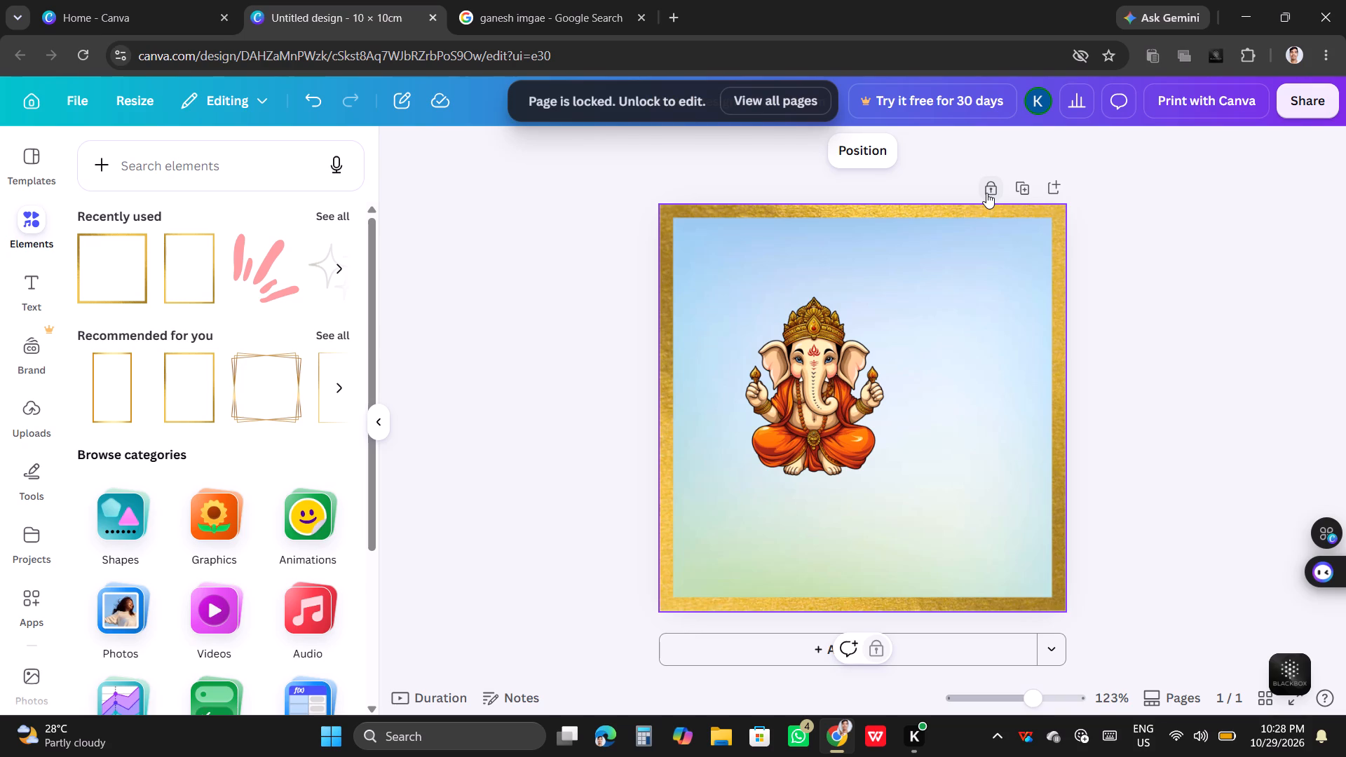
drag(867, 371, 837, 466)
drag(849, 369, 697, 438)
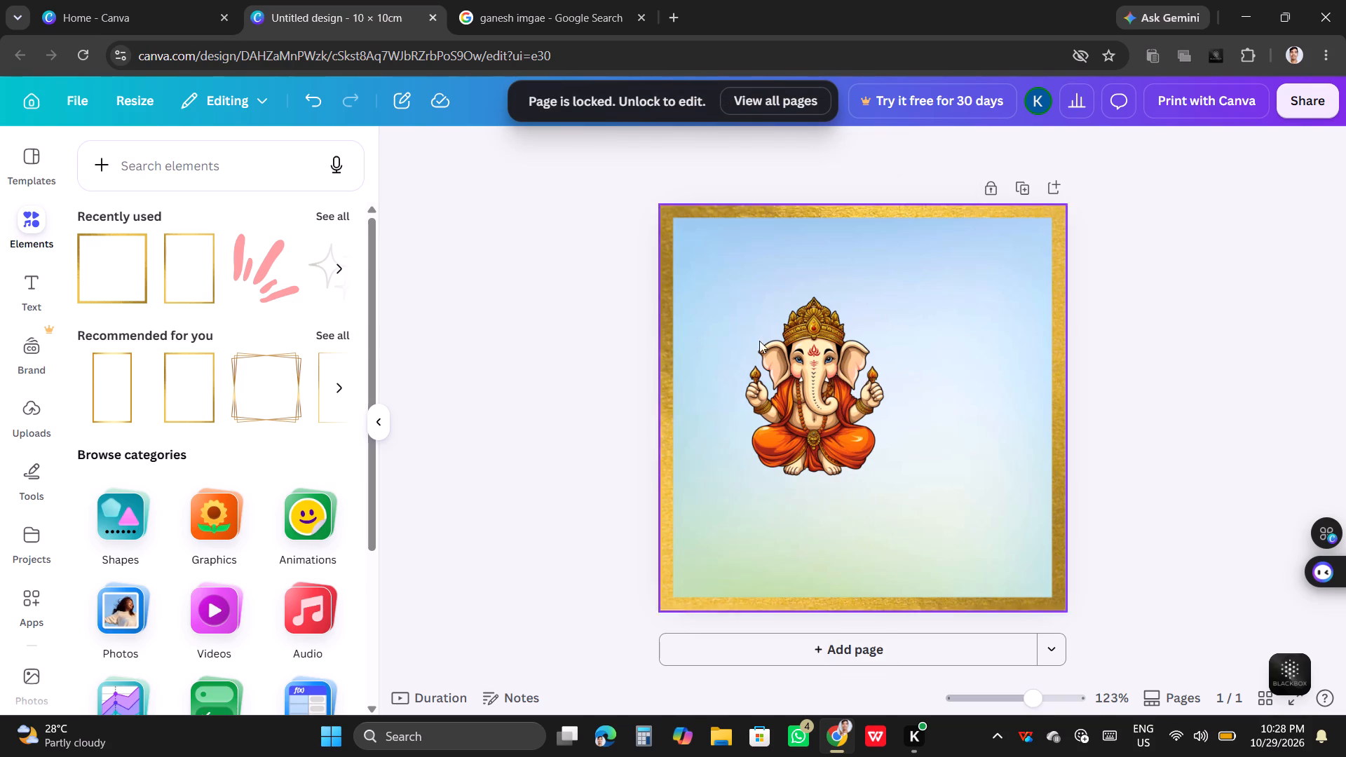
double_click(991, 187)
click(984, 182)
Unlock the square gold border and move it down and to the right, partly off the page.
click(757, 601)
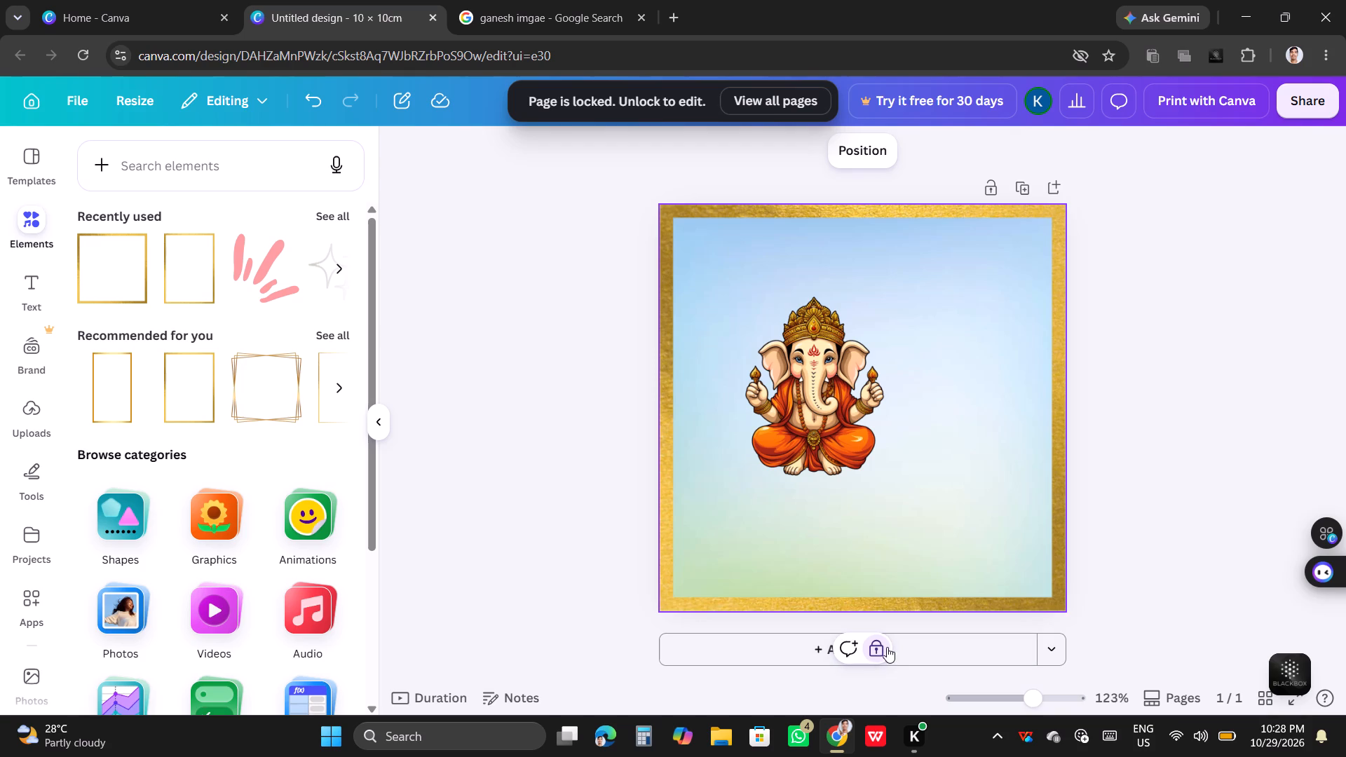
click(882, 645)
drag(803, 477, 962, 523)
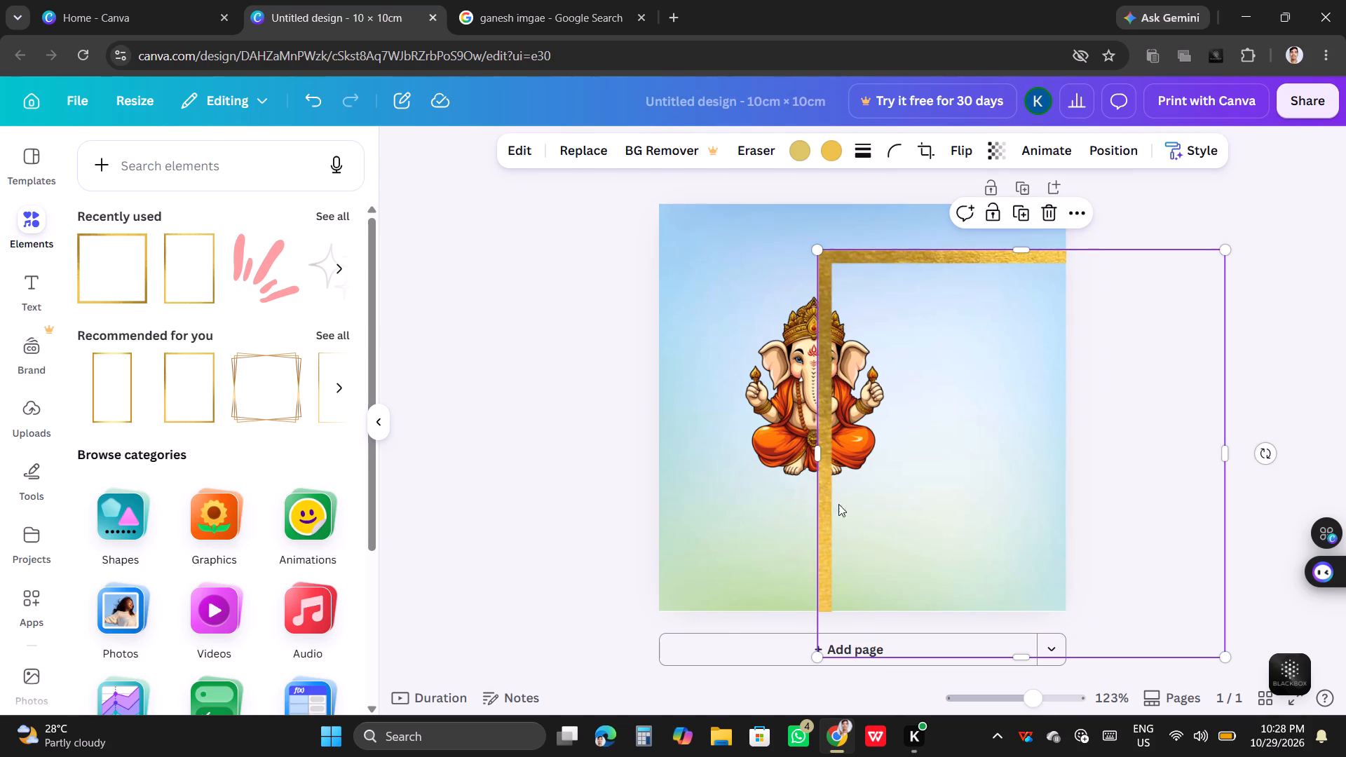
Unlock the Ganesha image and move it to the page's lower right.
drag(767, 414, 779, 449)
click(779, 410)
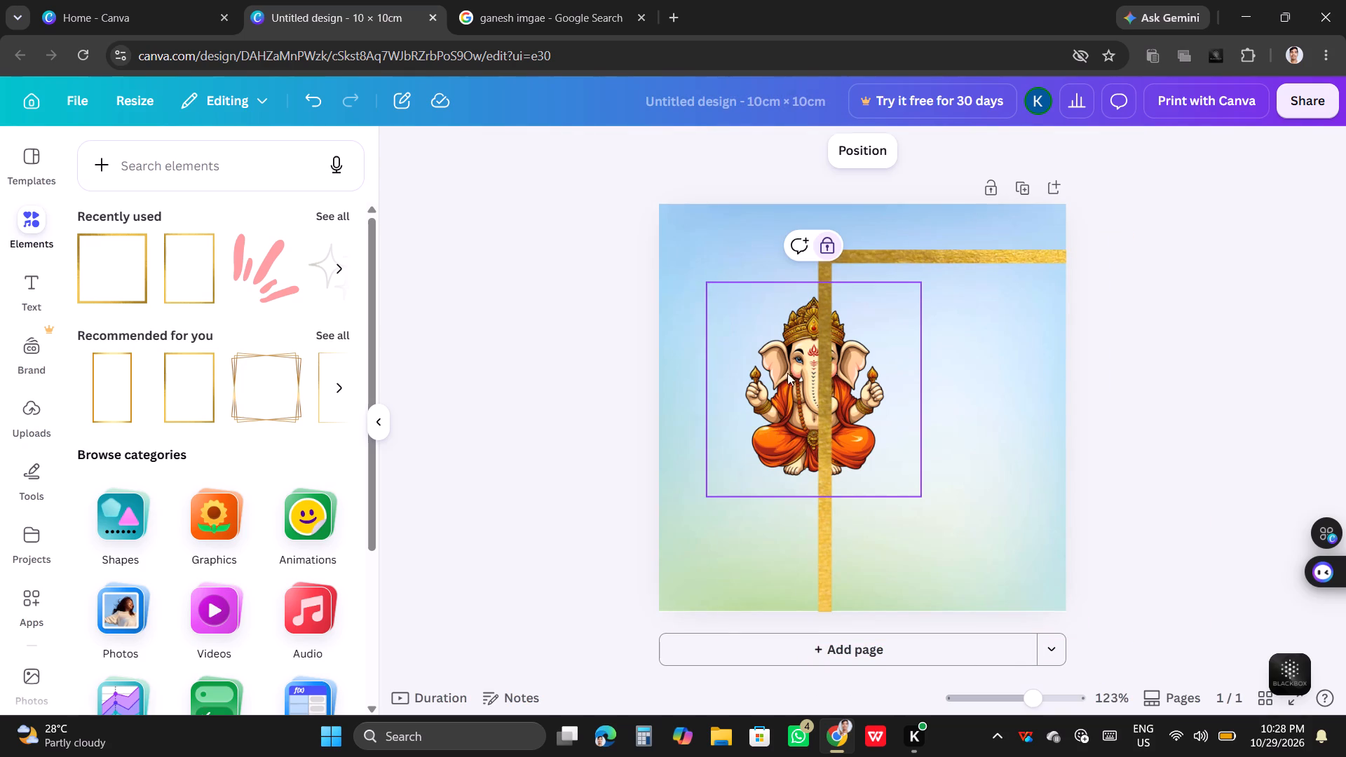
click(822, 242)
drag(780, 412, 768, 468)
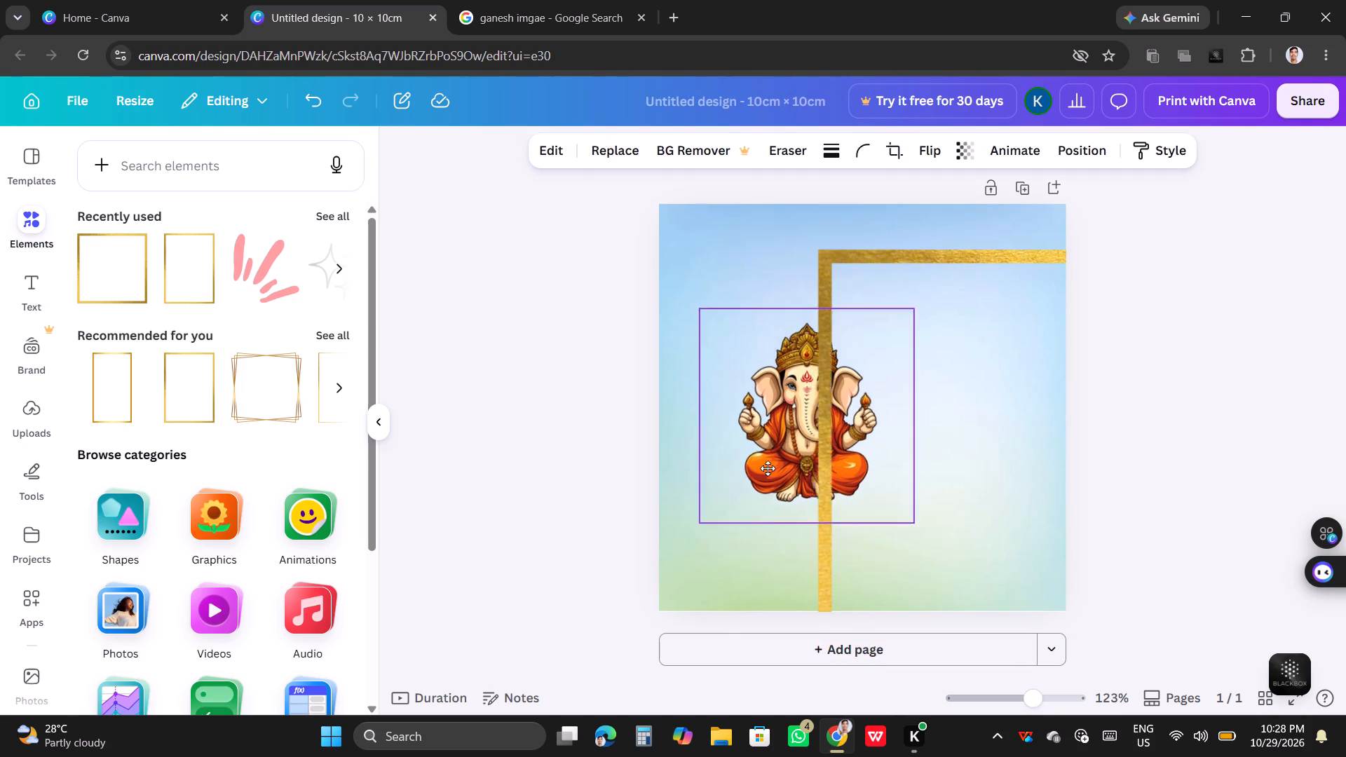
drag(768, 468, 964, 494)
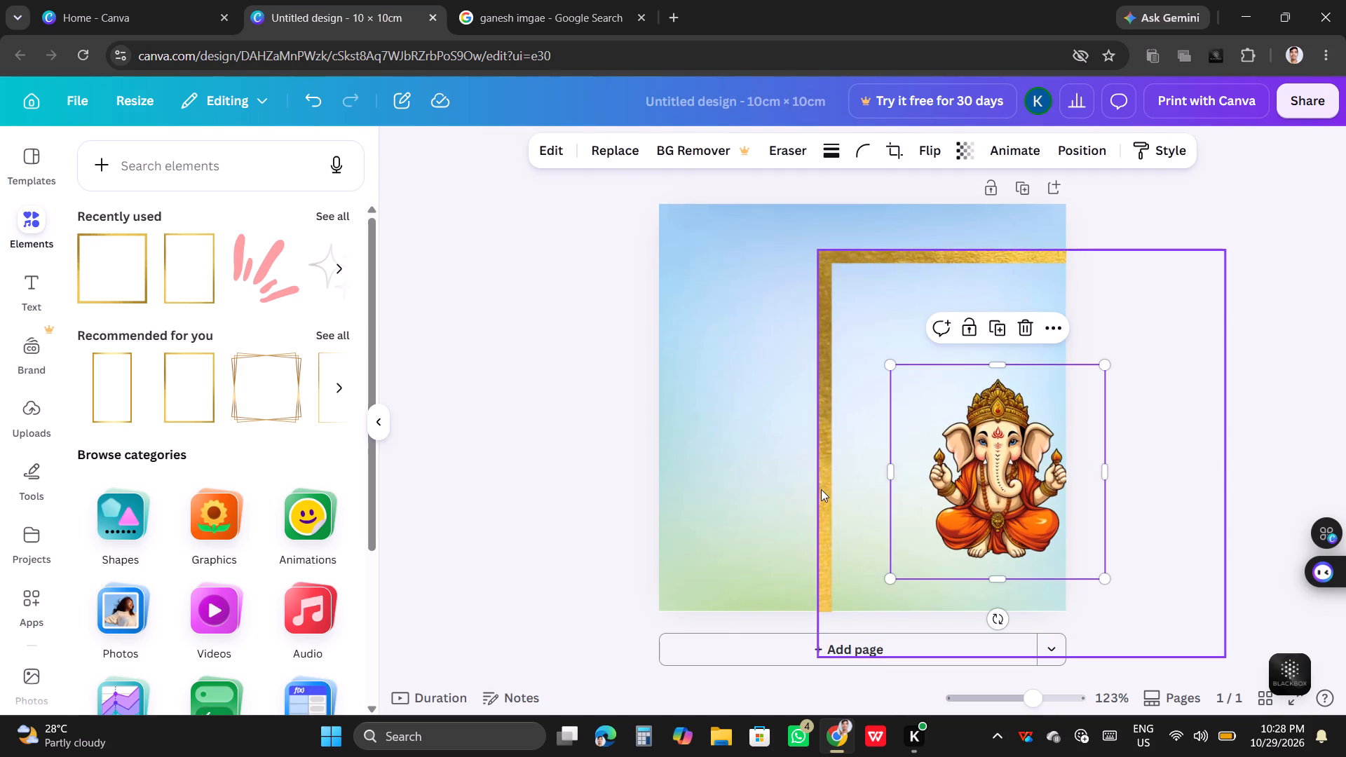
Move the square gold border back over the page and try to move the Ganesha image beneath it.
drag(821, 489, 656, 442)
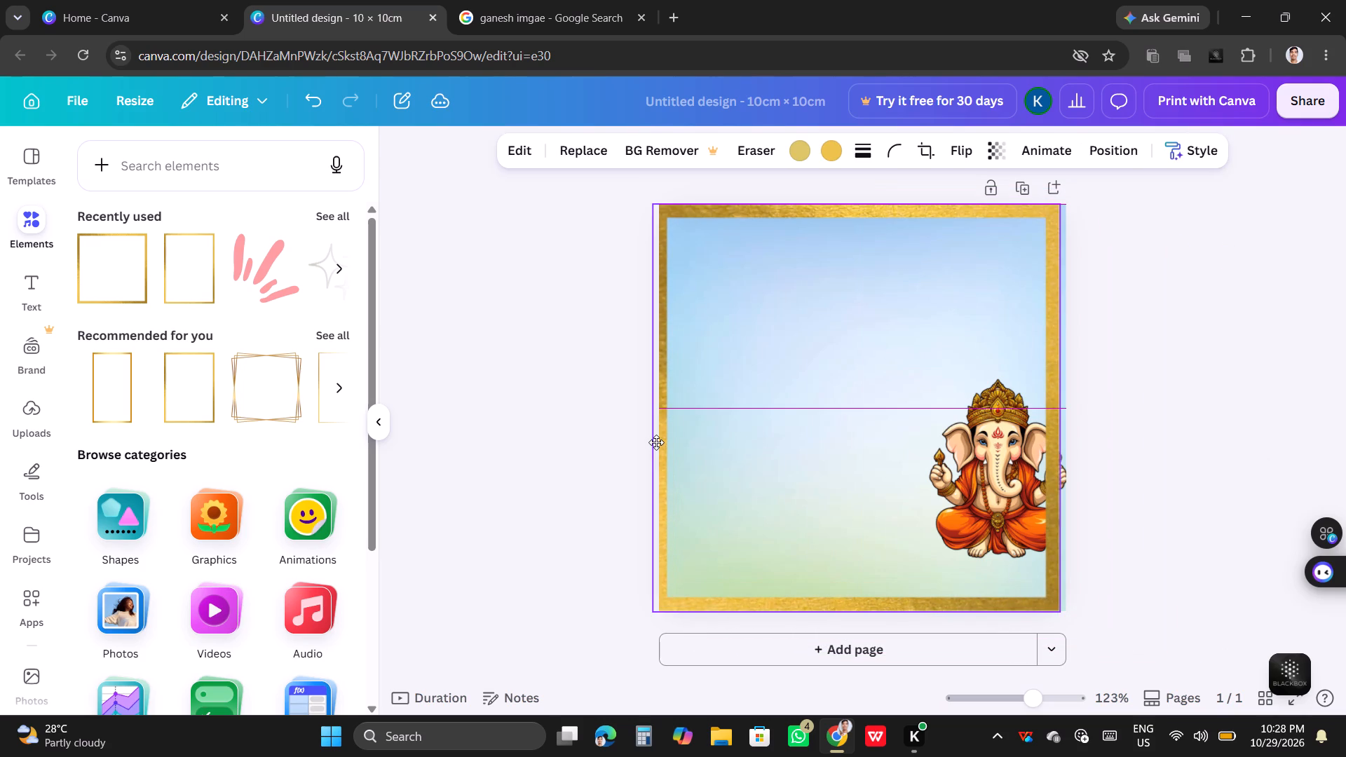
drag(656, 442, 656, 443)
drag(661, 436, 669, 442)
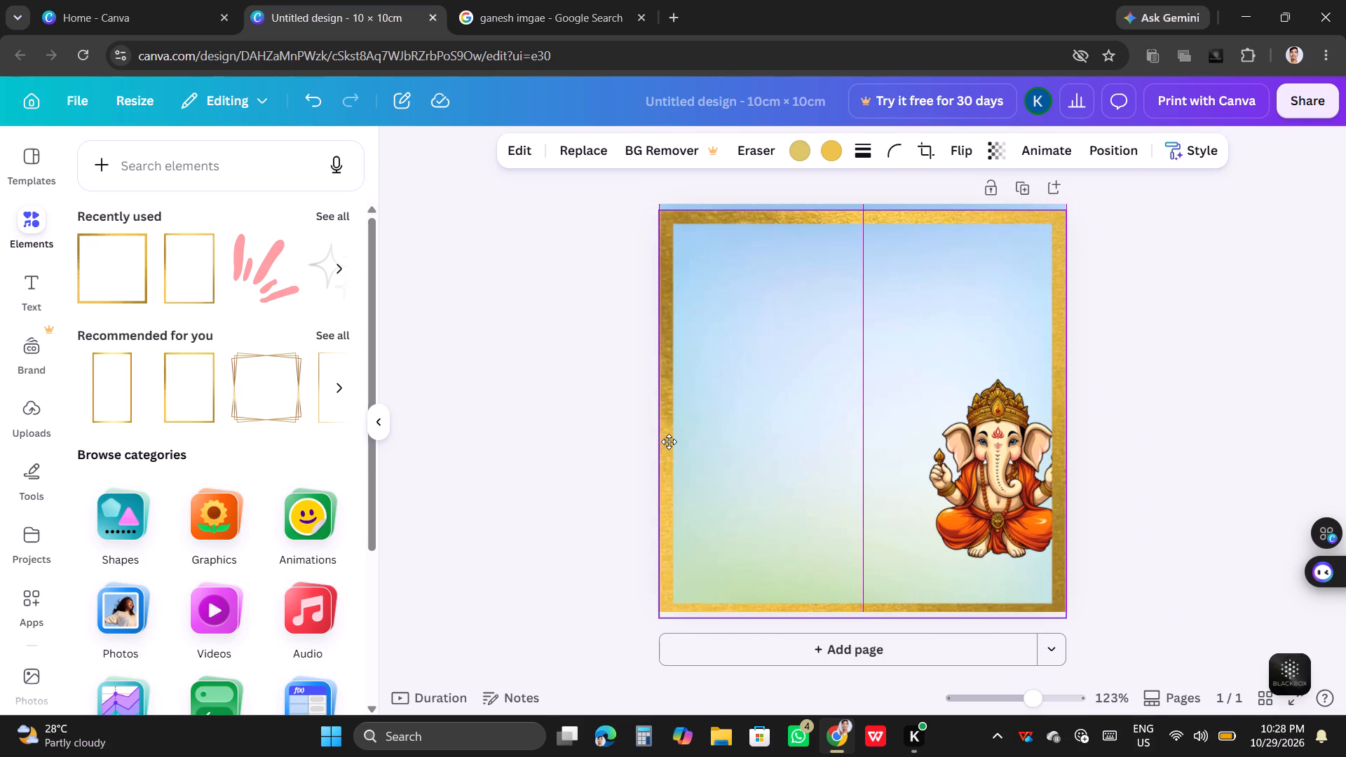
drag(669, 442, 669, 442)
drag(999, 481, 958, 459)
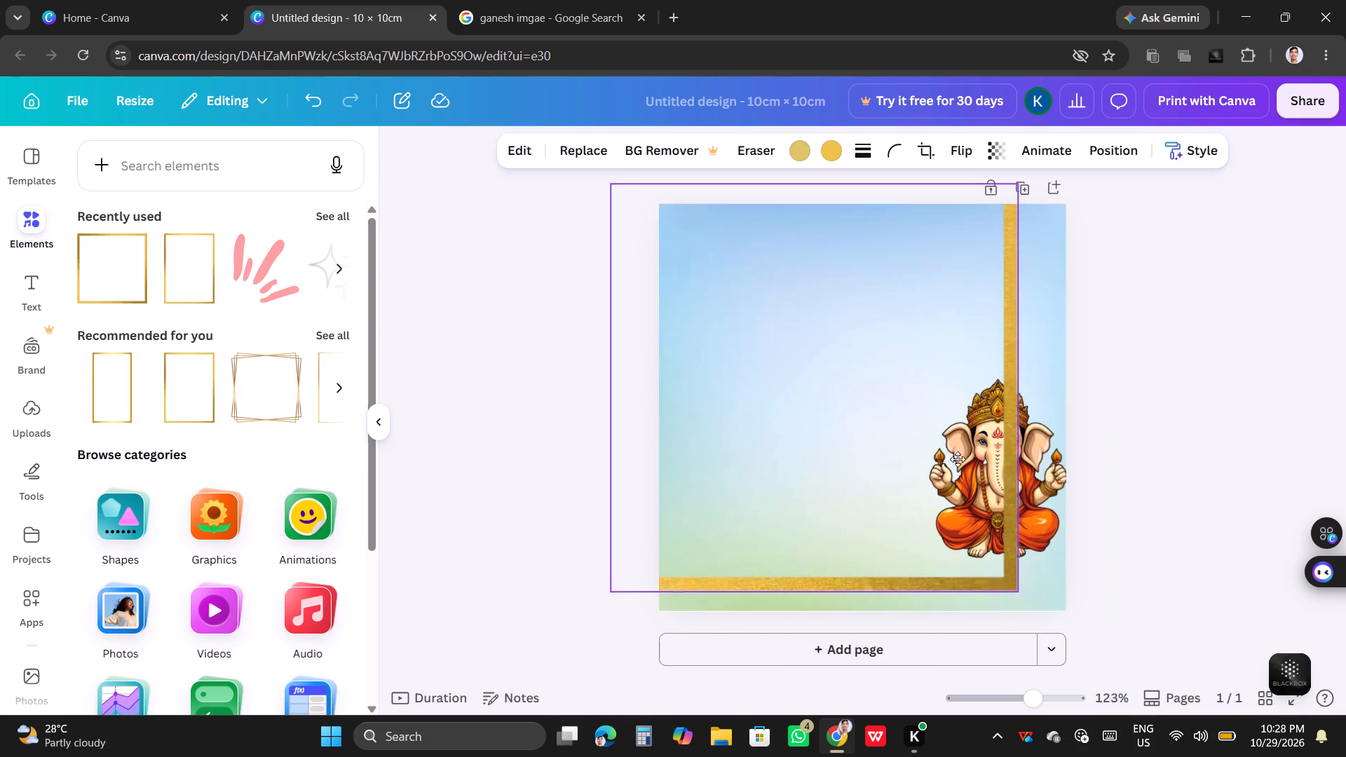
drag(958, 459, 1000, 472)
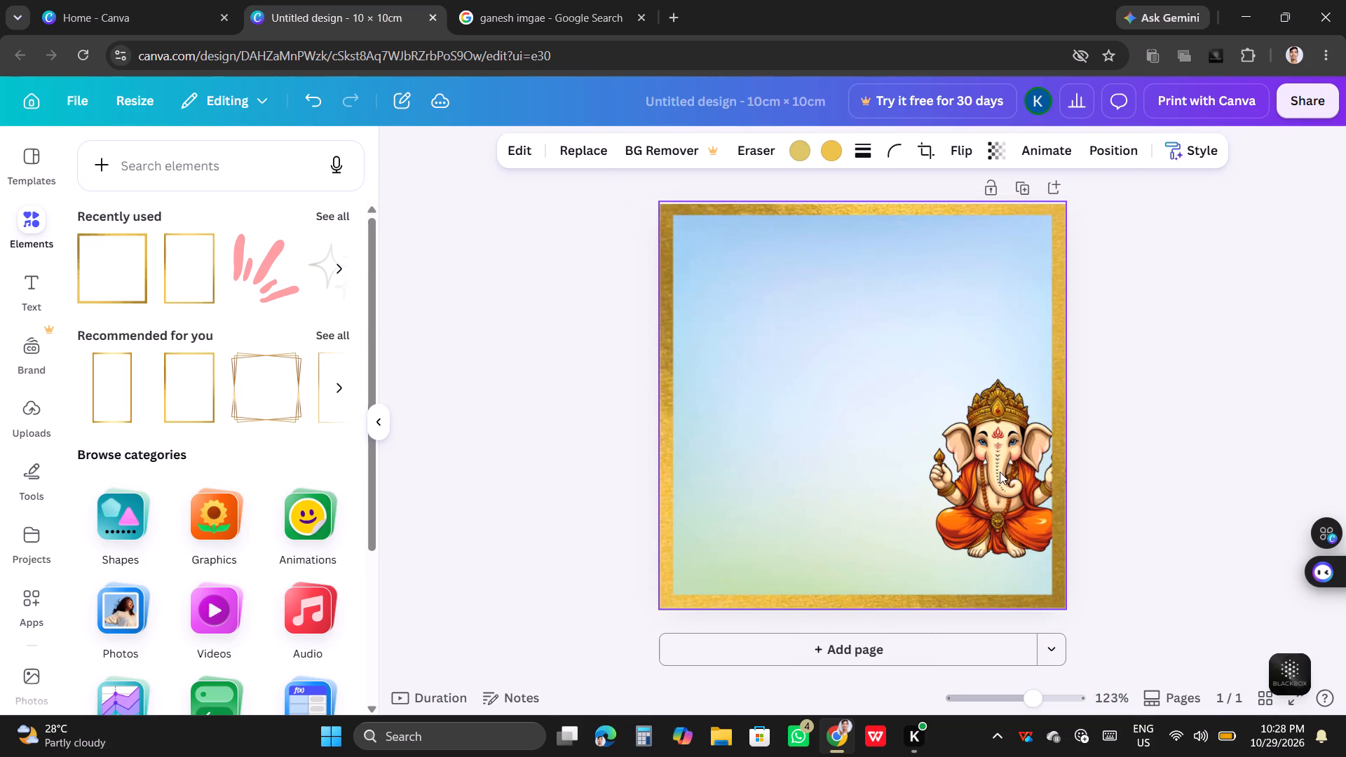
Move the square gold border partly off the page's left side to uncover the Ganesha image.
drag(974, 478, 787, 504)
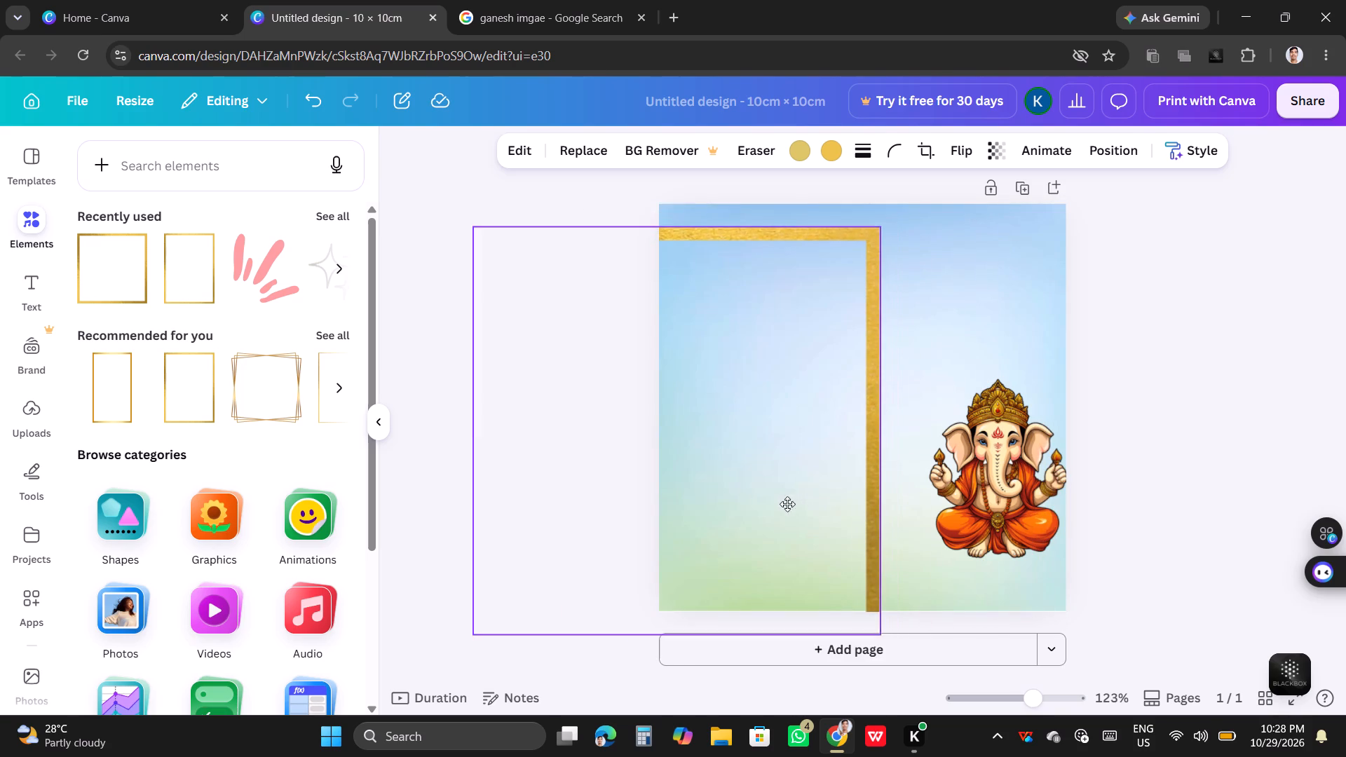
drag(787, 504, 787, 504)
Move the Ganesha image to the horizontal center of the page, slightly above the middle, and lock it.
drag(998, 496, 862, 429)
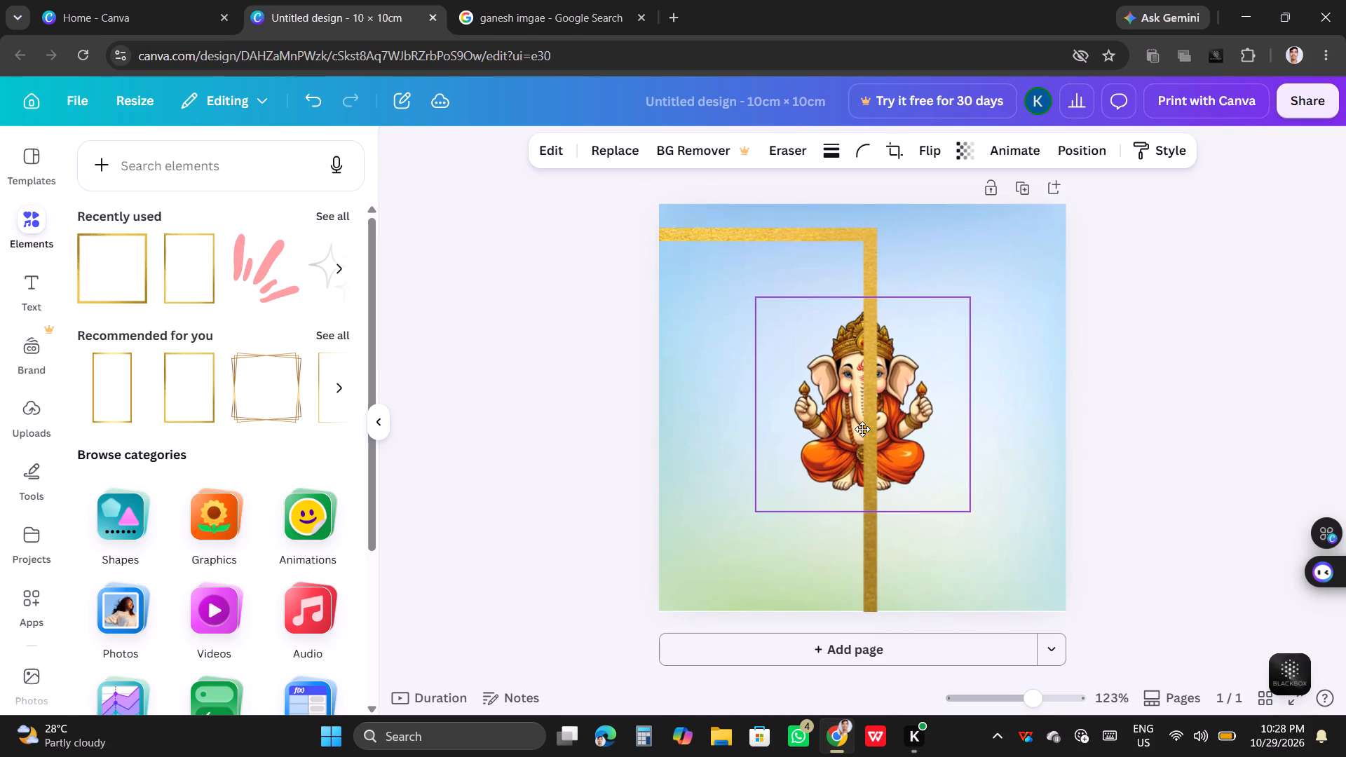
drag(862, 429, 857, 421)
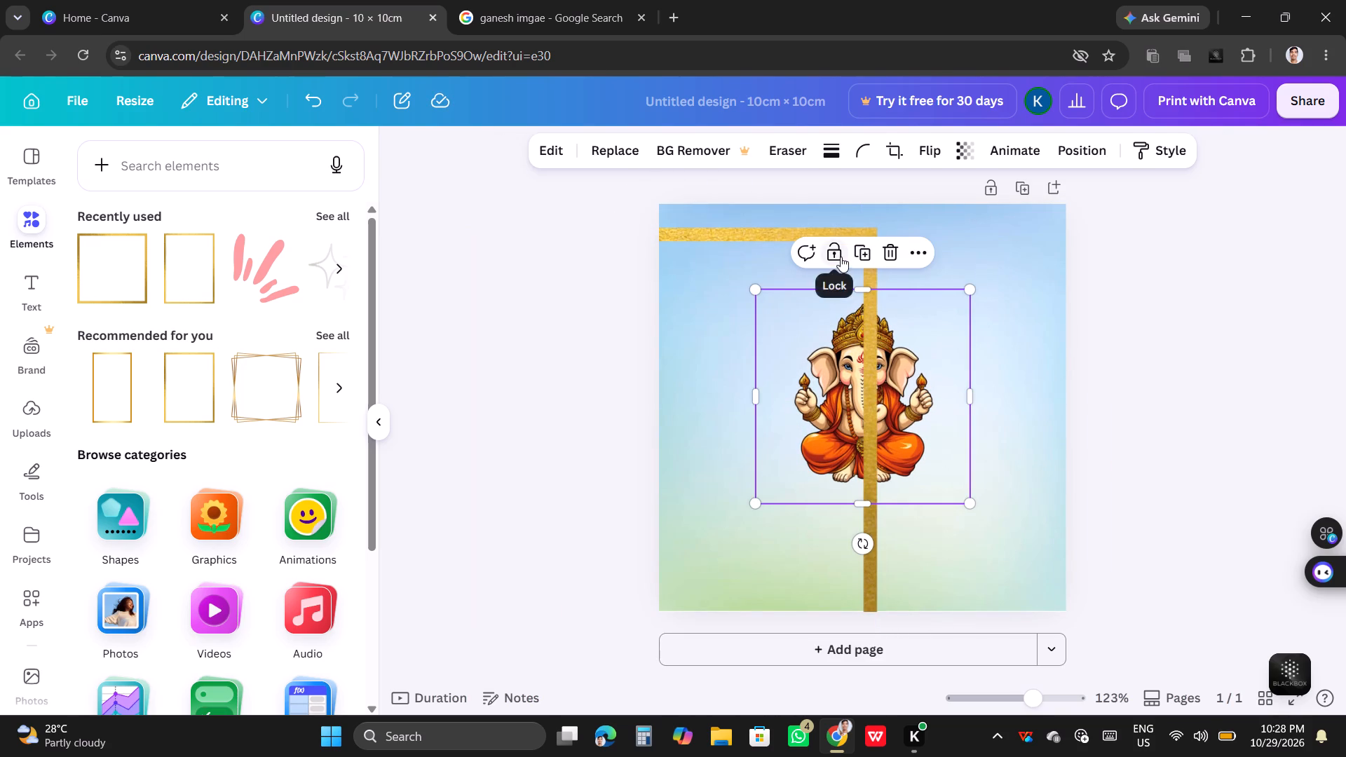
click(829, 250)
Align the square gold border with the page edges so it frames the full page, and lock it.
drag(719, 563, 741, 563)
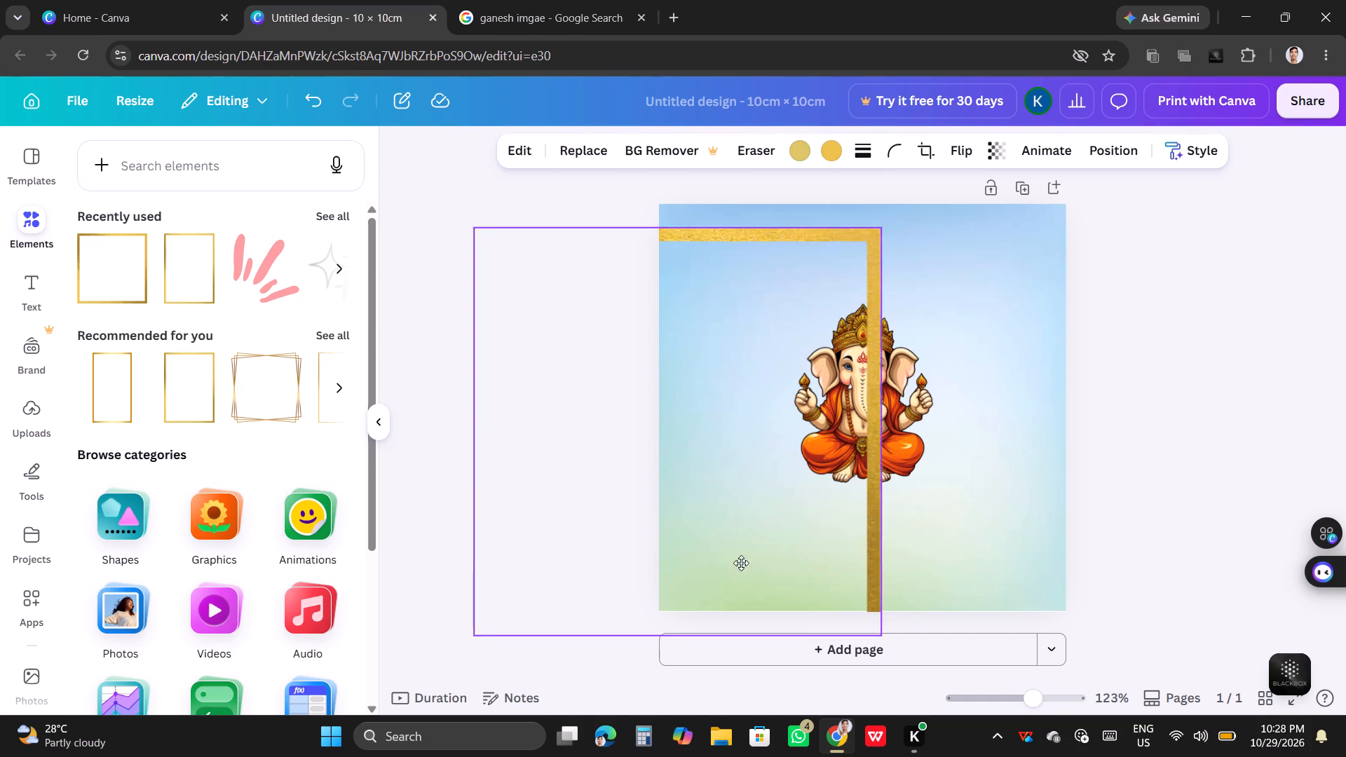
drag(741, 563, 909, 544)
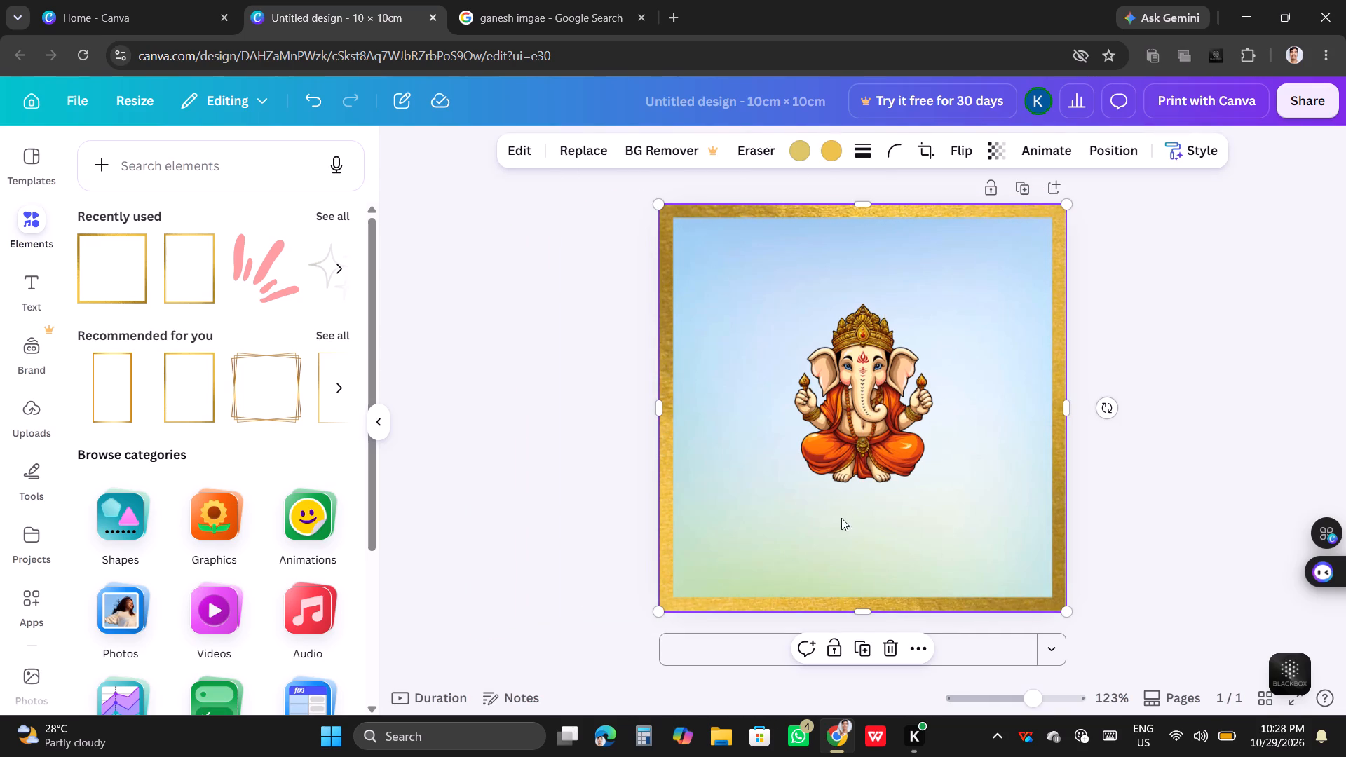
click(834, 643)
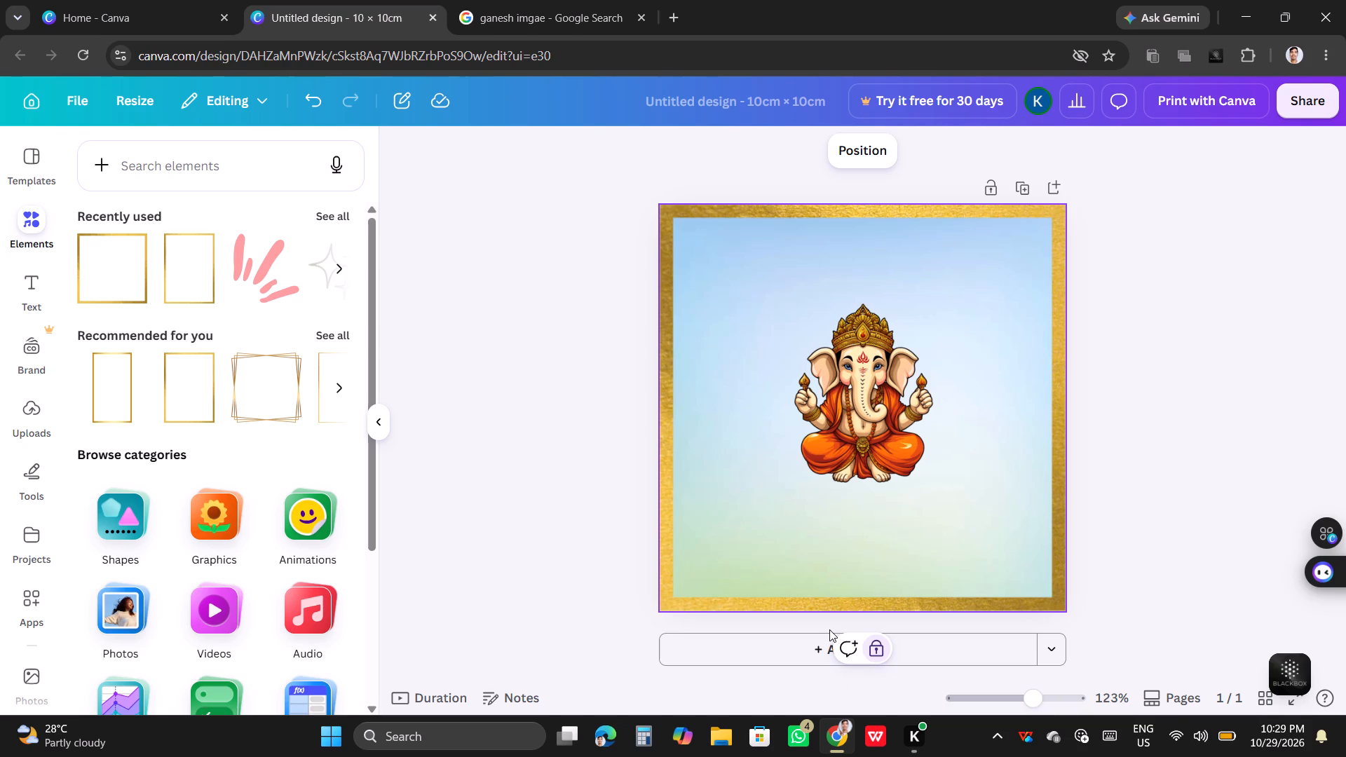
Search the graphics for "ganesh" and place the red hanging knot ornament in the page's upper-left corner, just inside the gold border.
click(156, 177)
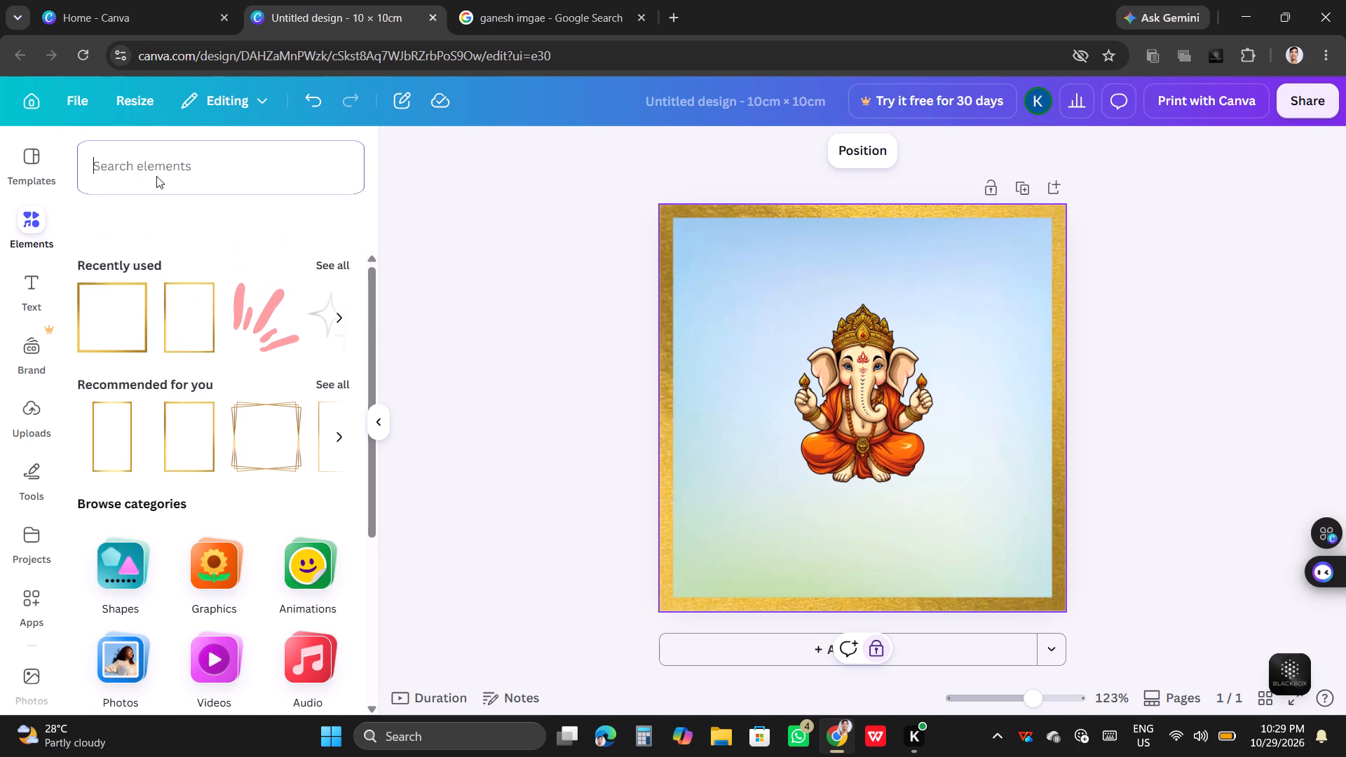
click(156, 176)
text(ga)
text(nesh)
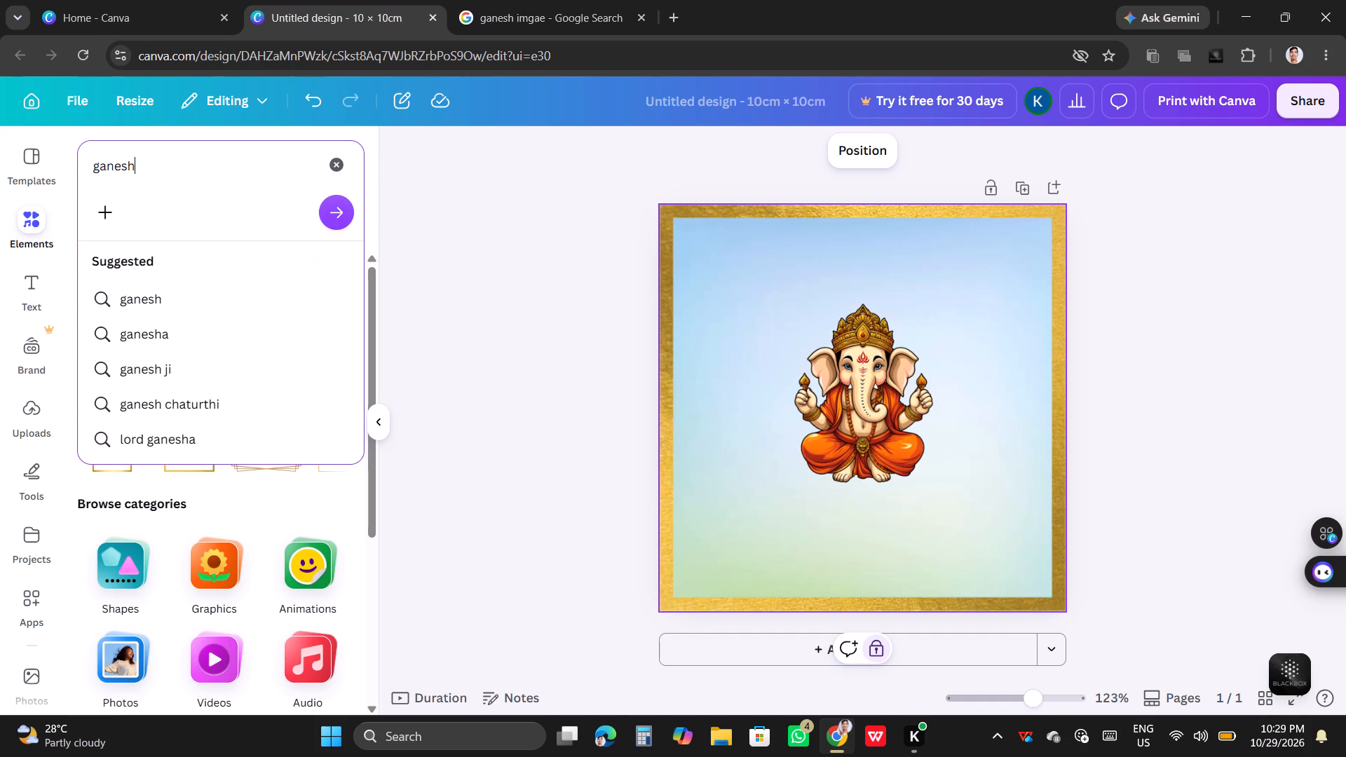
key(Return)
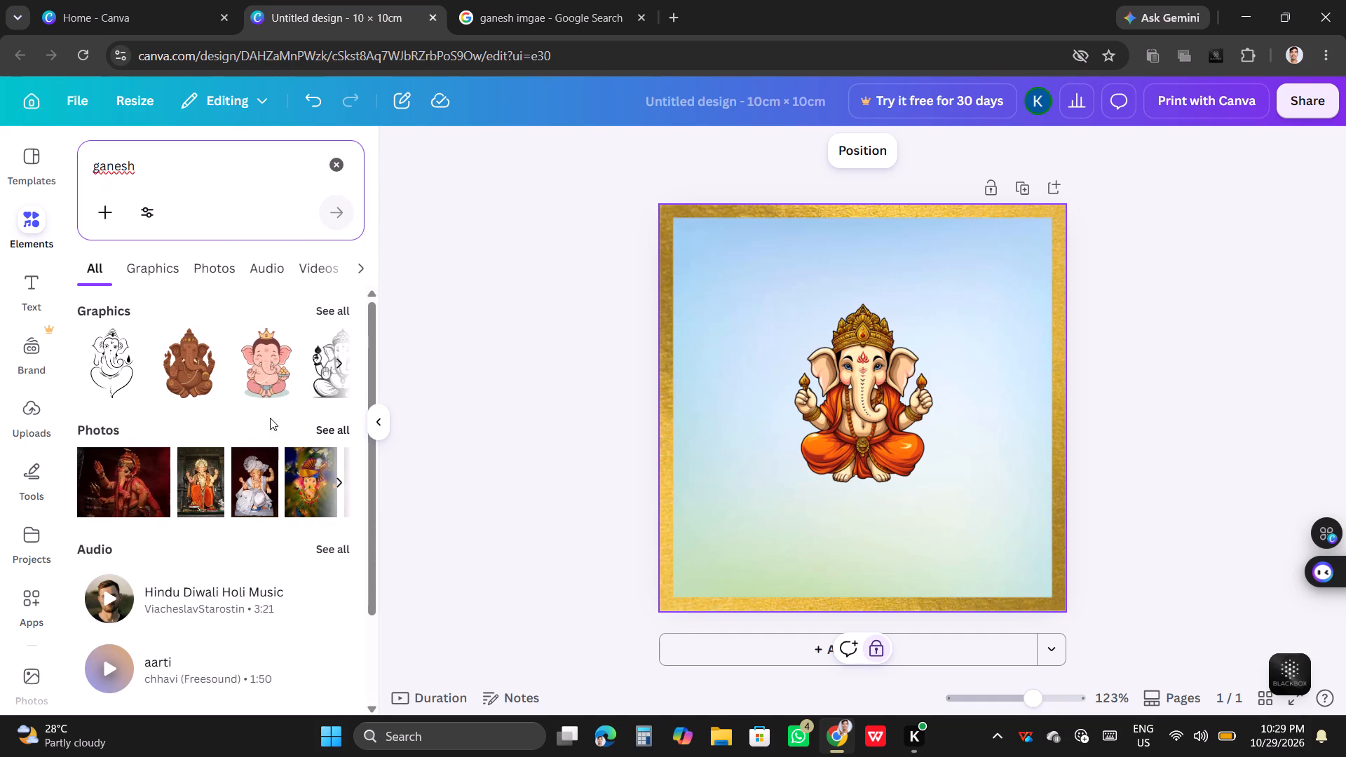
click(339, 301)
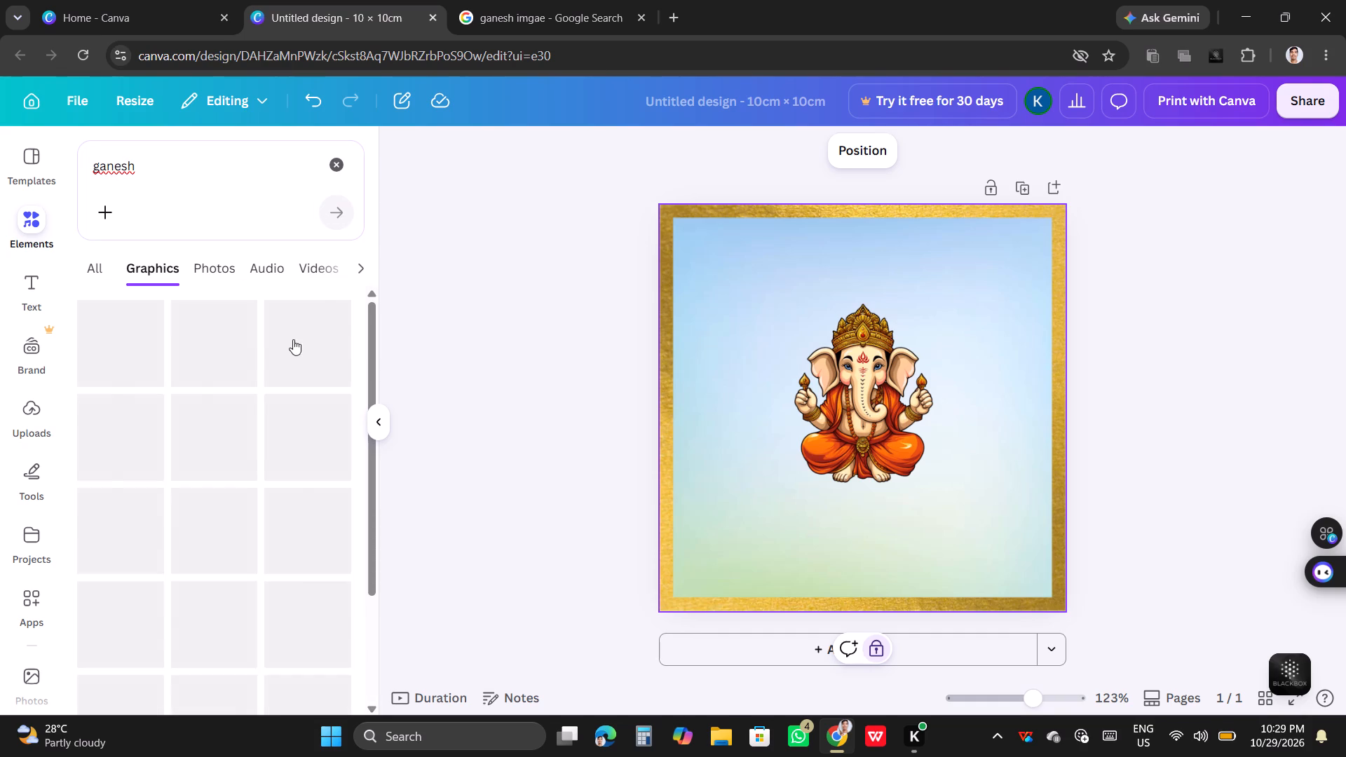
scroll(292, 509, down, 2)
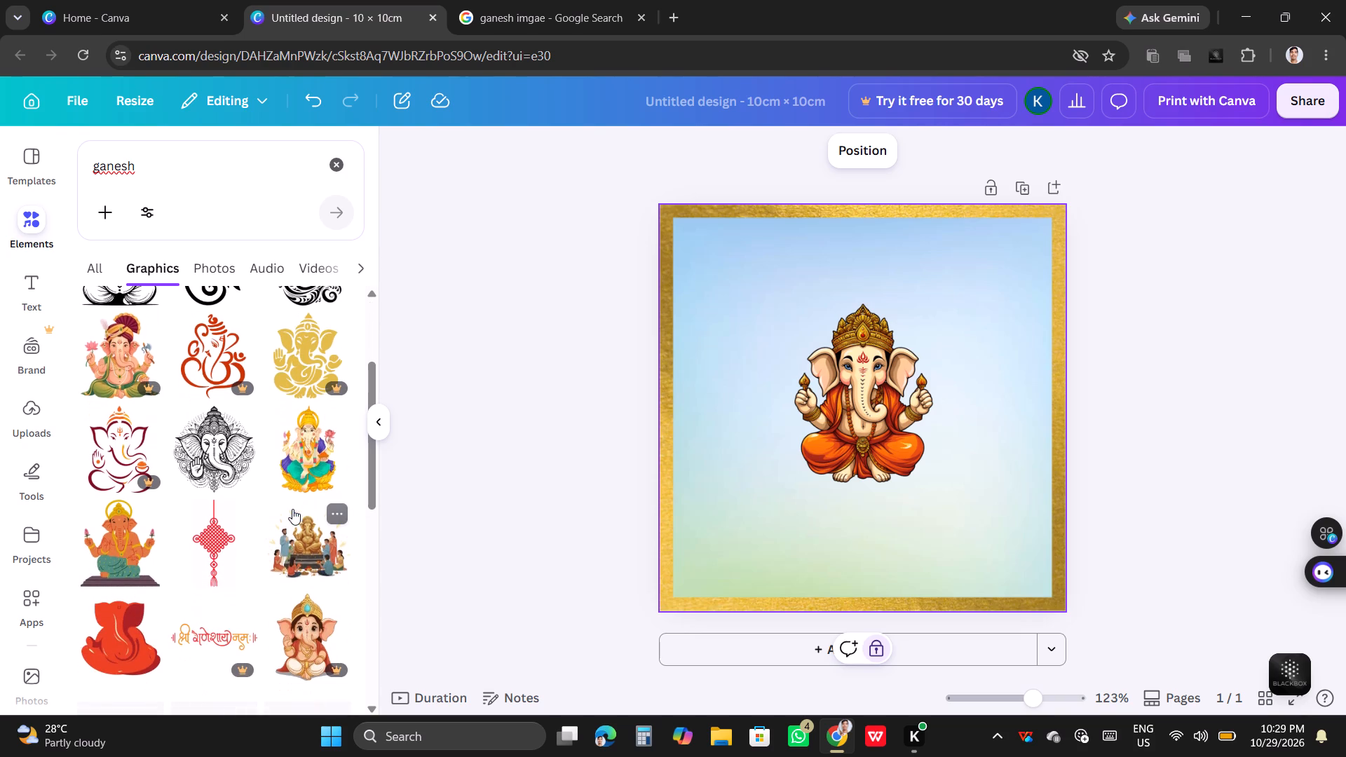
scroll(252, 546, down, 1)
click(206, 461)
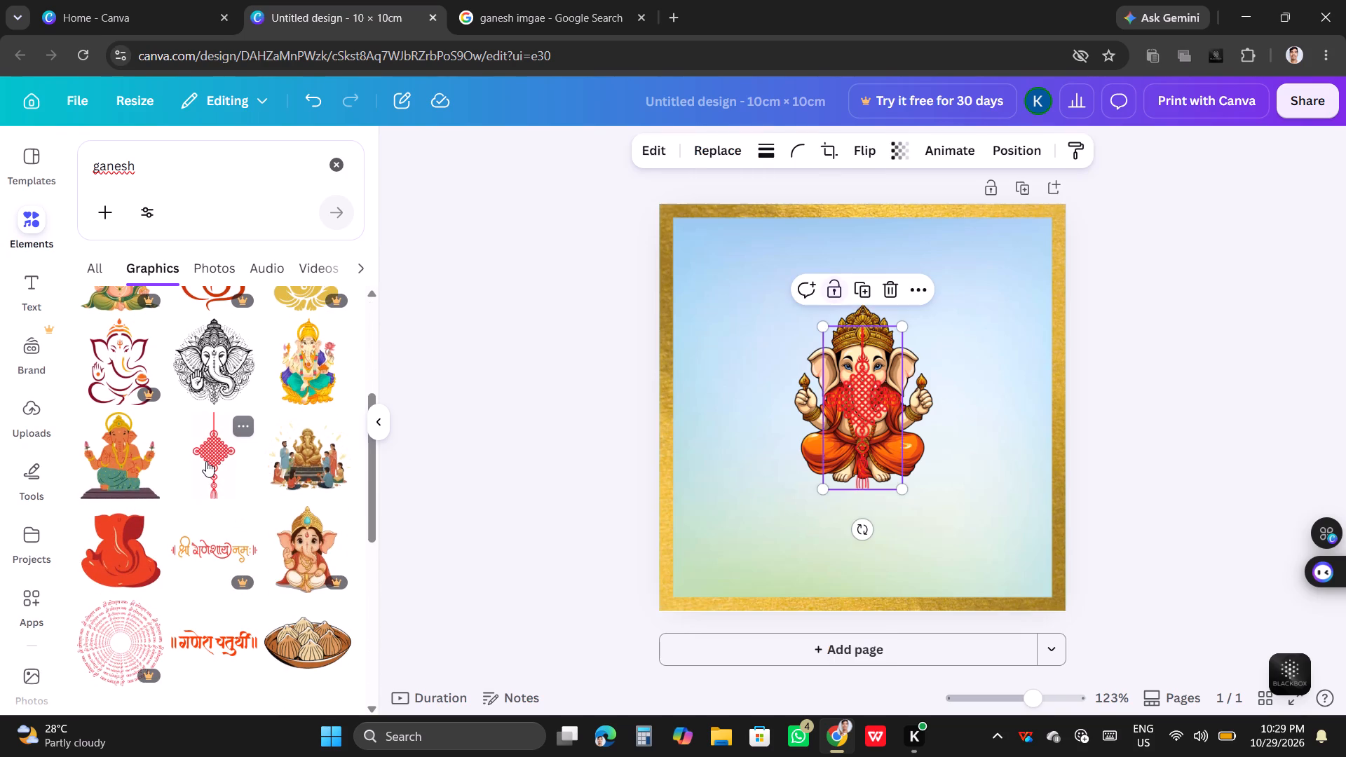
drag(860, 406, 698, 360)
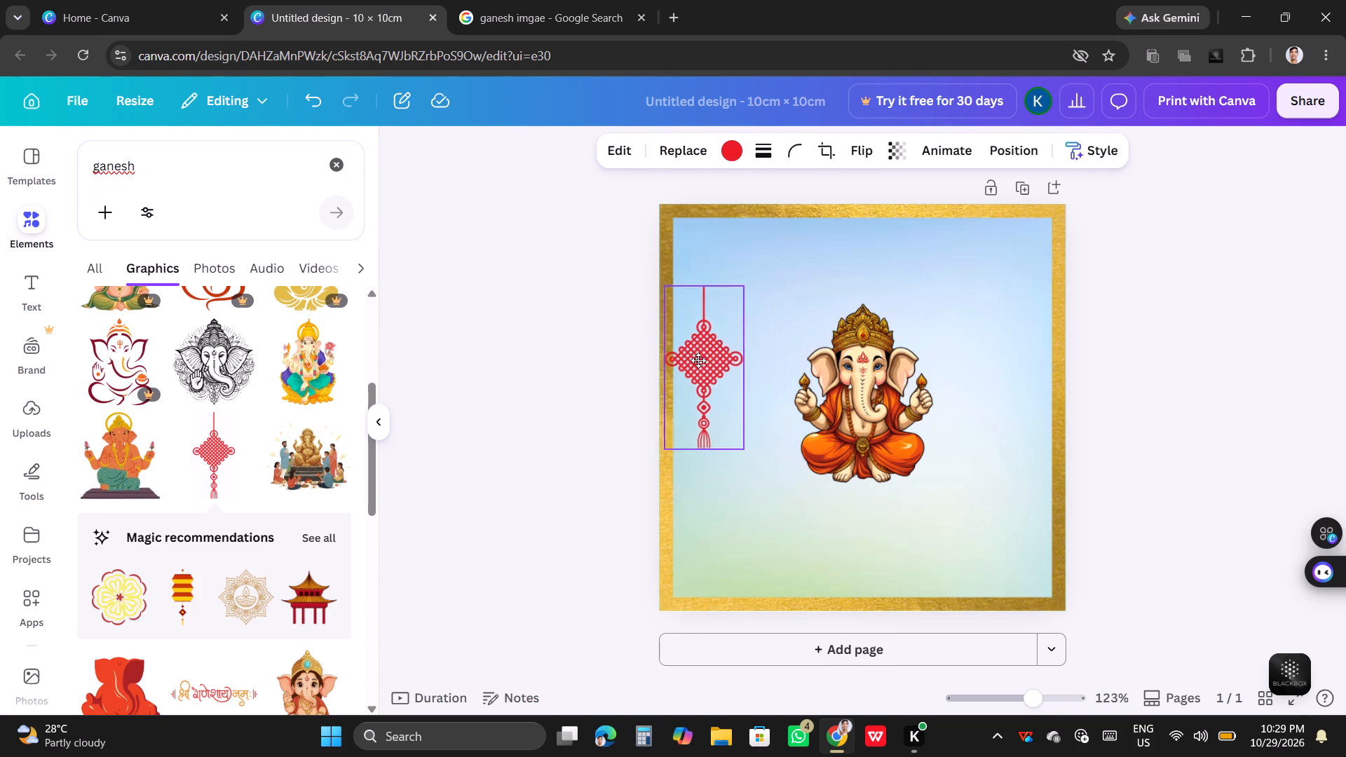
drag(698, 360, 723, 311)
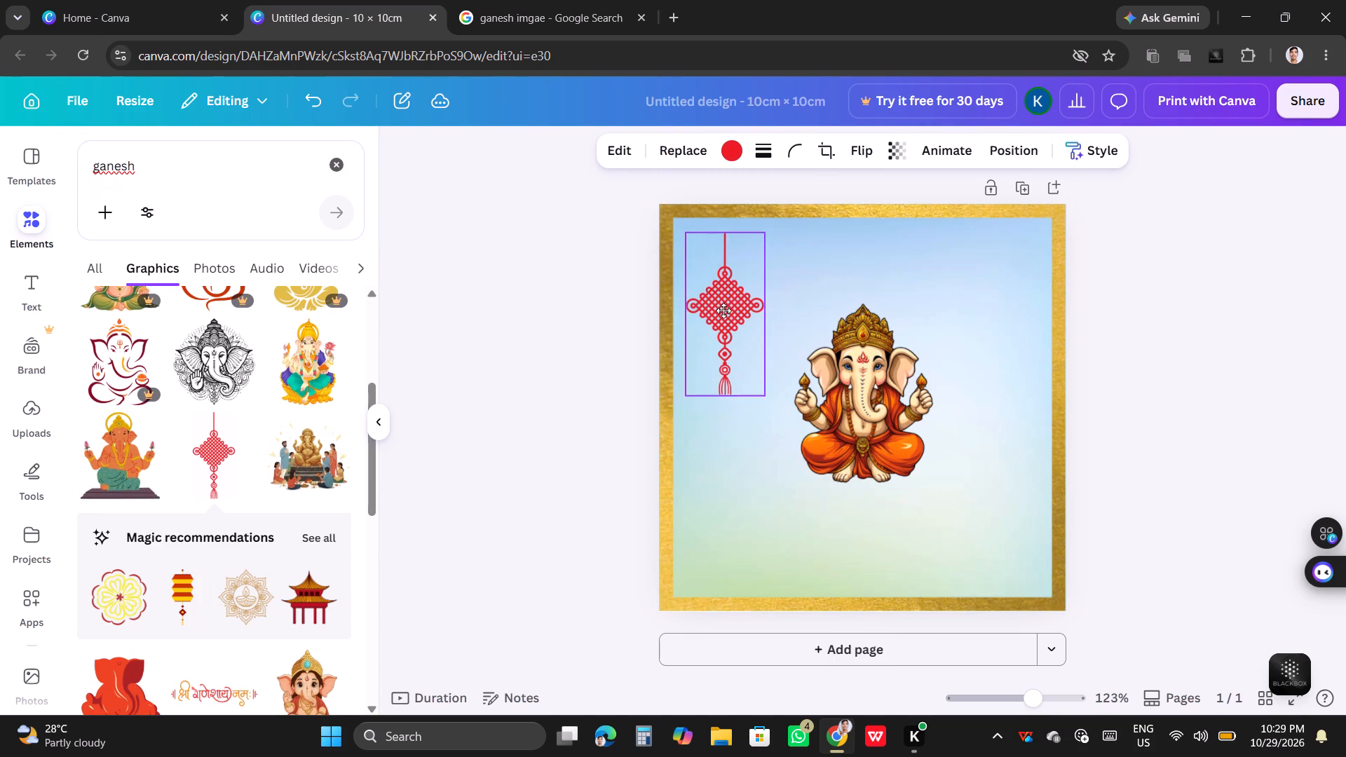
drag(723, 311, 712, 299)
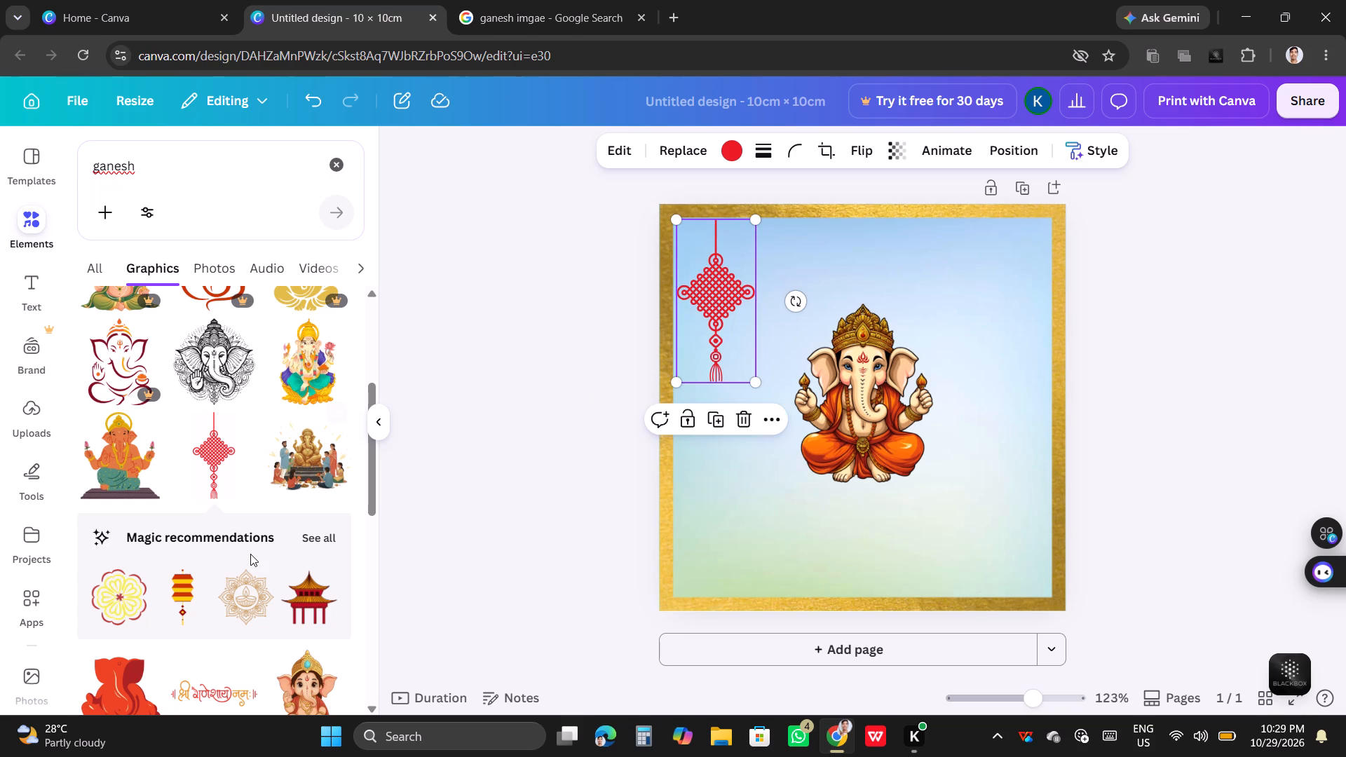
Add the orange Hindi "Ganesh Chaturthi" lettering above the Ganesha image and remove its extra copy.
scroll(250, 554, down, 2)
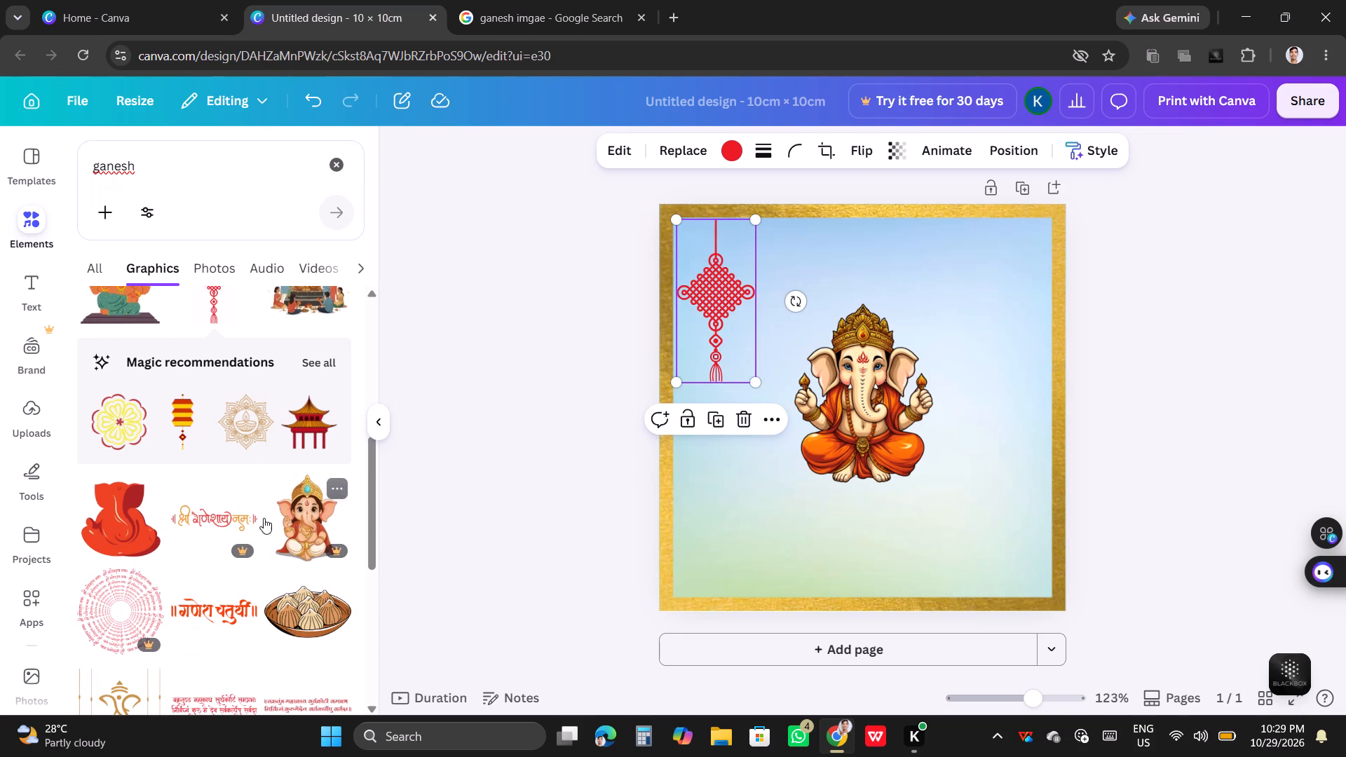
double_click(222, 613)
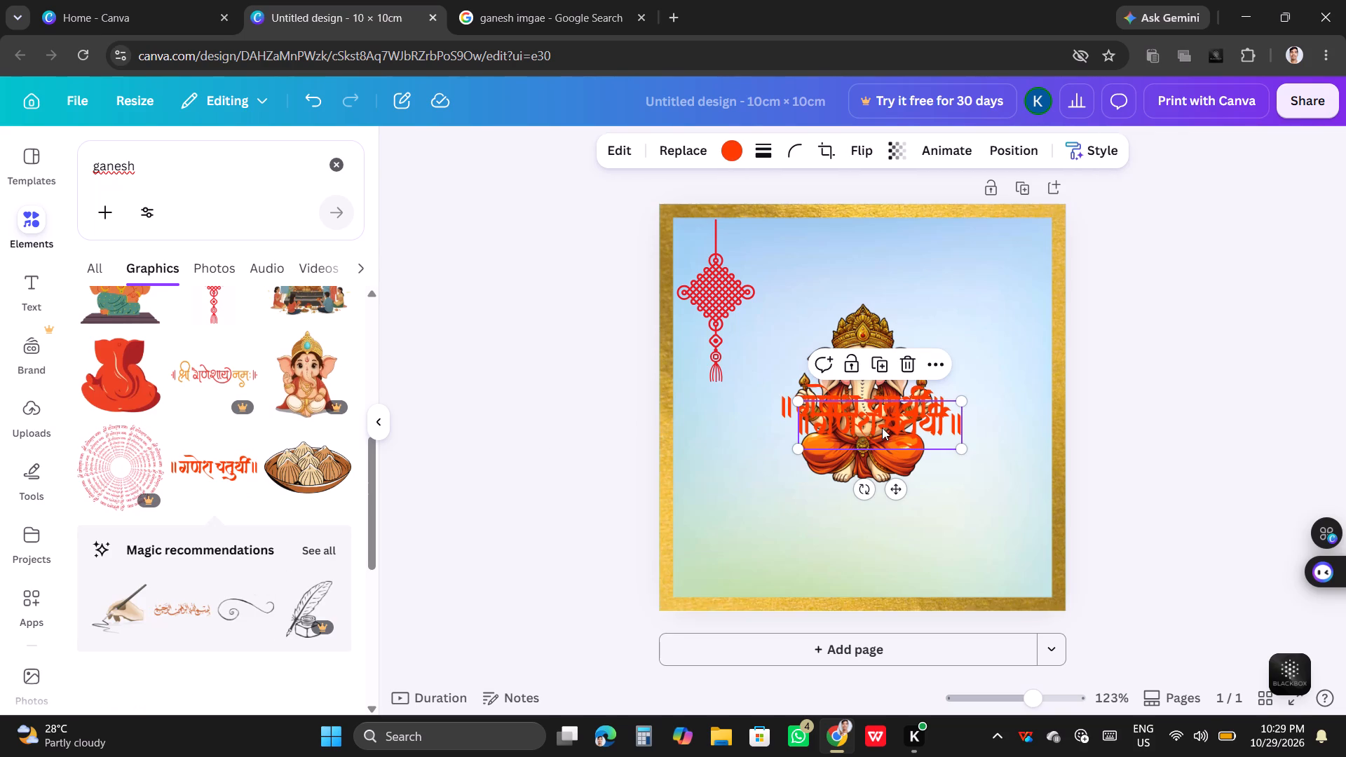
drag(882, 426, 853, 264)
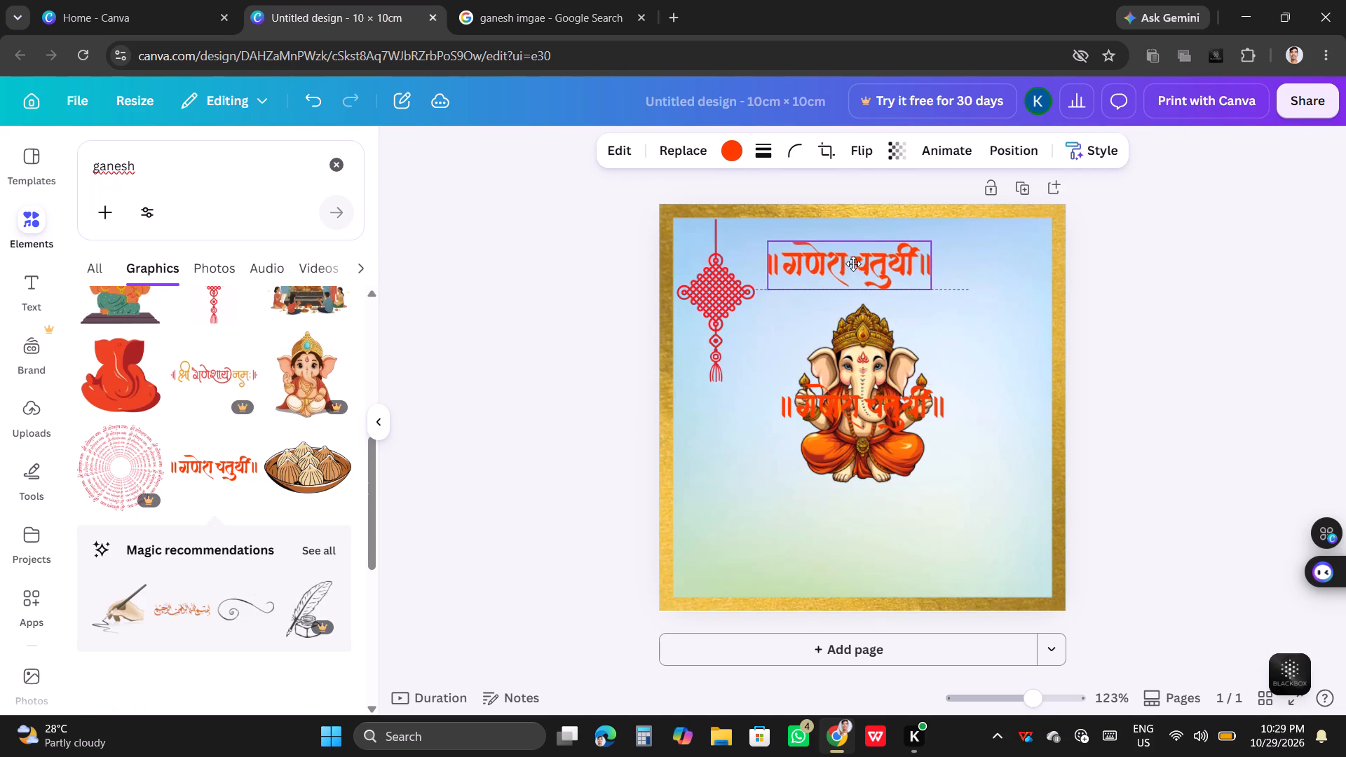
drag(853, 264, 859, 262)
drag(877, 410, 559, 493)
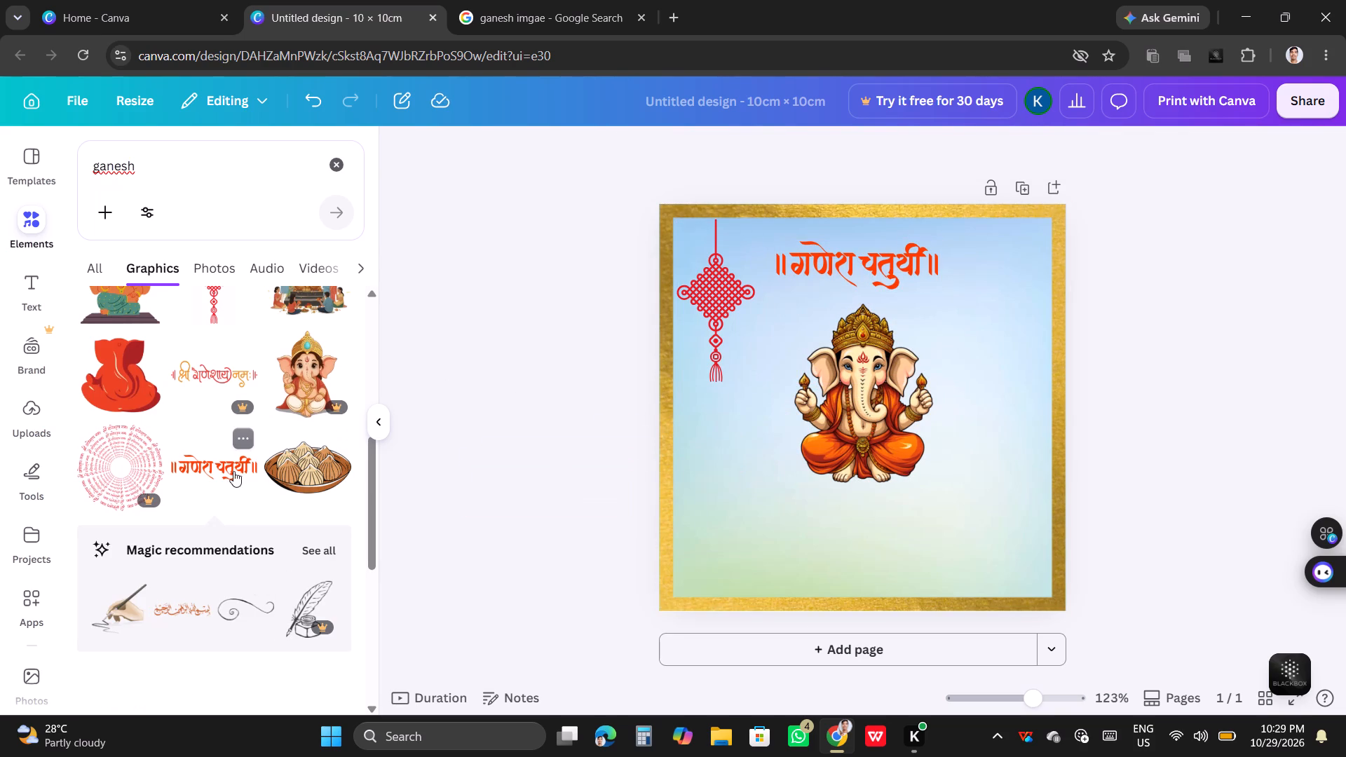
Add the bowl of modaks graphic, shrink it to about a third of its inserted width and place it just below the Ganesha image.
click(281, 466)
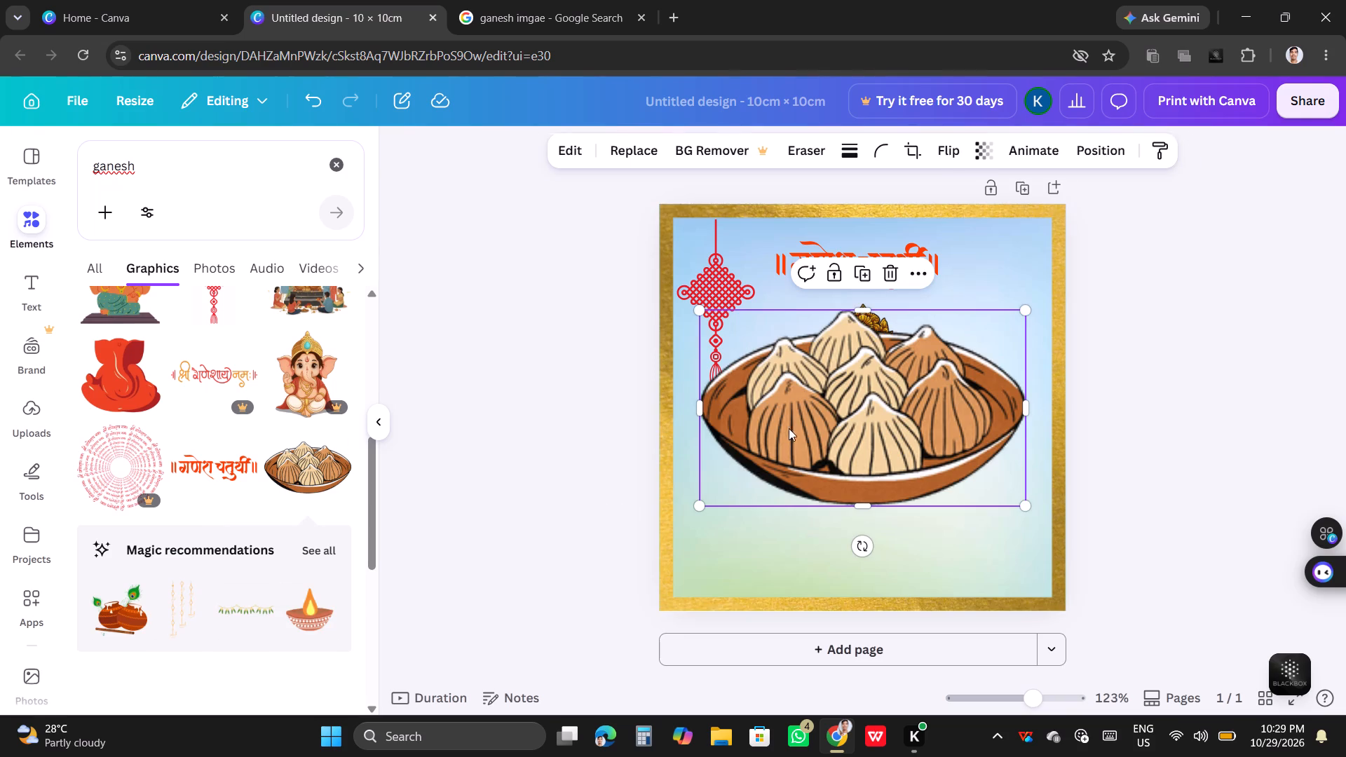
drag(706, 313, 895, 486)
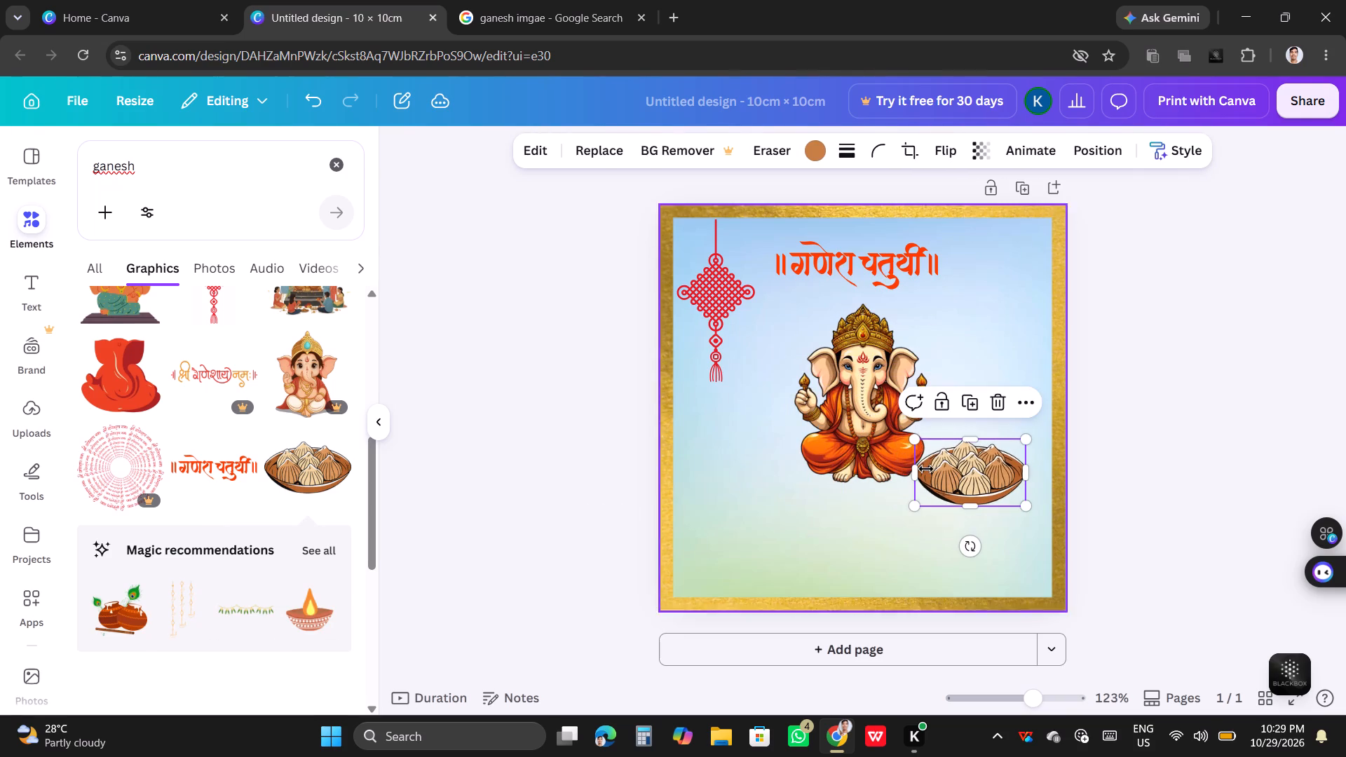
drag(979, 473, 869, 521)
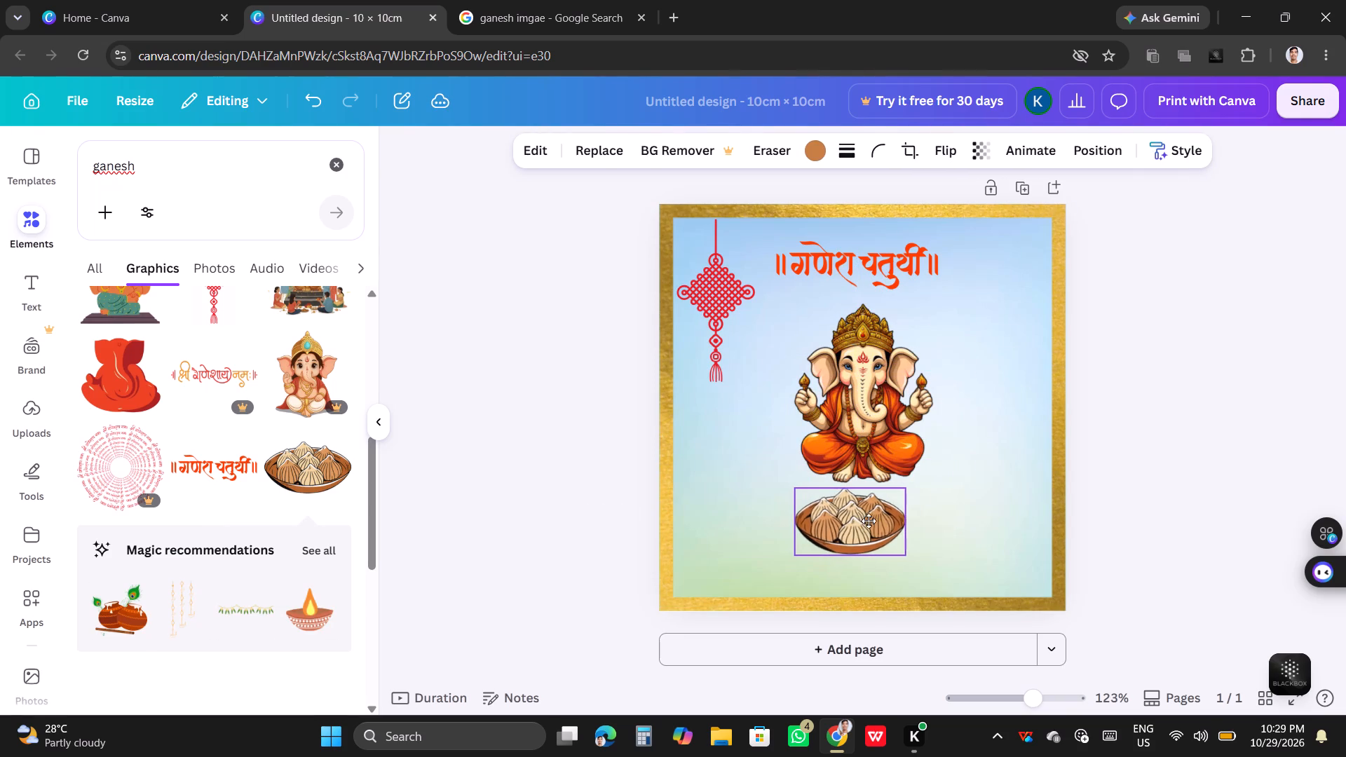
drag(869, 521, 878, 521)
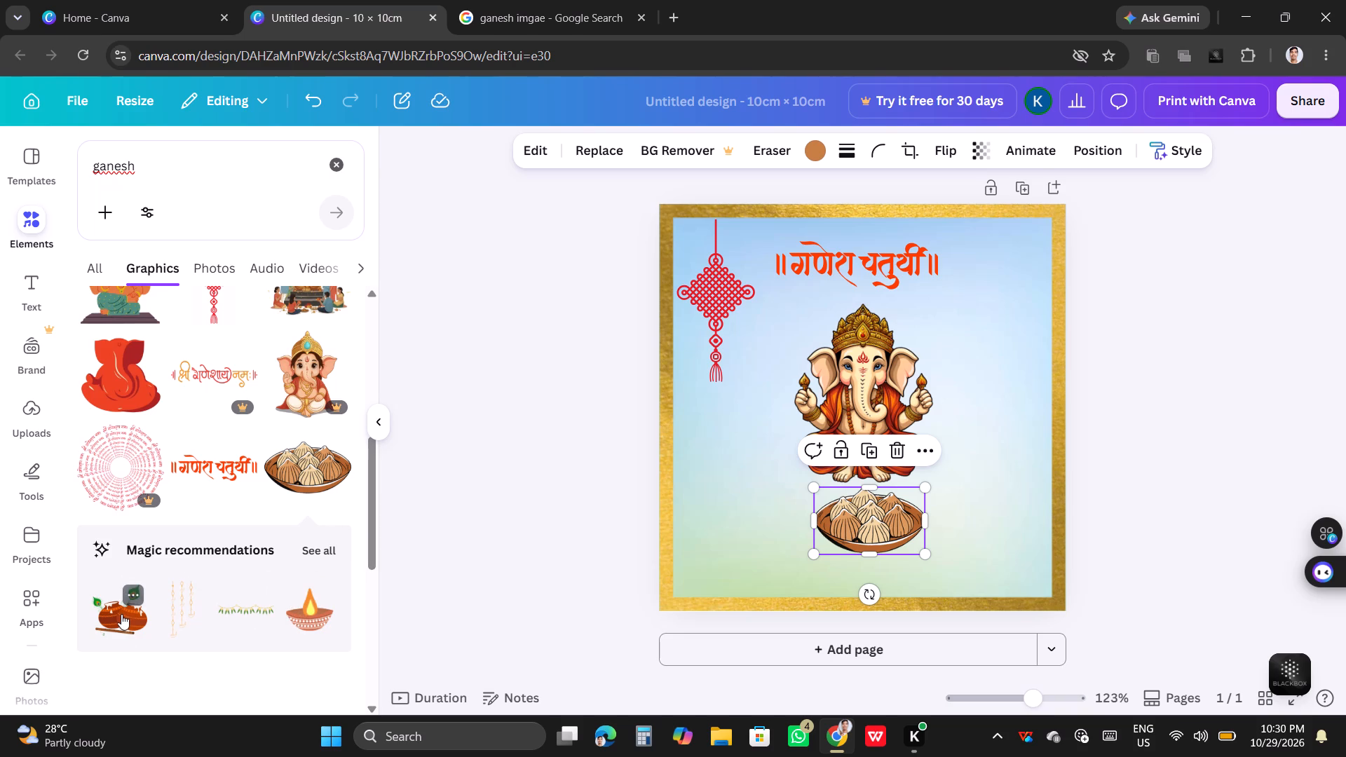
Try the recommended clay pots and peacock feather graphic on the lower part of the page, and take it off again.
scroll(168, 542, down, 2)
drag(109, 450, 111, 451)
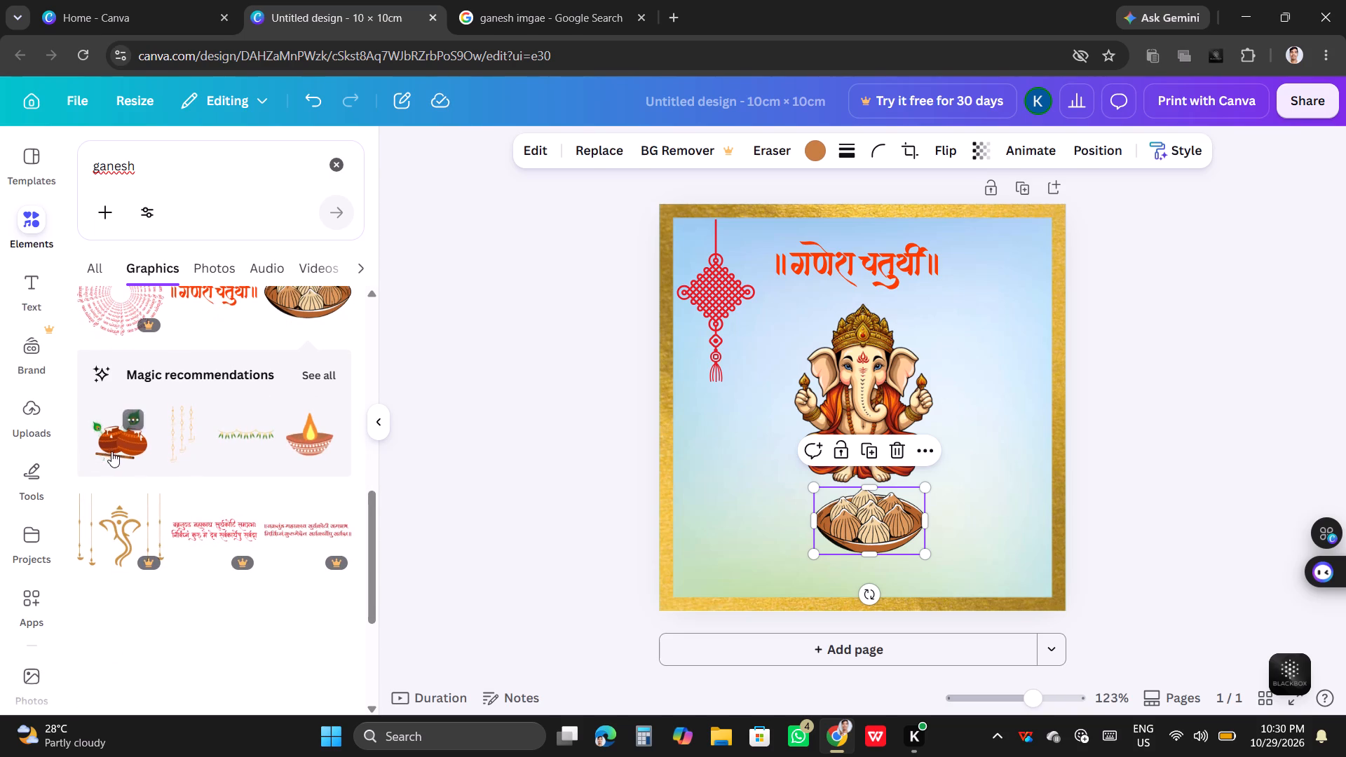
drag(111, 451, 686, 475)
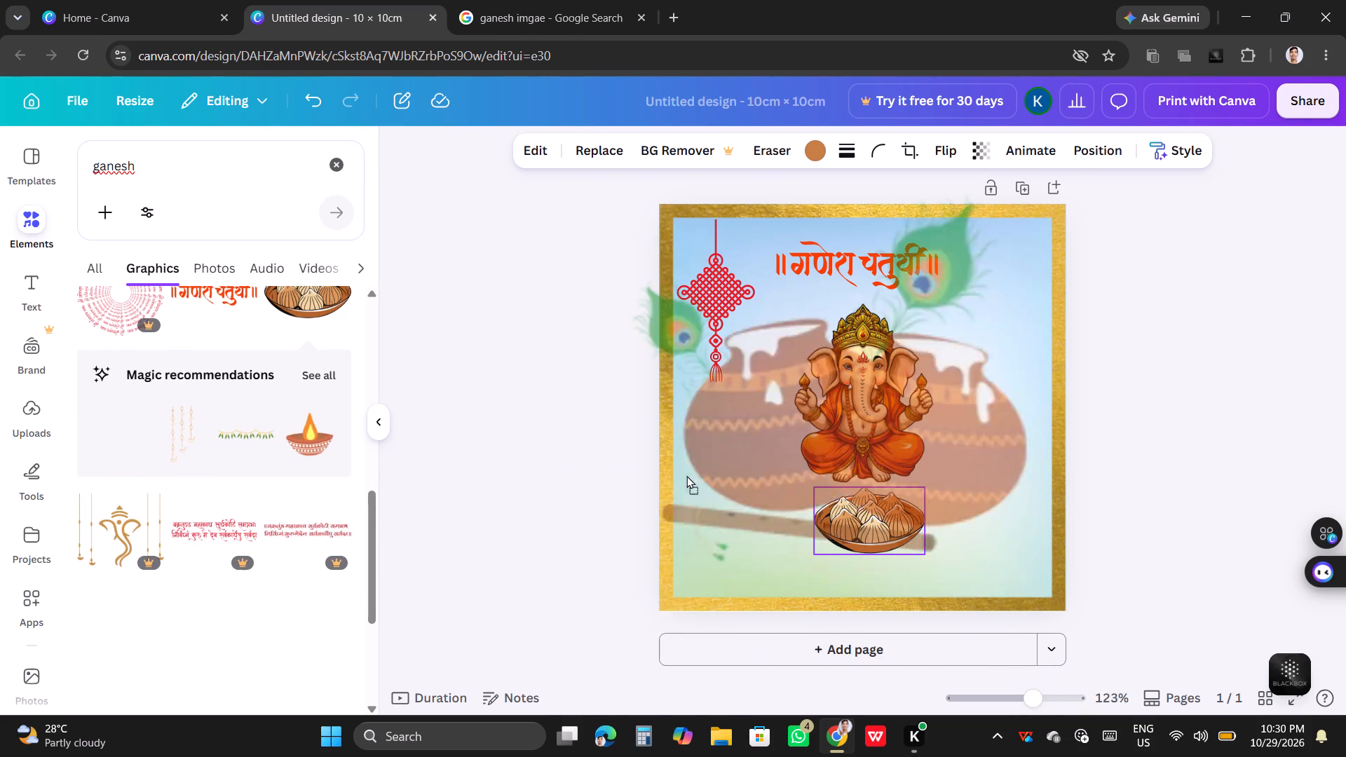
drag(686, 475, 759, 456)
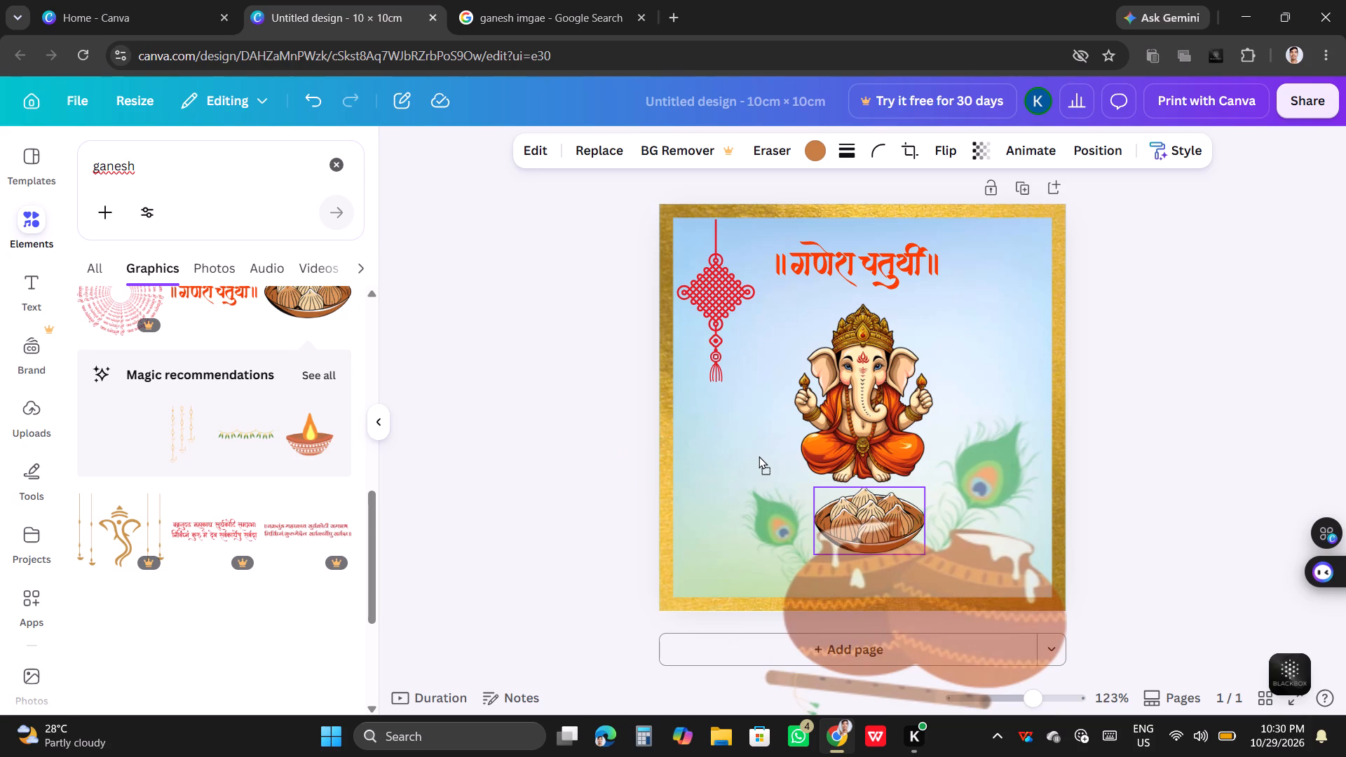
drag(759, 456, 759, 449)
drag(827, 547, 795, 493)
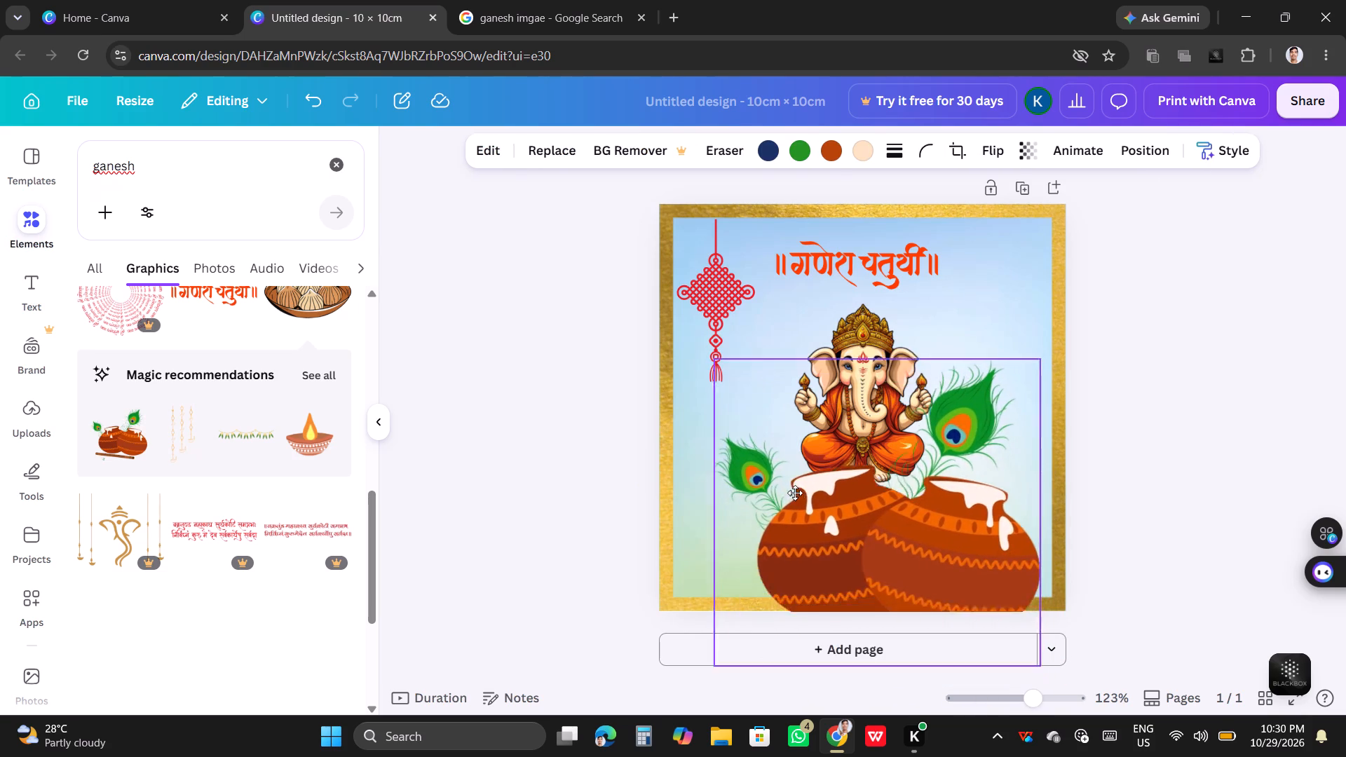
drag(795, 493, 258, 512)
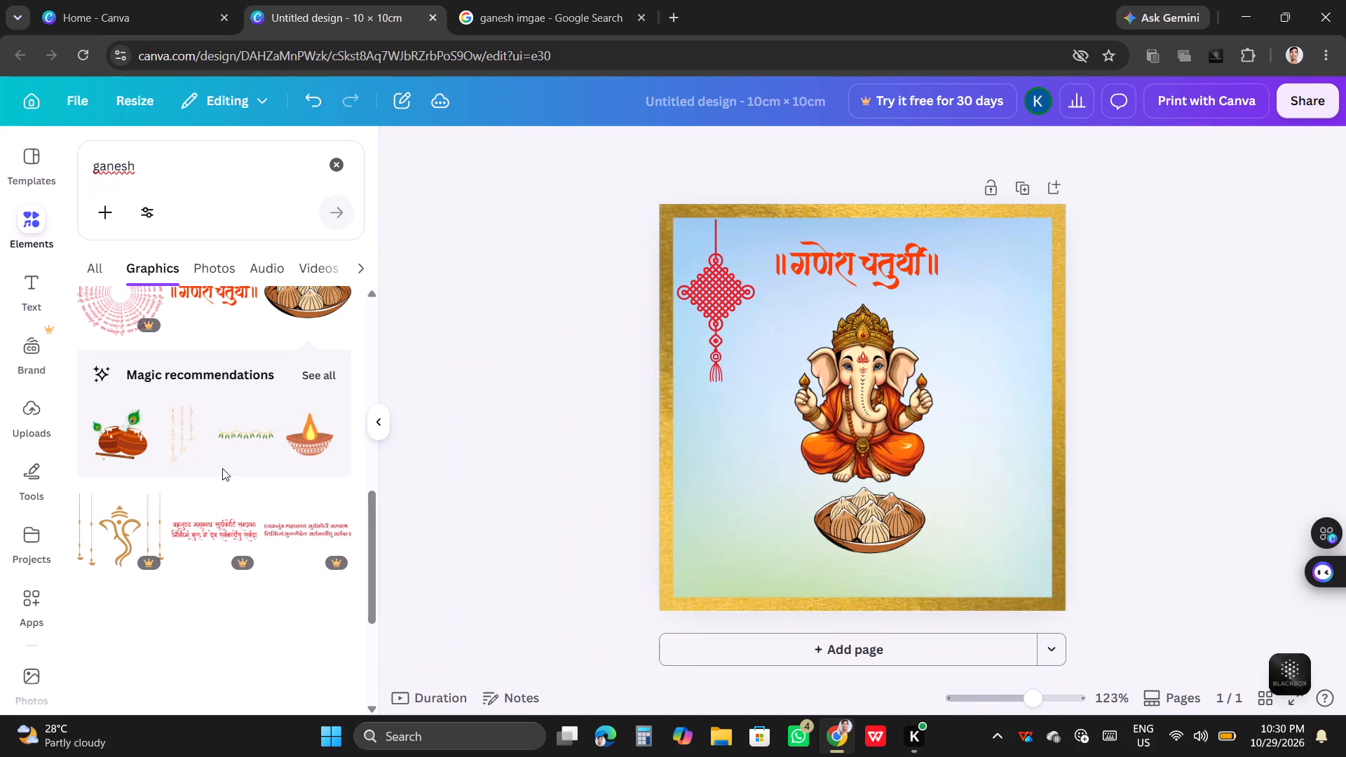
Add the circular red mantra text graphic, enlarge it to about 5.1 × 5 cm and position it around the Ganesha image.
scroll(217, 414, up, 1)
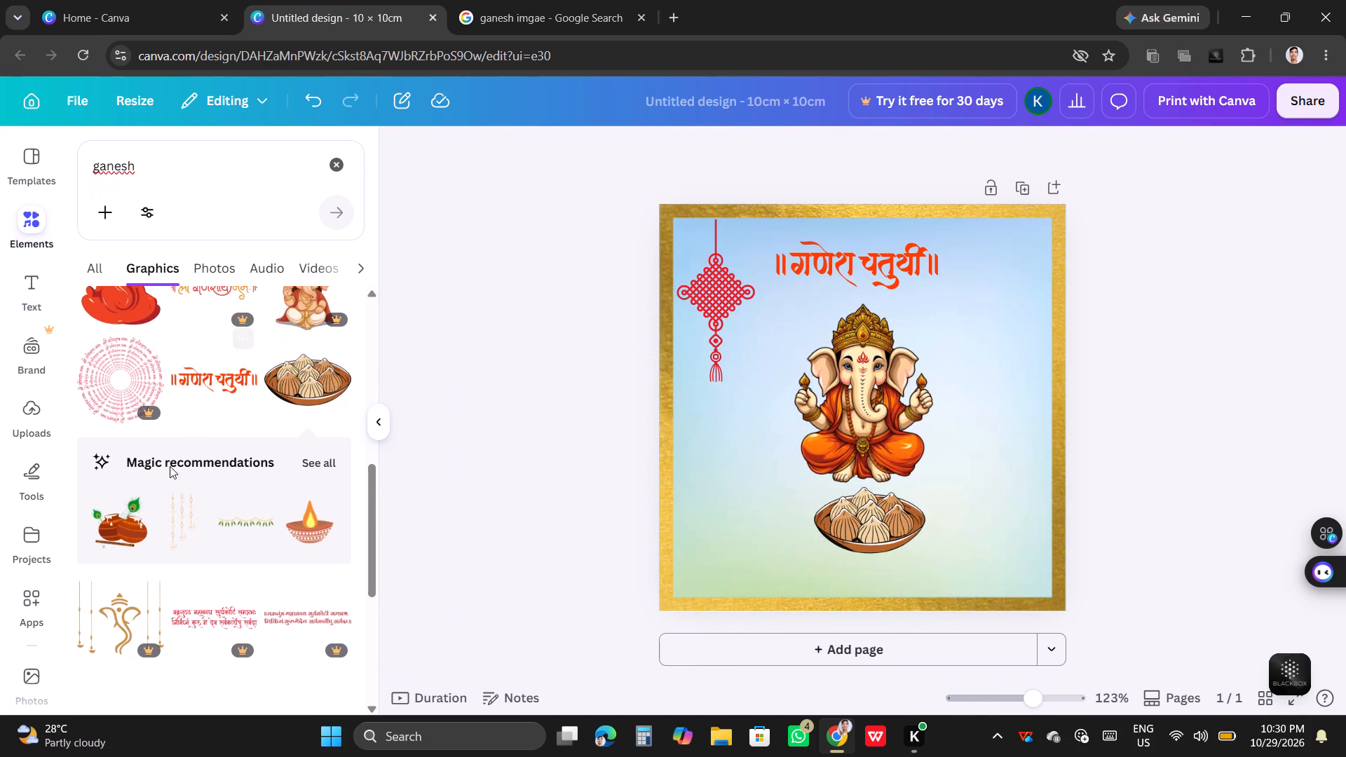
click(116, 377)
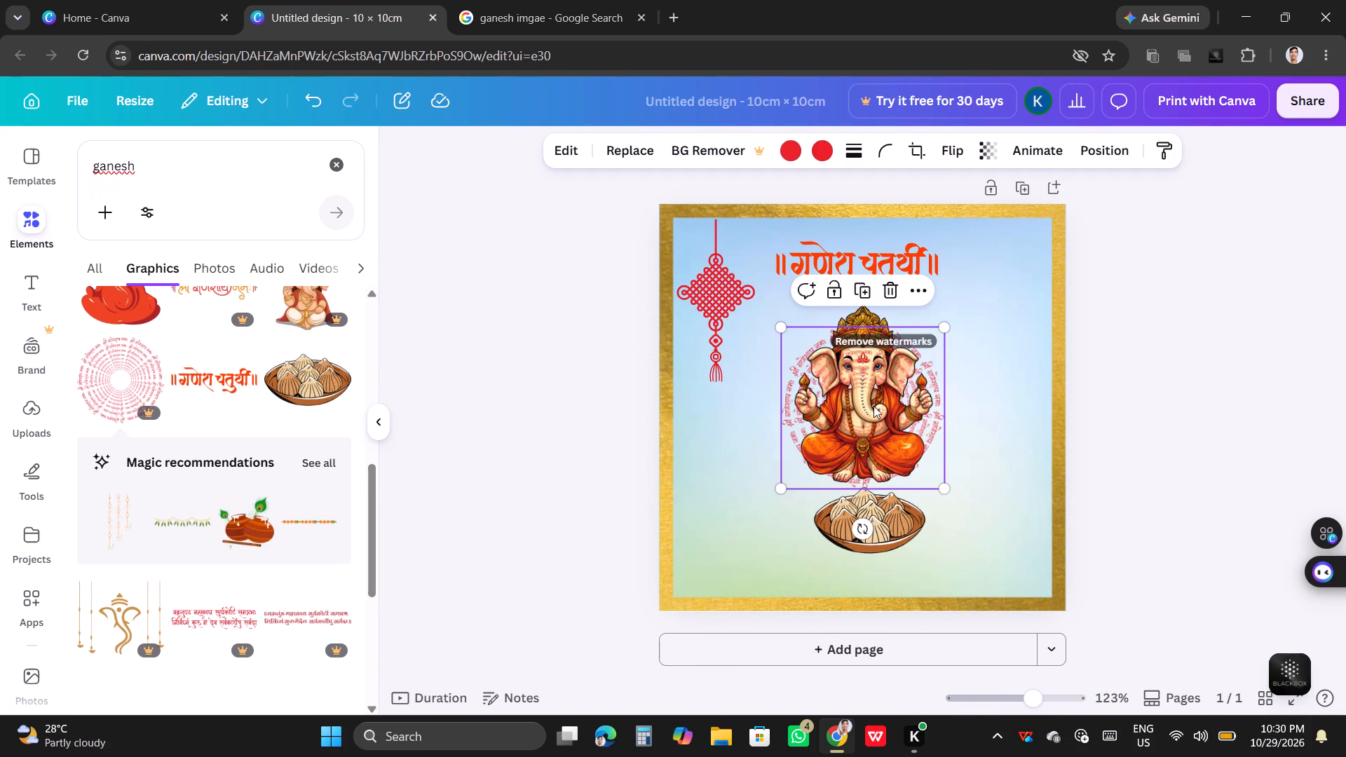
drag(778, 327, 690, 326)
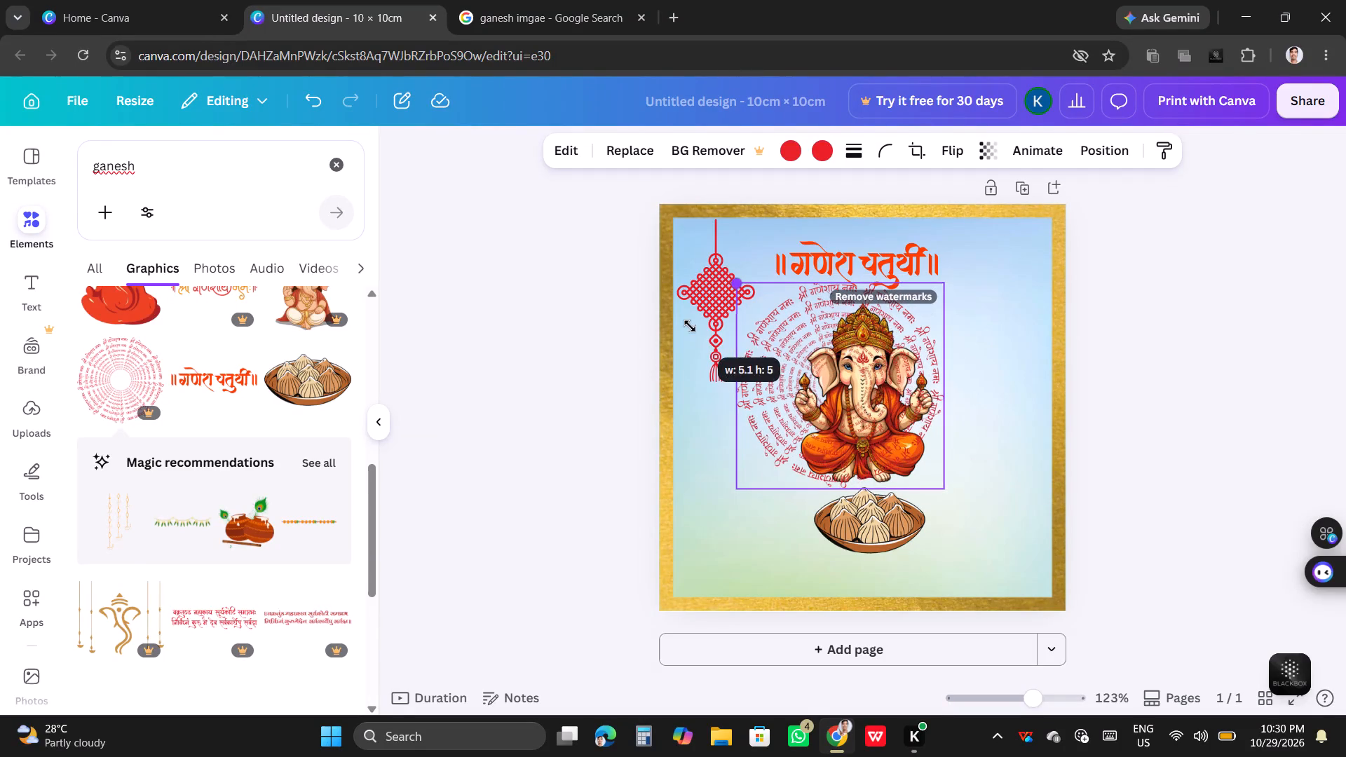
drag(690, 326, 690, 327)
drag(824, 406, 857, 423)
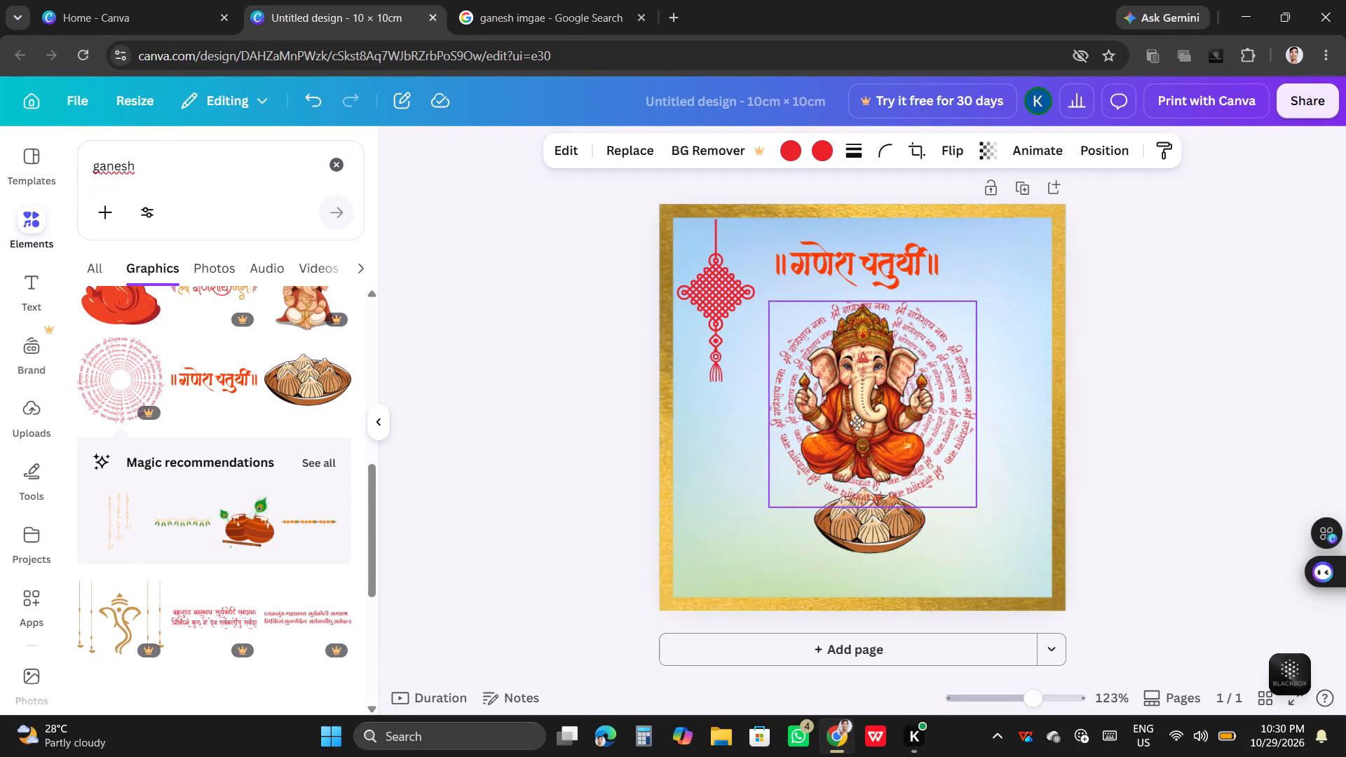
drag(857, 423, 856, 419)
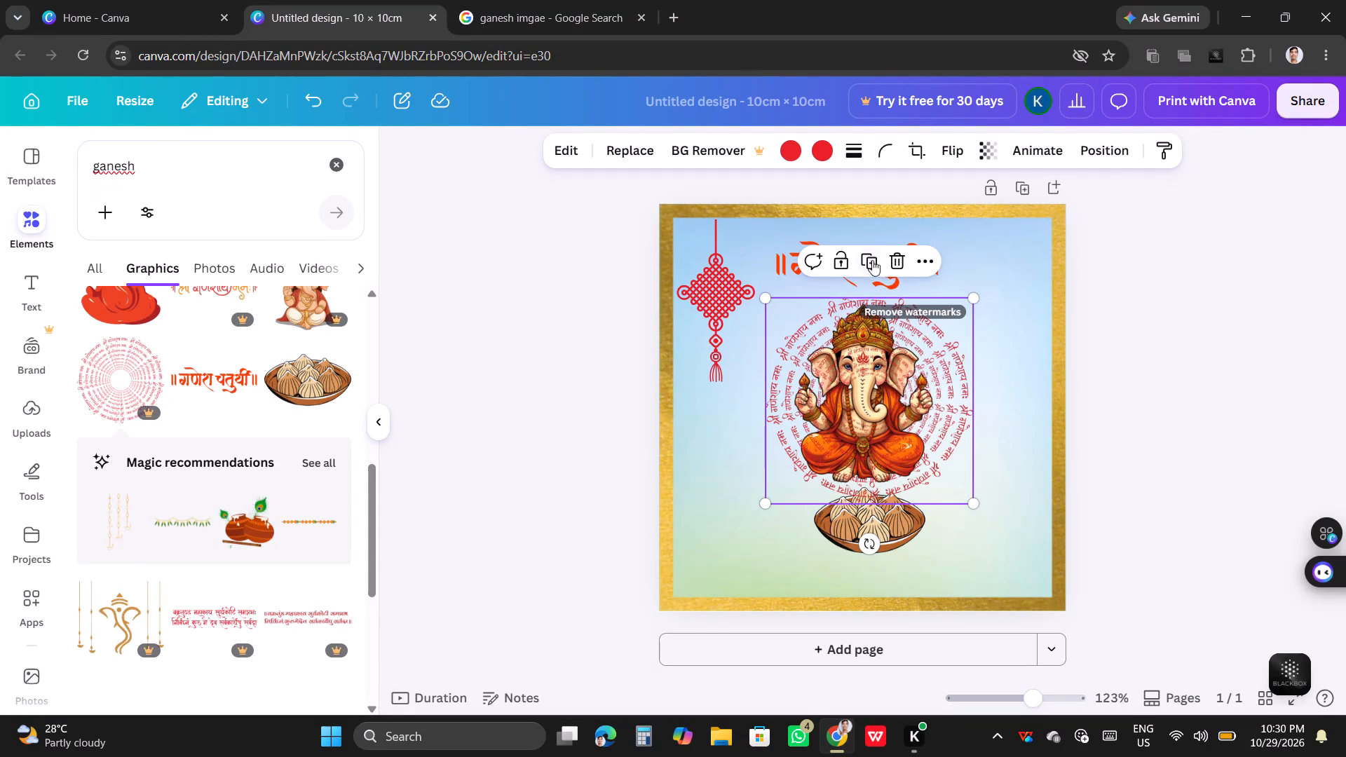
Send the circular mantra text graphic behind the Ganesha image.
right_click(895, 346)
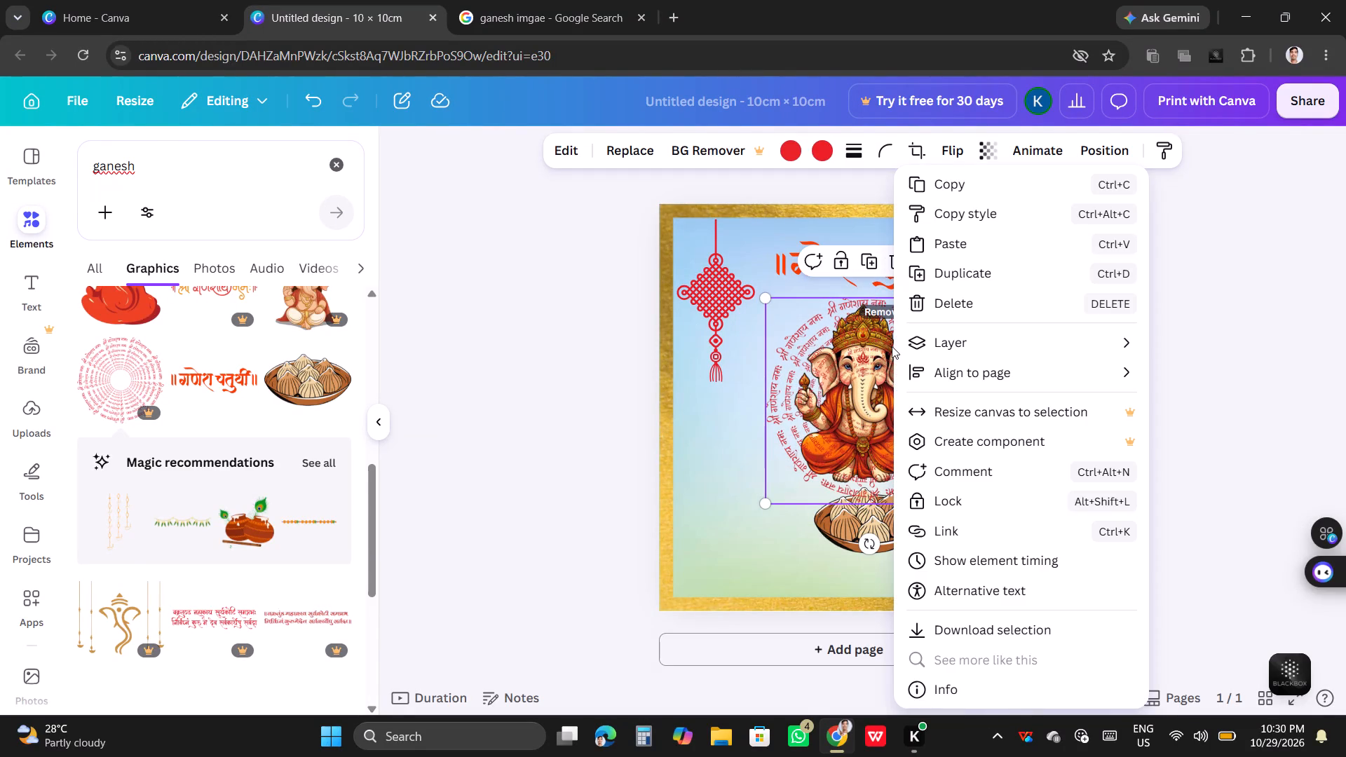
click(965, 339)
click(805, 408)
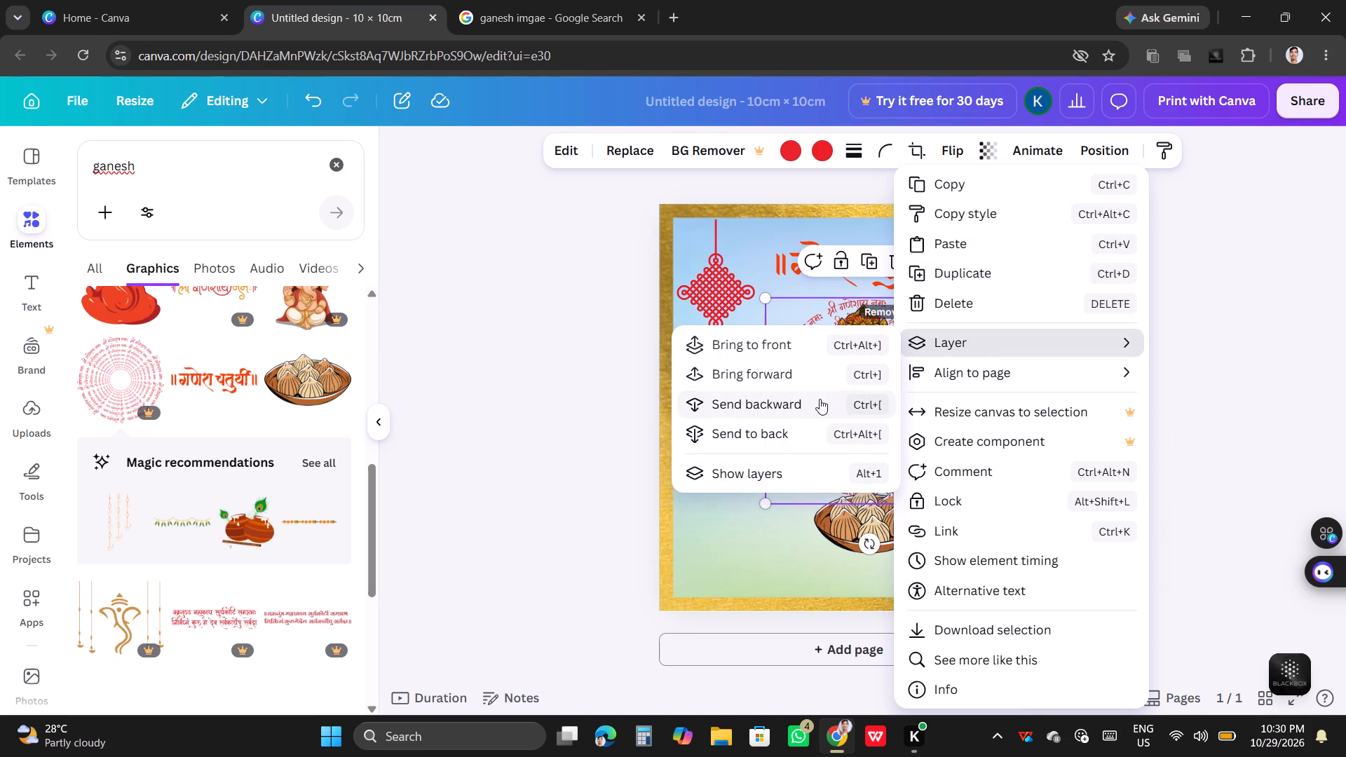
click(818, 399)
click(546, 463)
click(887, 437)
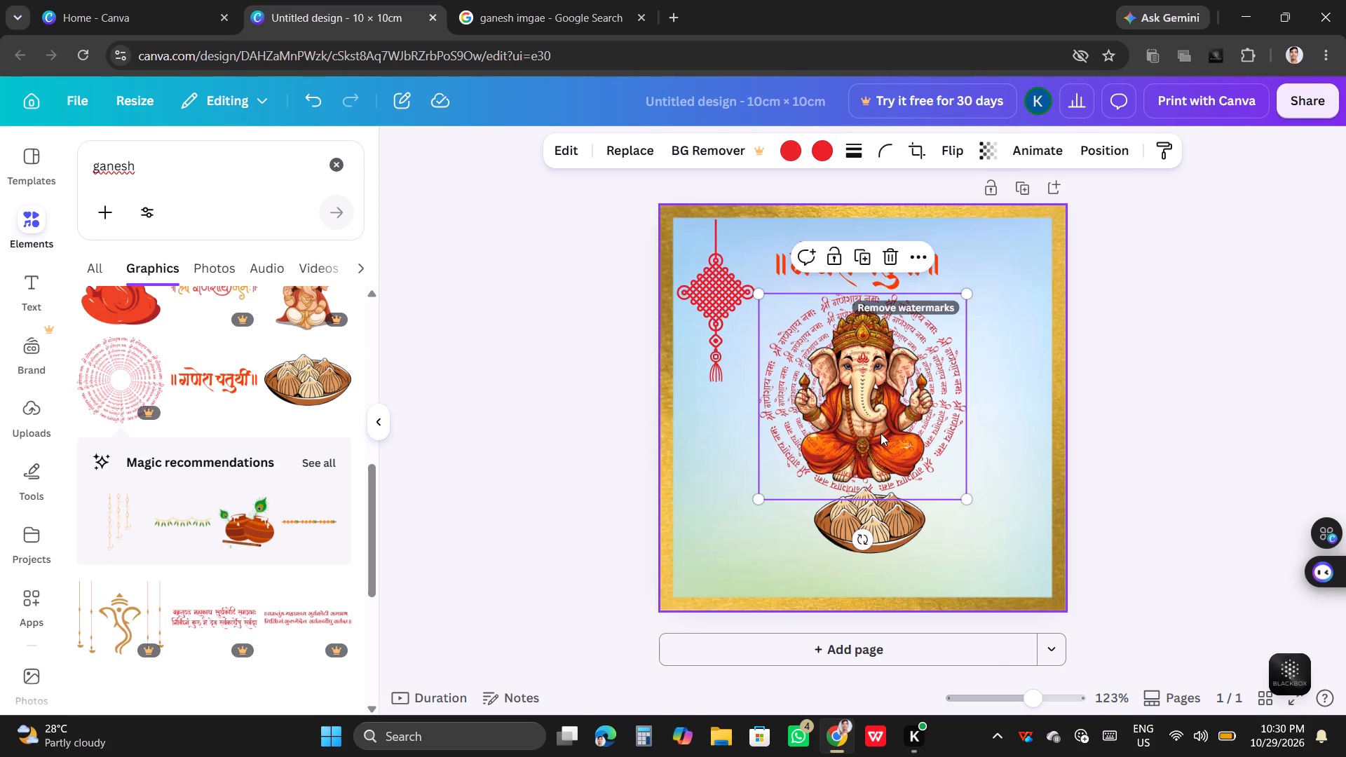
right_click(881, 433)
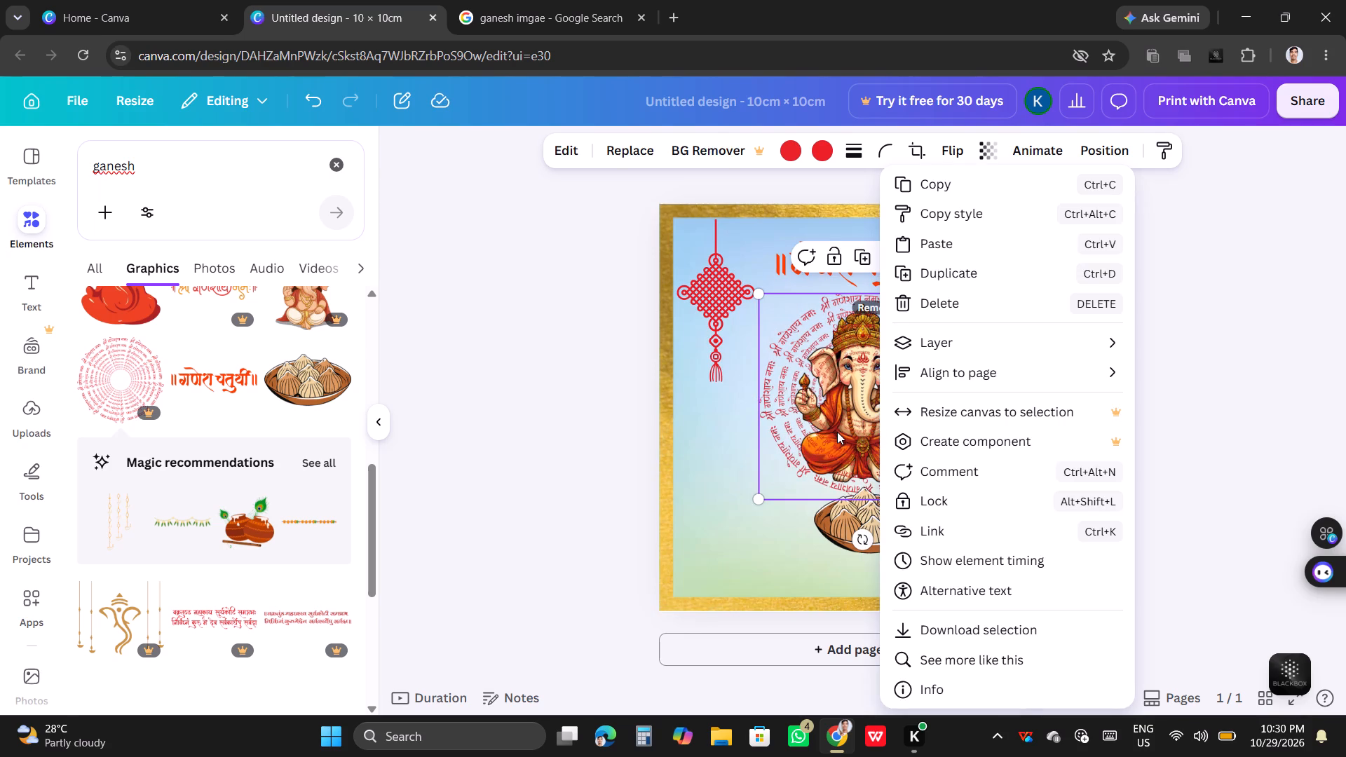
click(950, 335)
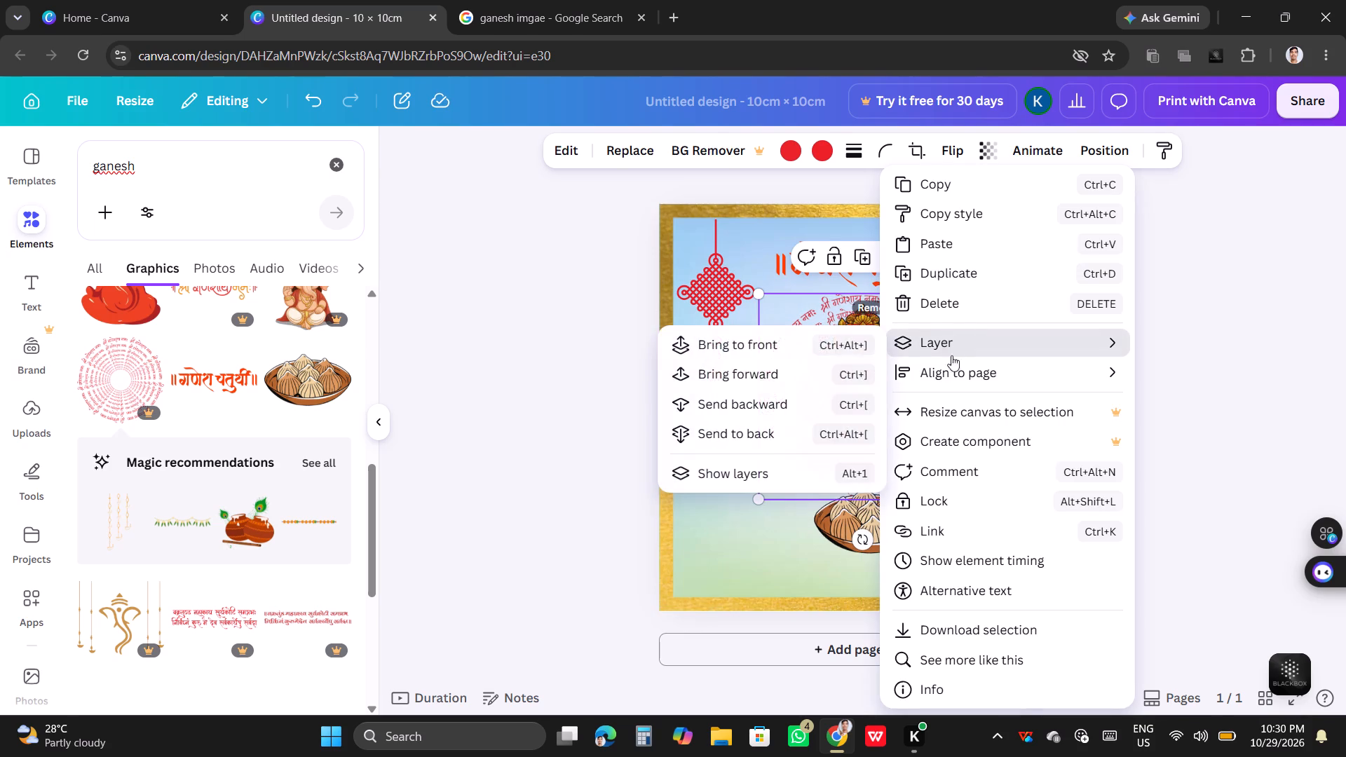
click(967, 336)
click(1113, 341)
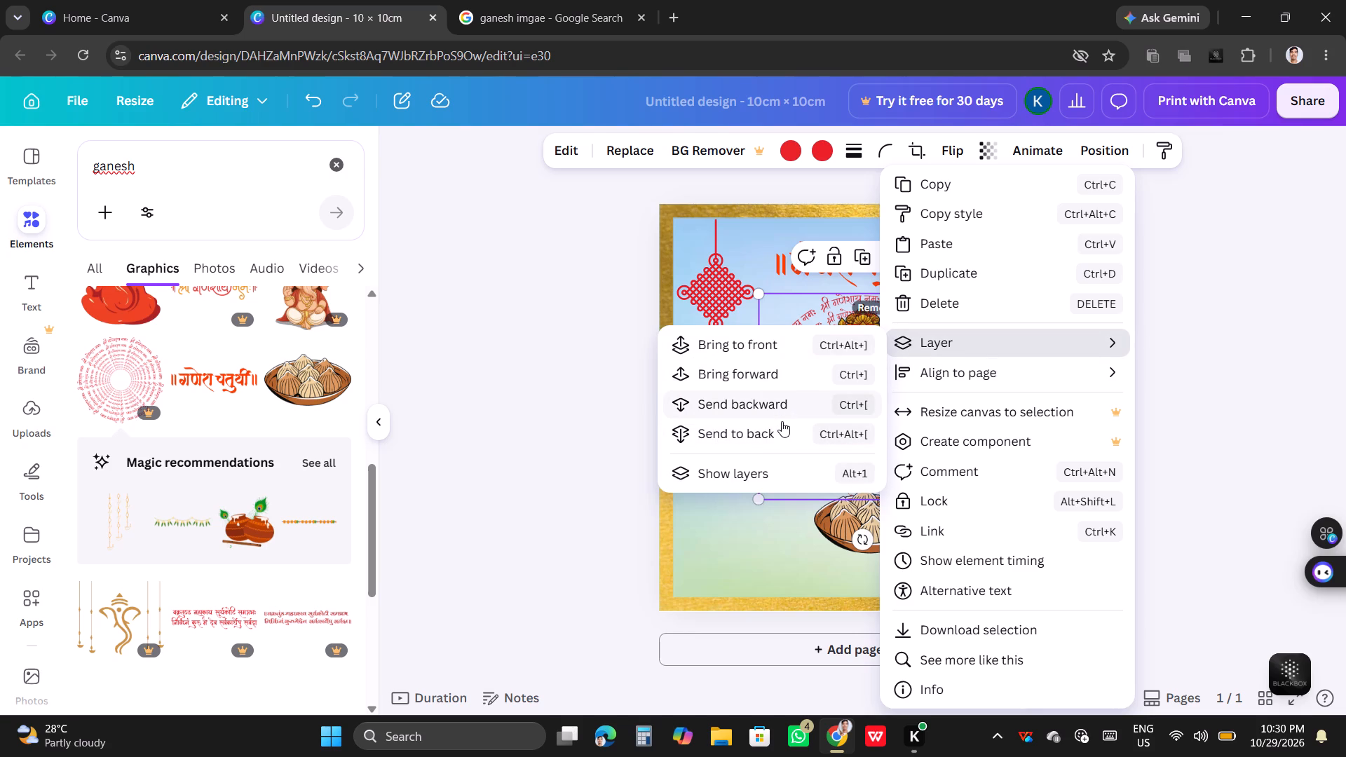
click(782, 423)
click(541, 507)
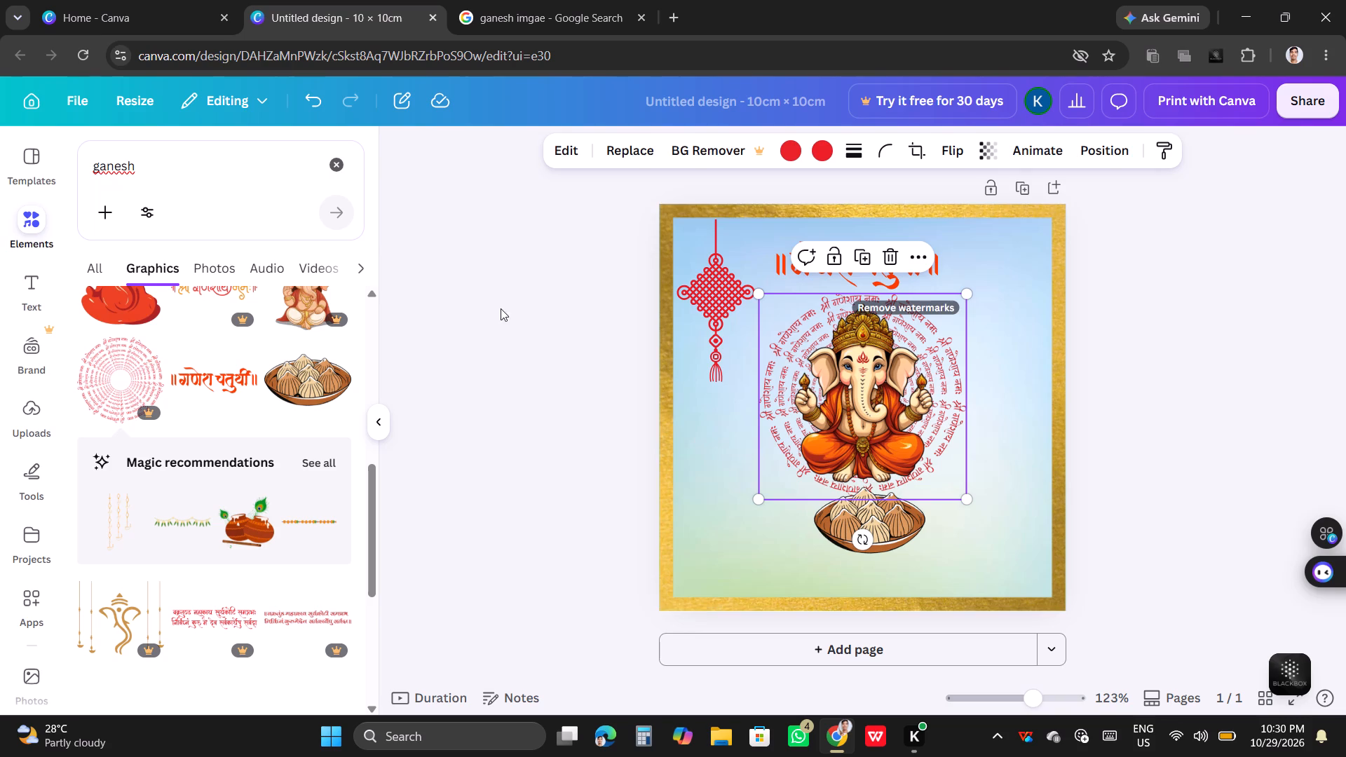
Look through the "ganesh" graphics results for further decorations that suit the design.
scroll(393, 455, up, 3)
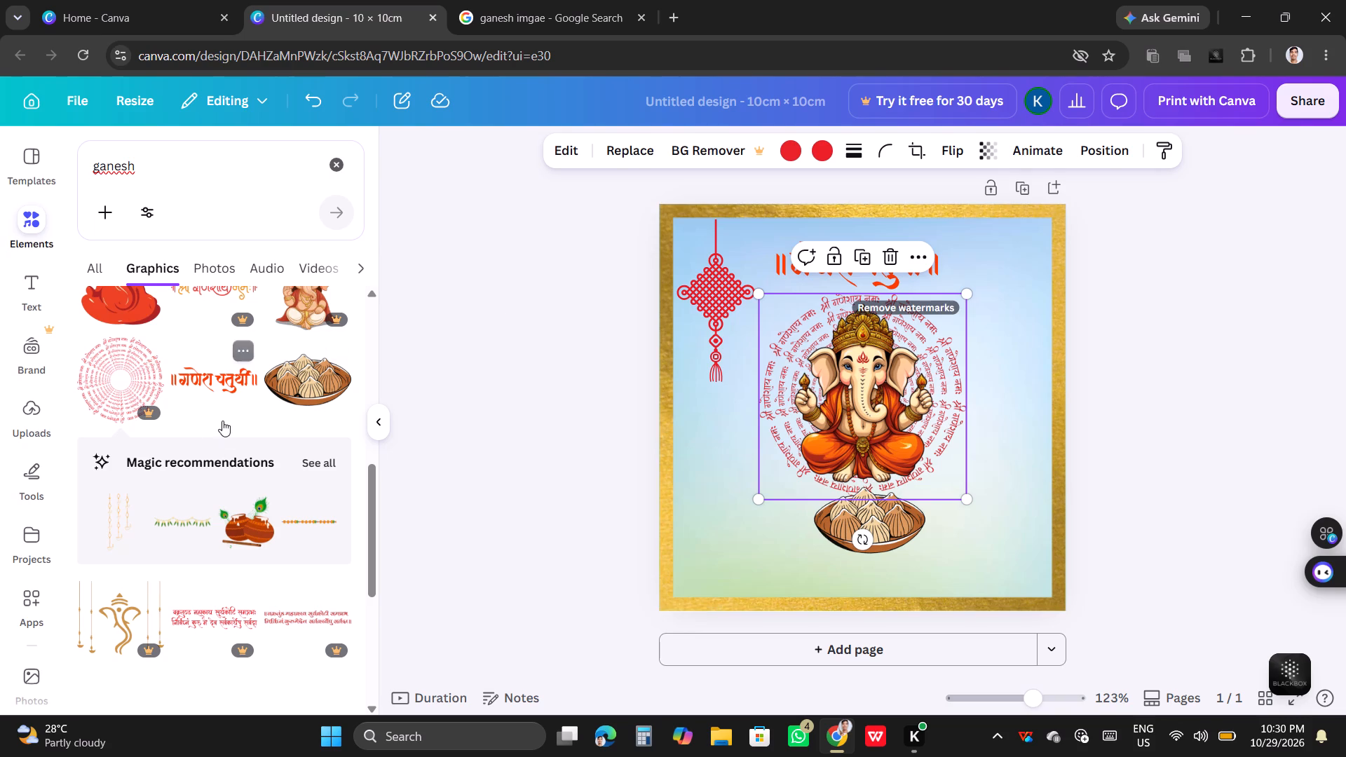
scroll(222, 421, down, 3)
scroll(211, 483, up, 1)
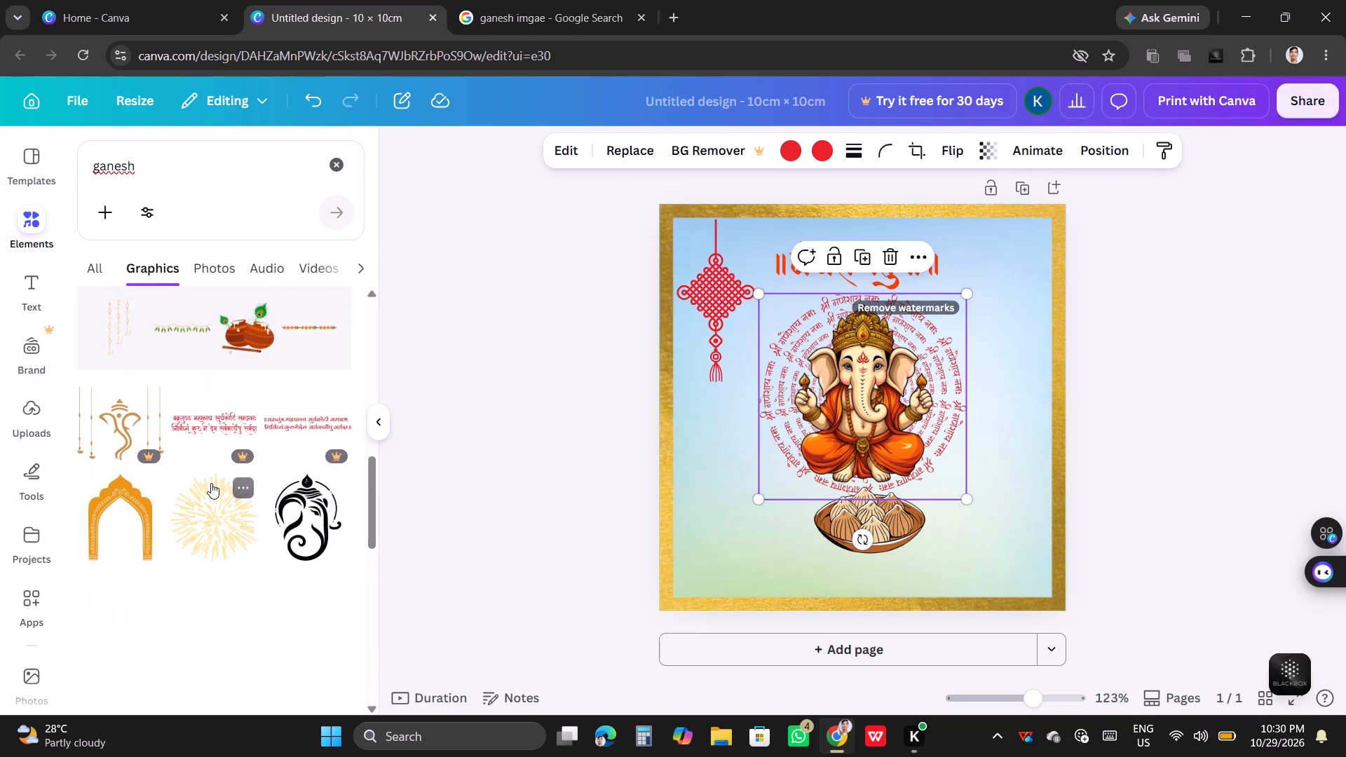
scroll(211, 483, down, 2)
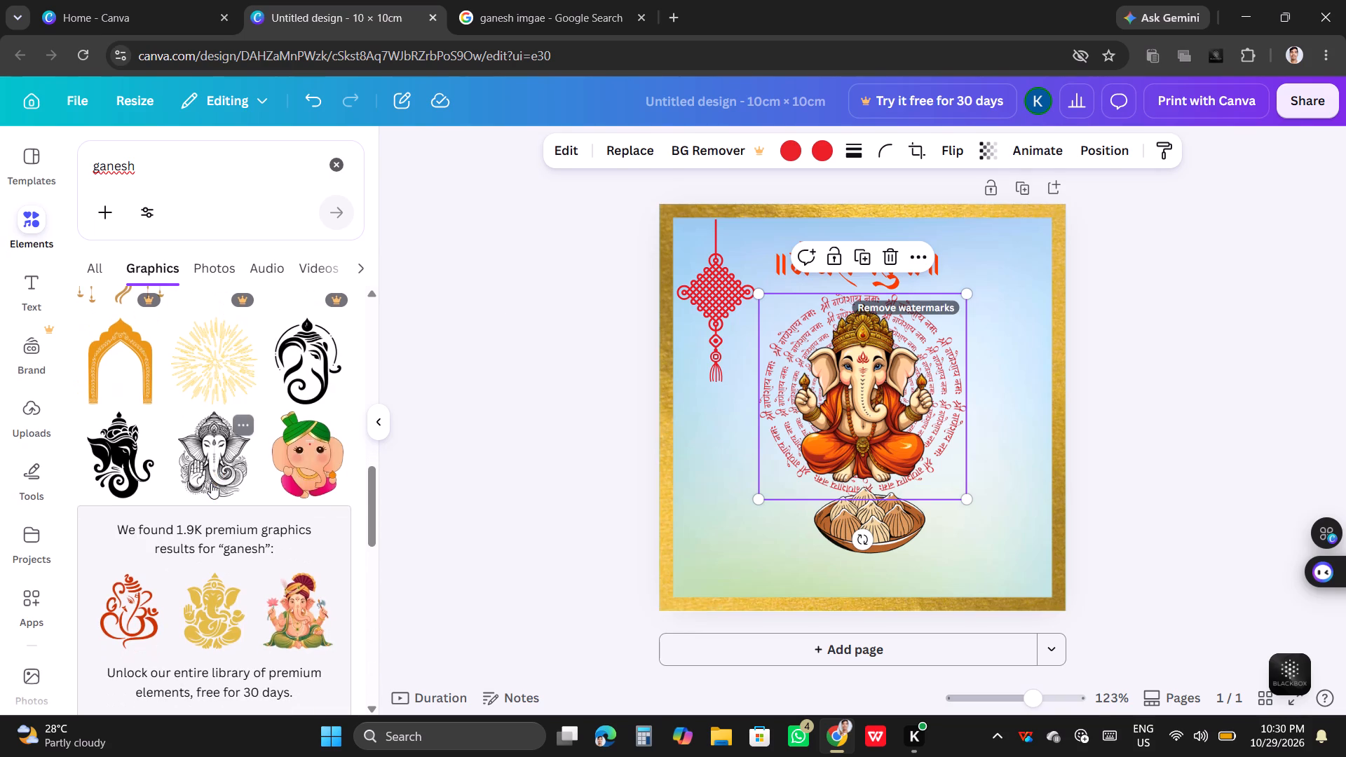
scroll(211, 483, down, 6)
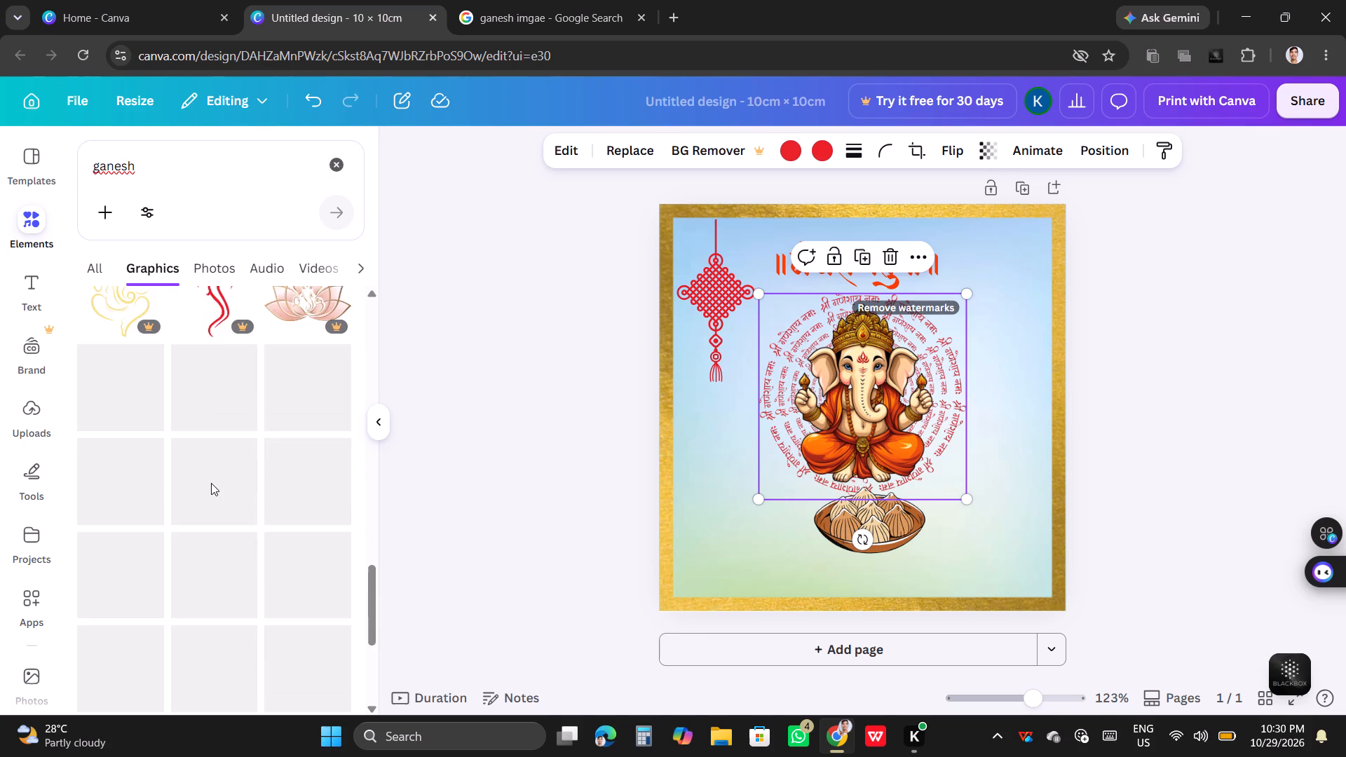
scroll(211, 483, down, 1)
scroll(211, 483, up, 3)
scroll(236, 501, down, 2)
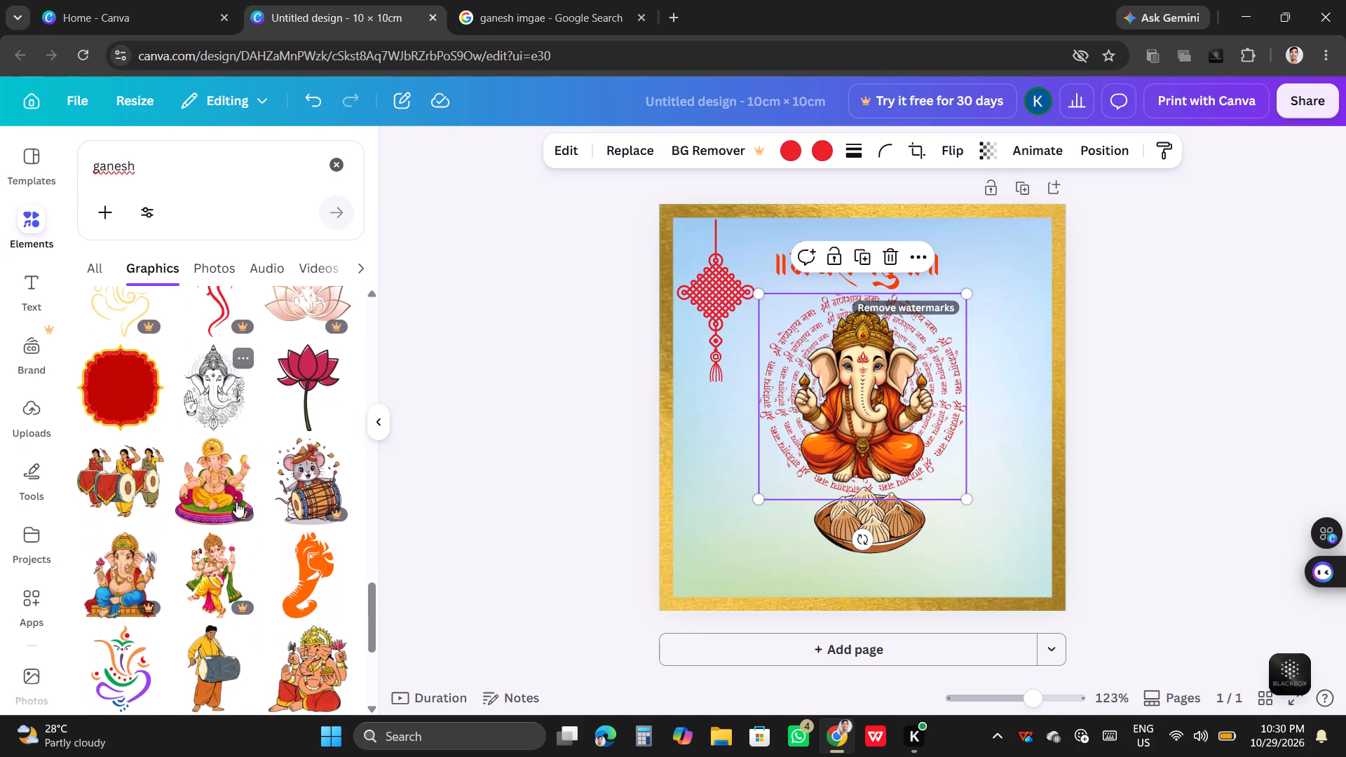
scroll(214, 545, down, 1)
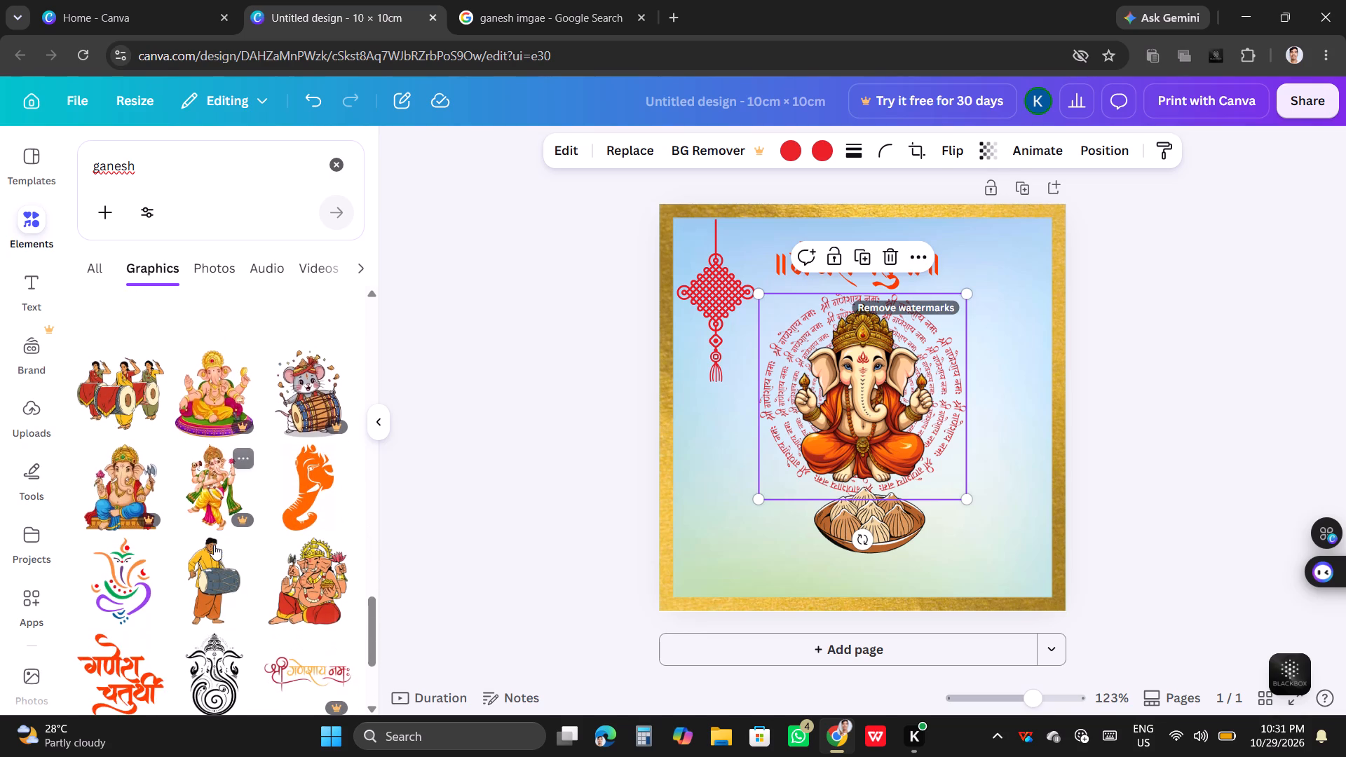
scroll(215, 545, down, 2)
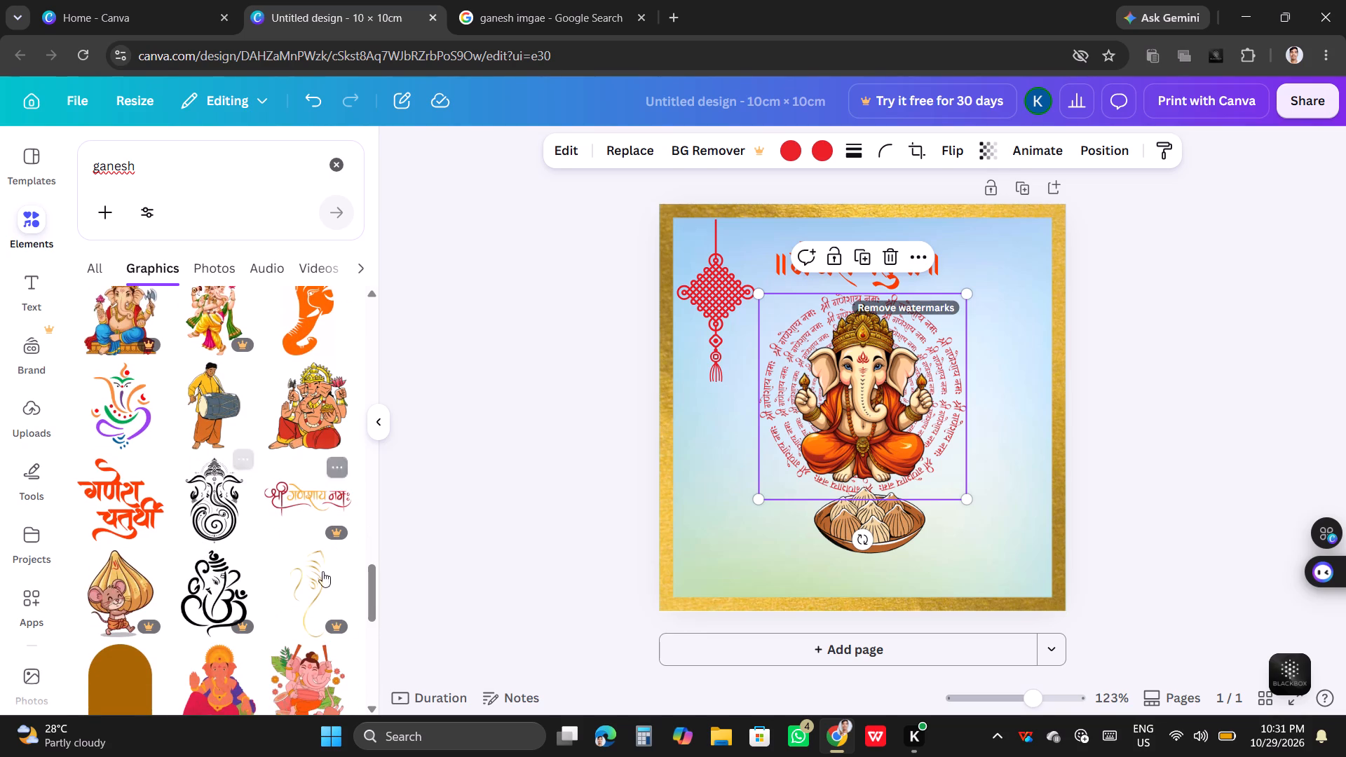
Duplicate the red hanging knot ornament and place the copy in the page's upper right corner, level with the original.
click(702, 326)
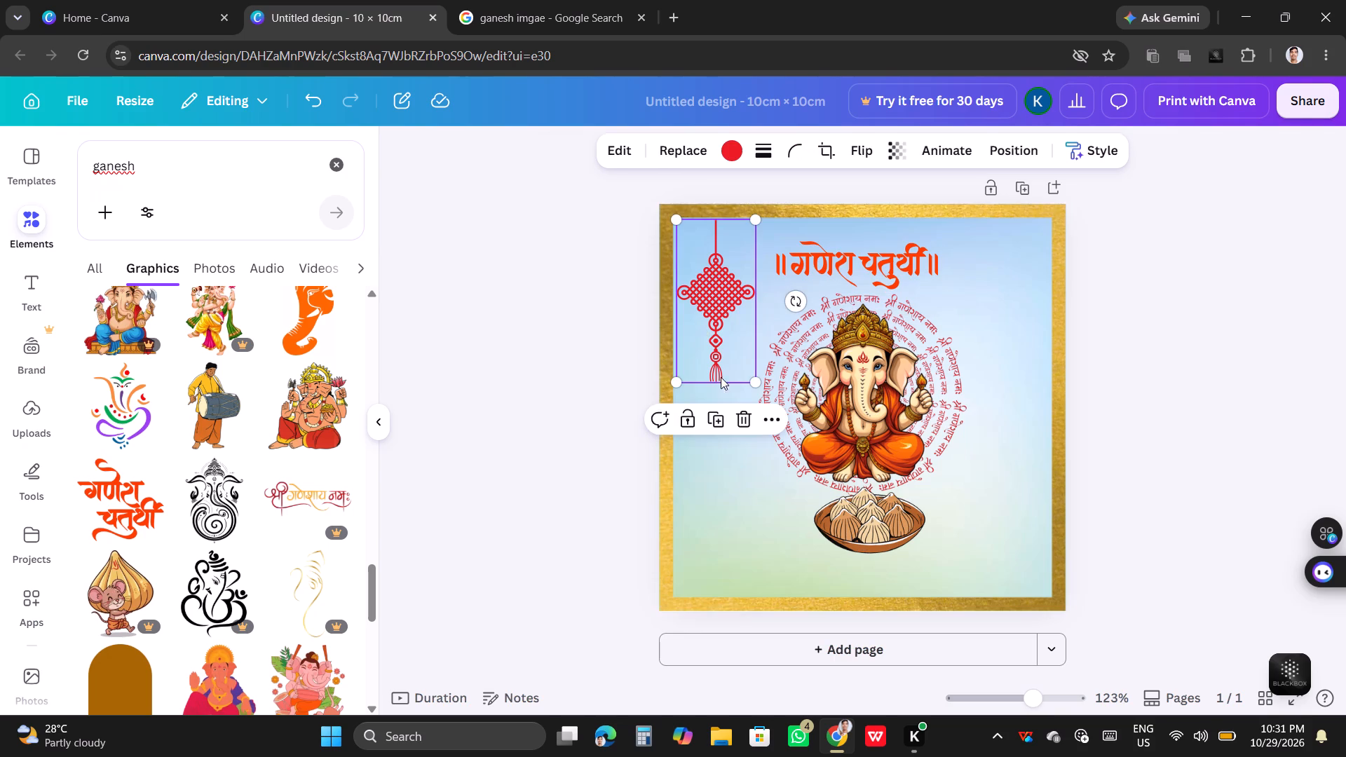
click(719, 416)
drag(737, 327, 838, 327)
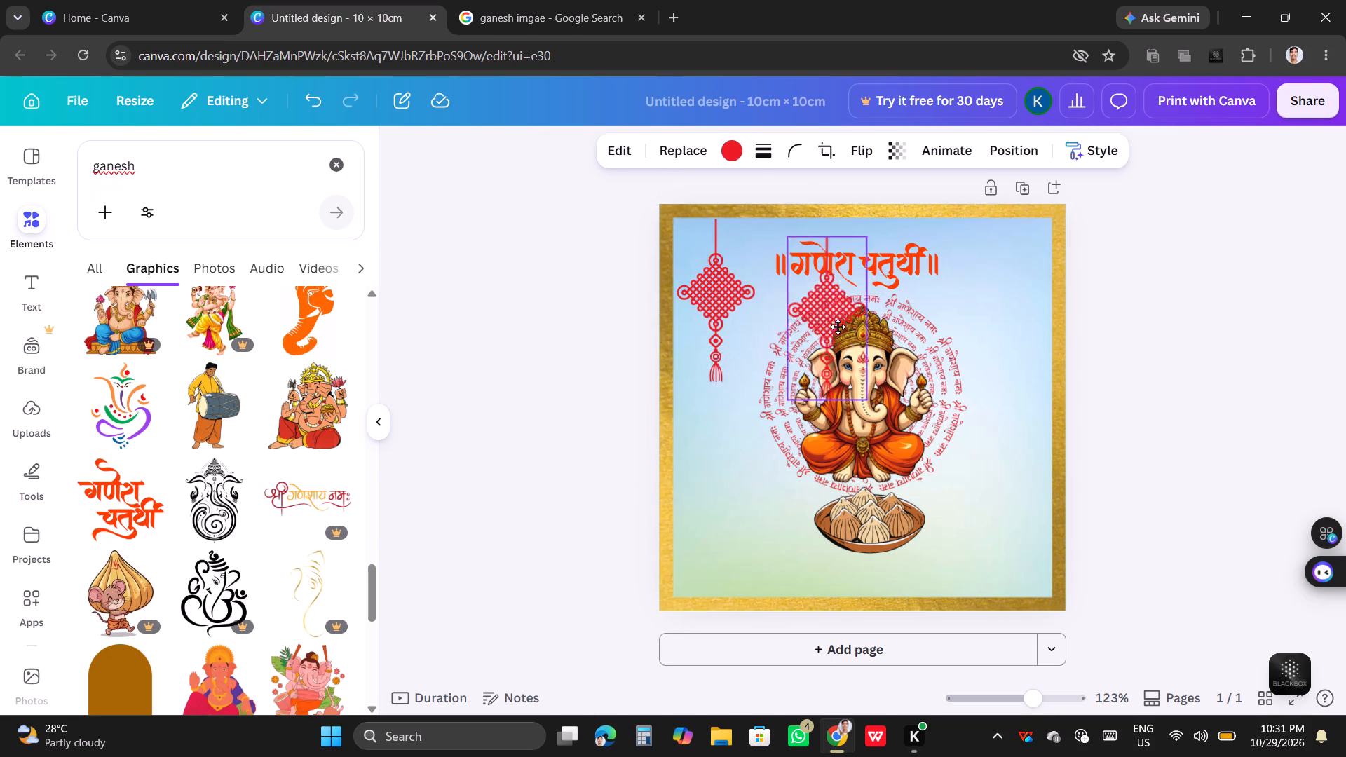
drag(838, 327, 1009, 308)
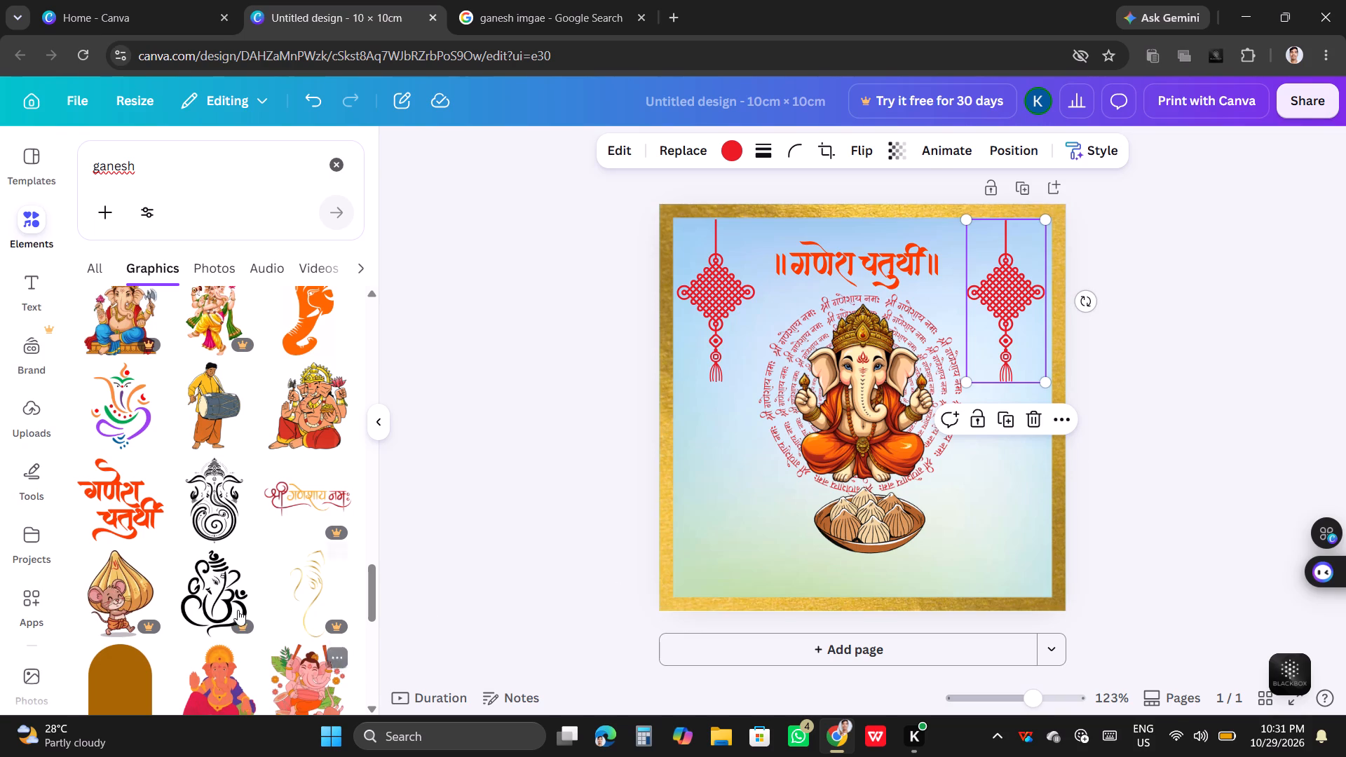
Browse further down the "ganesh" graphics results for more festive decorations to add to the page.
scroll(236, 605, down, 7)
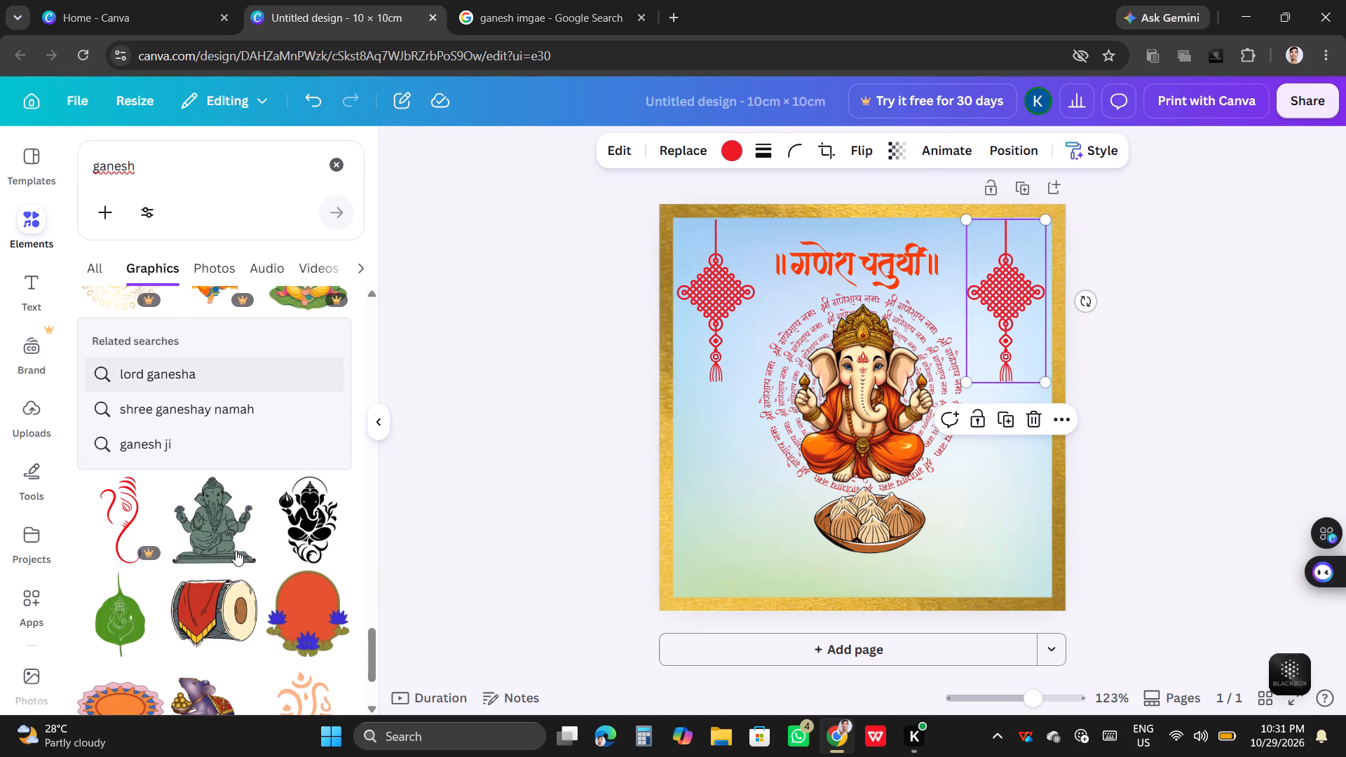
scroll(226, 566, down, 1)
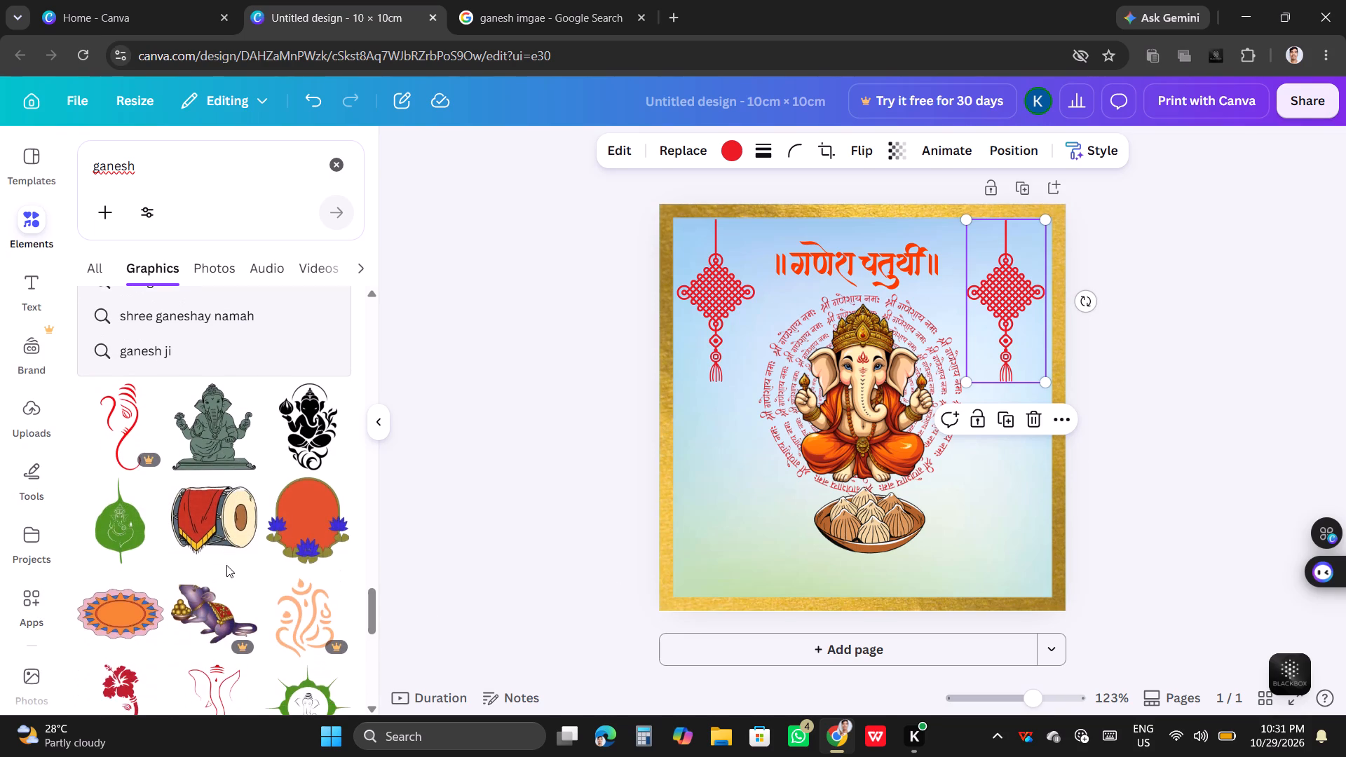
scroll(226, 565, down, 2)
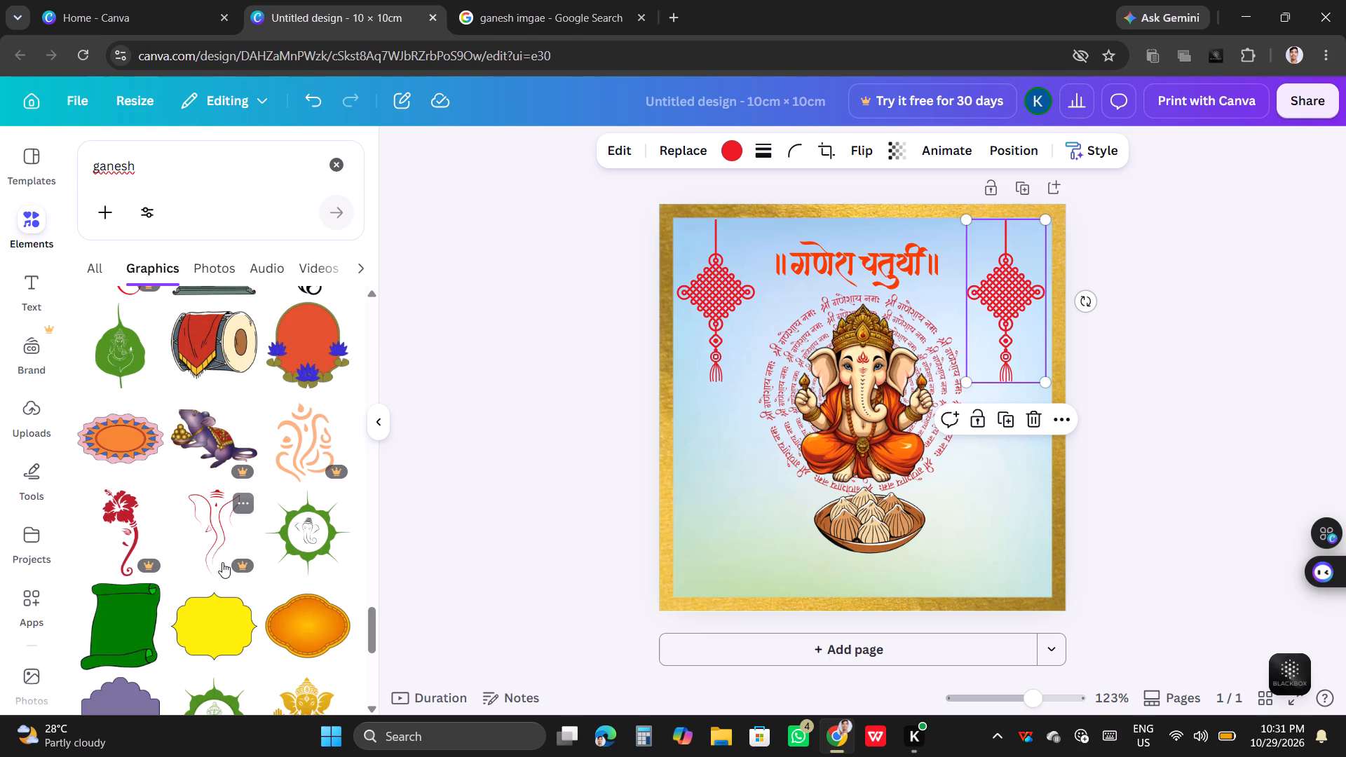
scroll(192, 557, down, 3)
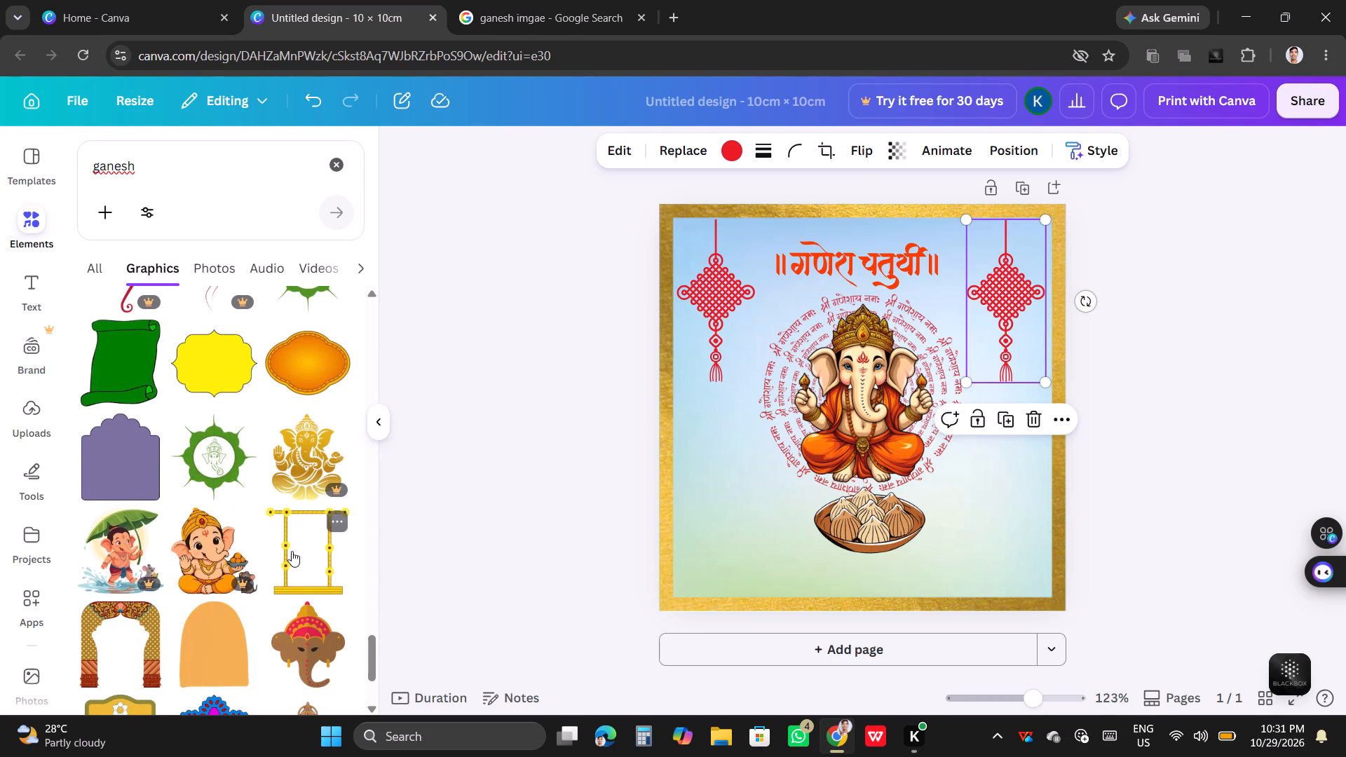
scroll(284, 557, down, 3)
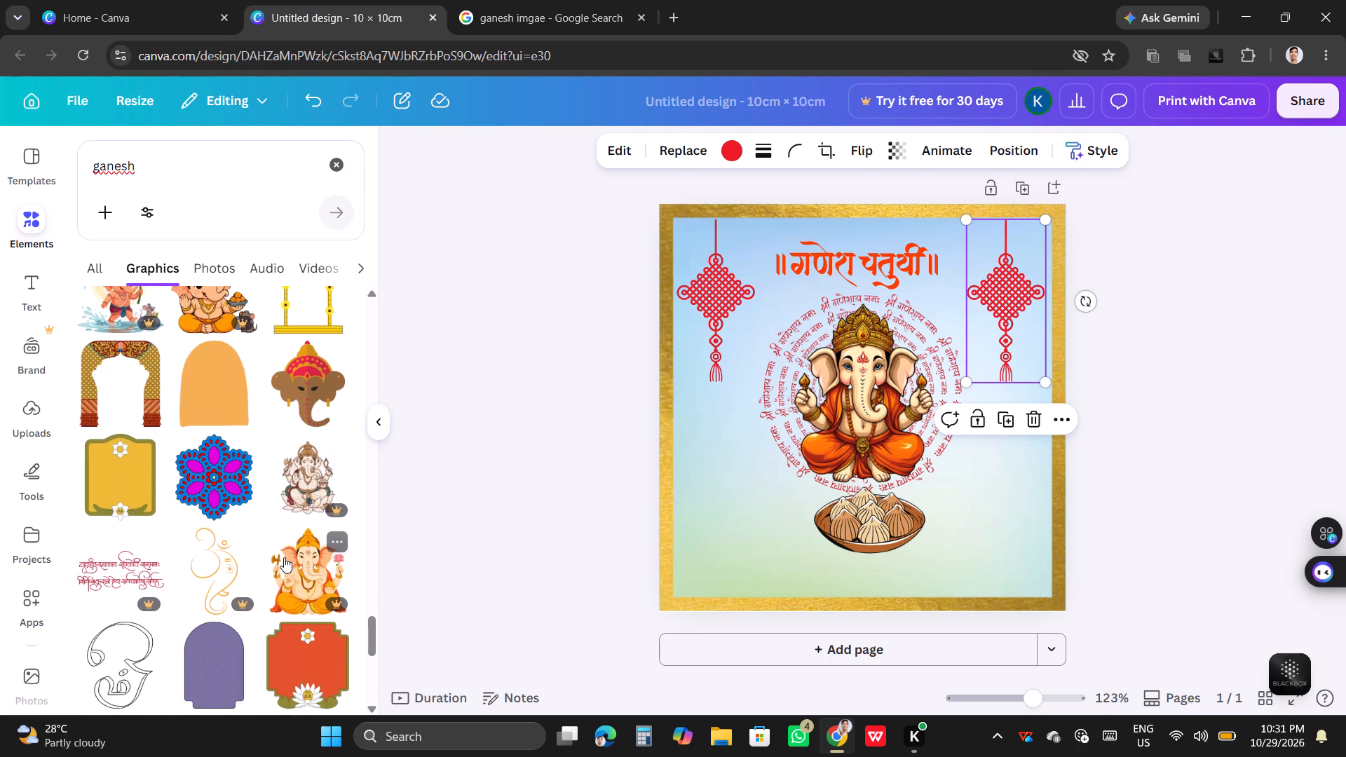
scroll(284, 557, down, 5)
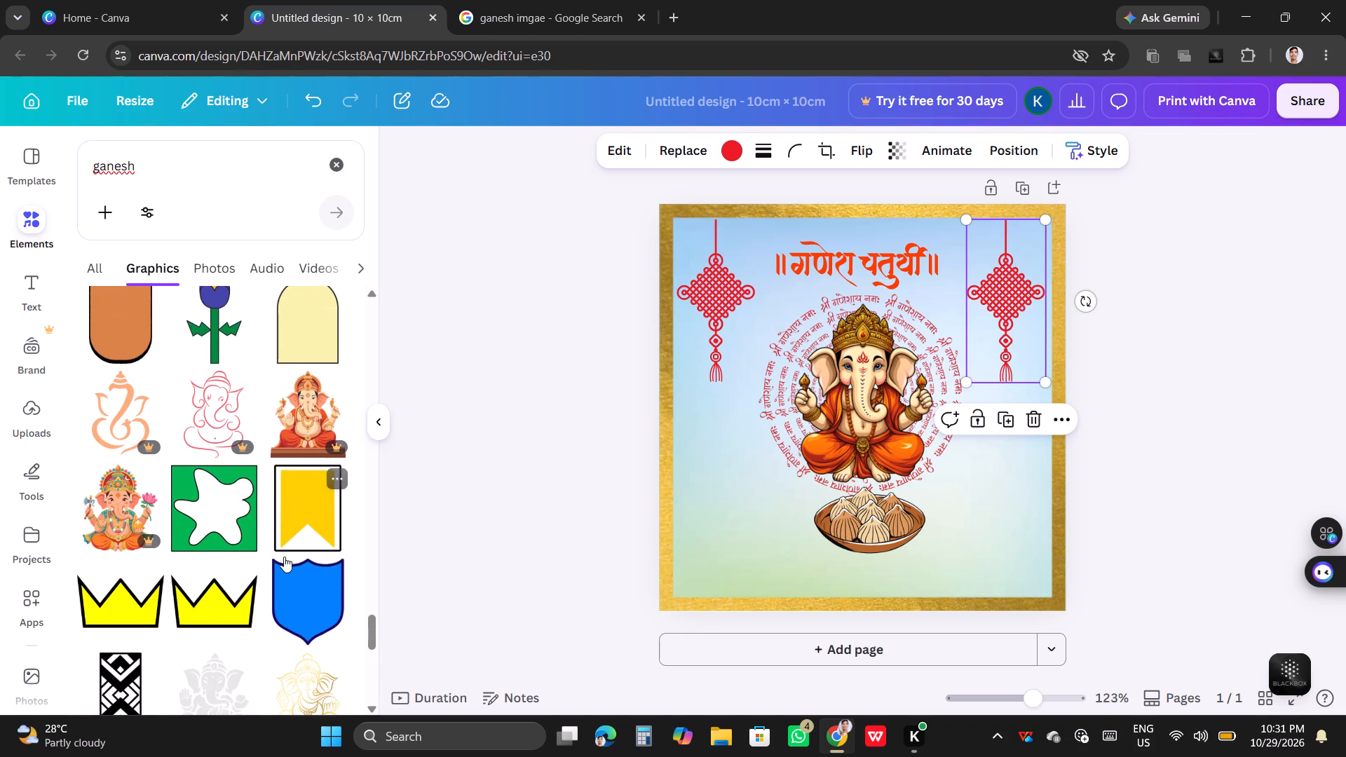
scroll(252, 587, down, 4)
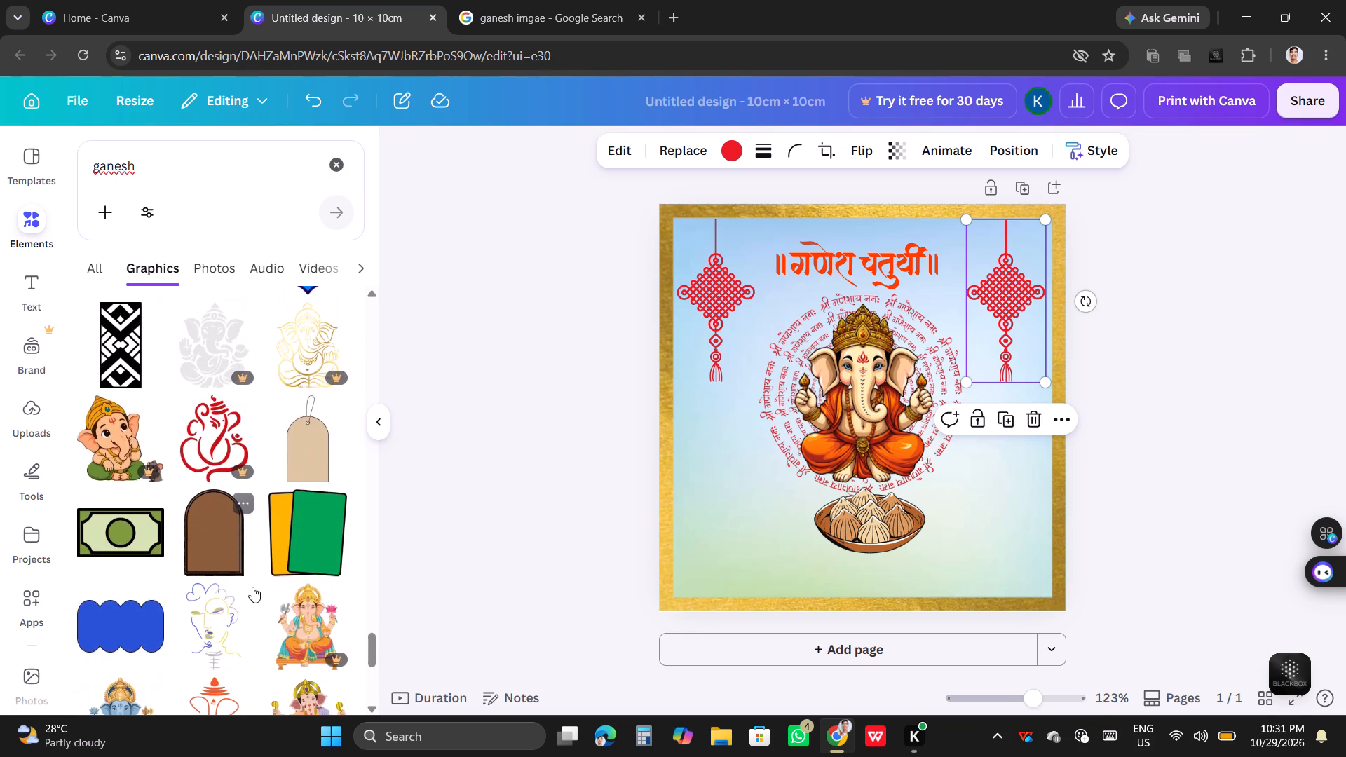
scroll(252, 587, down, 7)
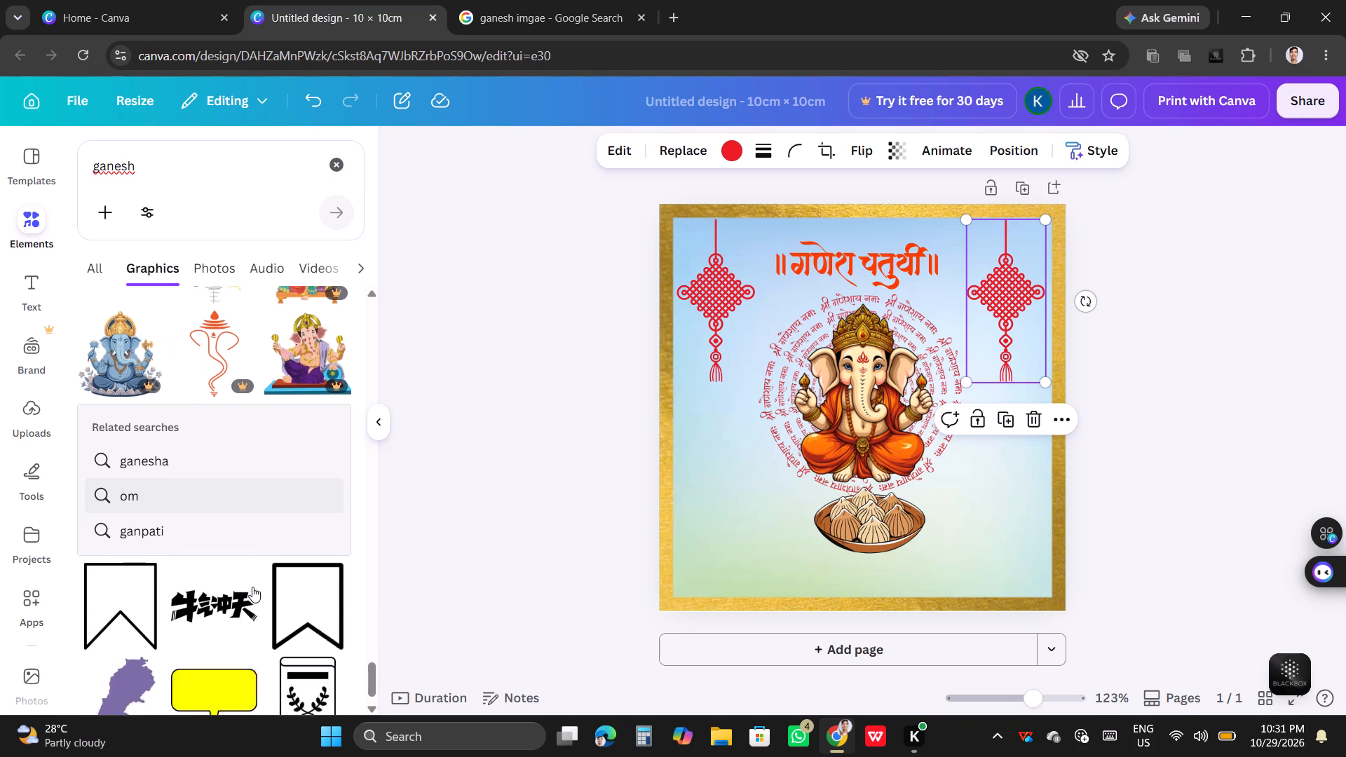
scroll(252, 587, down, 8)
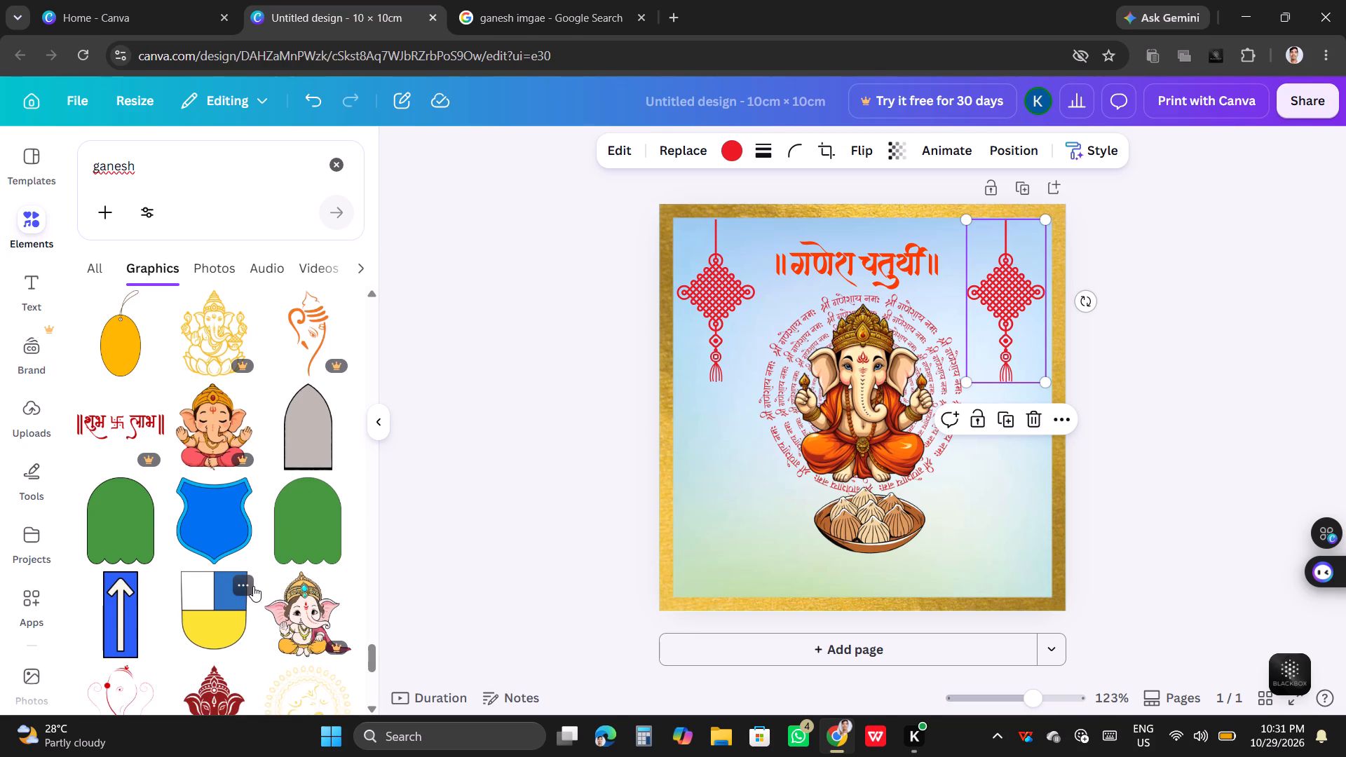
scroll(254, 586, down, 5)
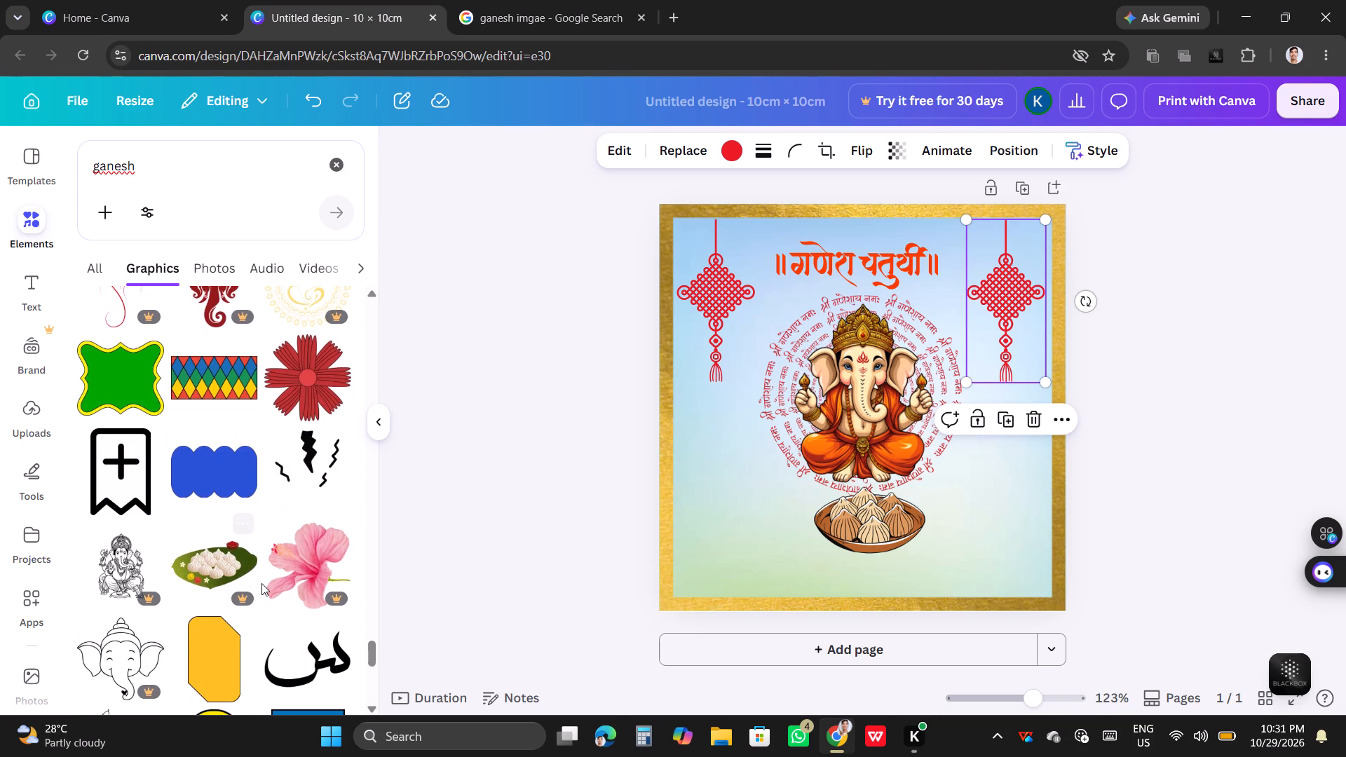
scroll(261, 583, down, 1)
scroll(280, 512, down, 4)
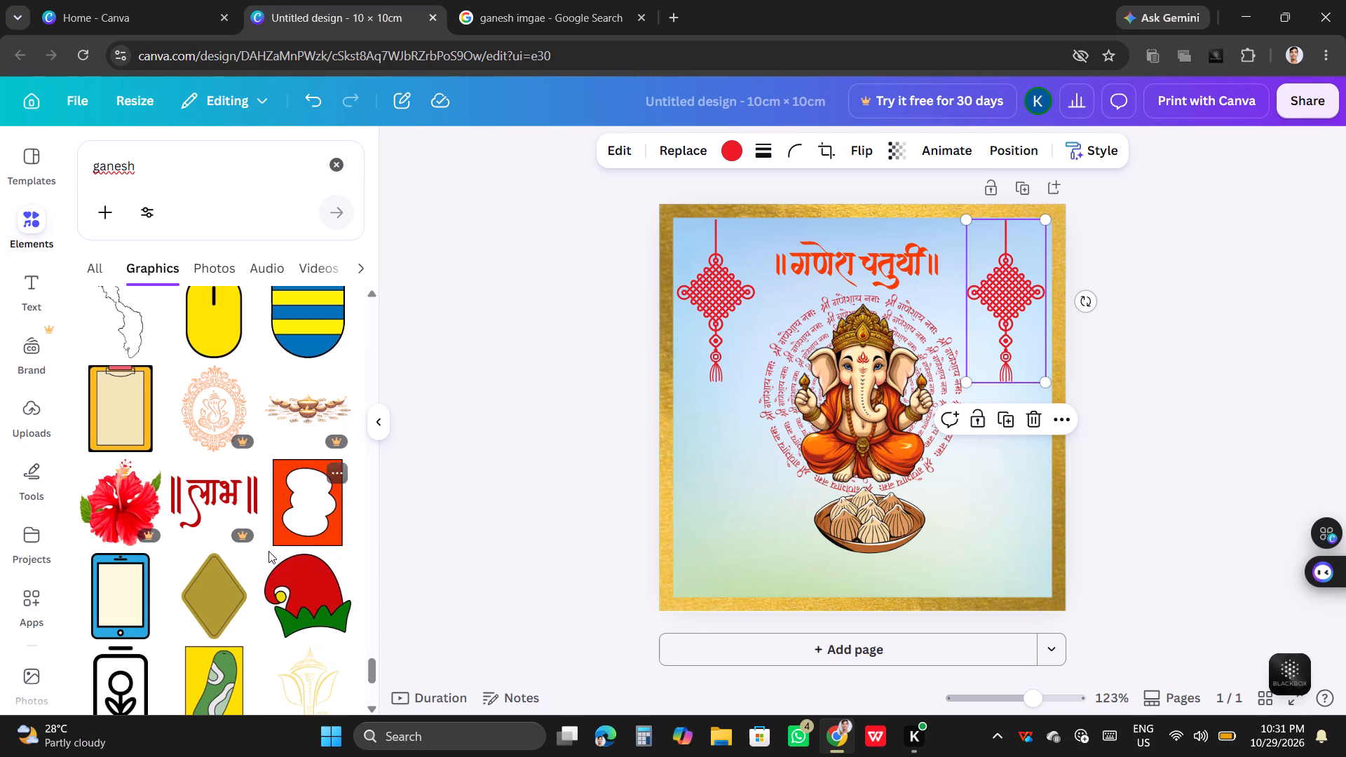
scroll(269, 552, down, 4)
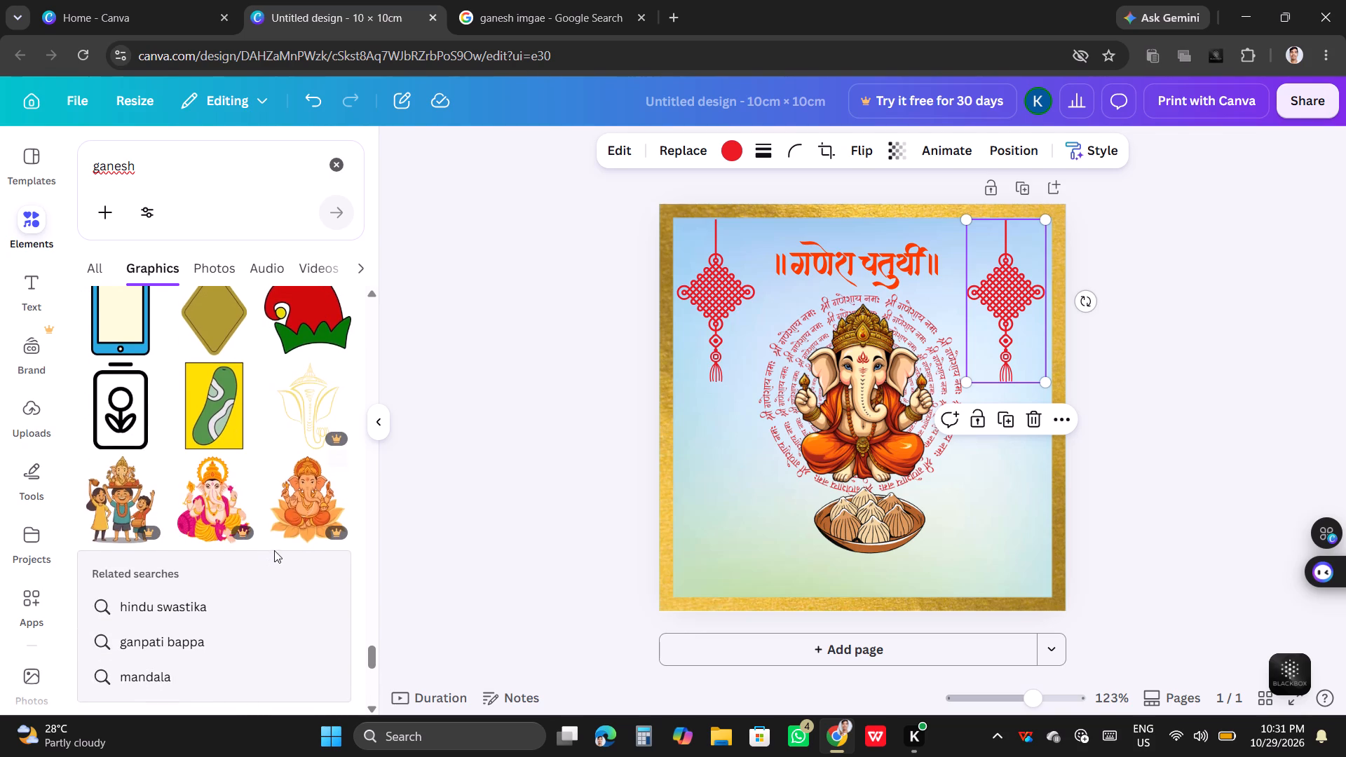
scroll(276, 550, down, 5)
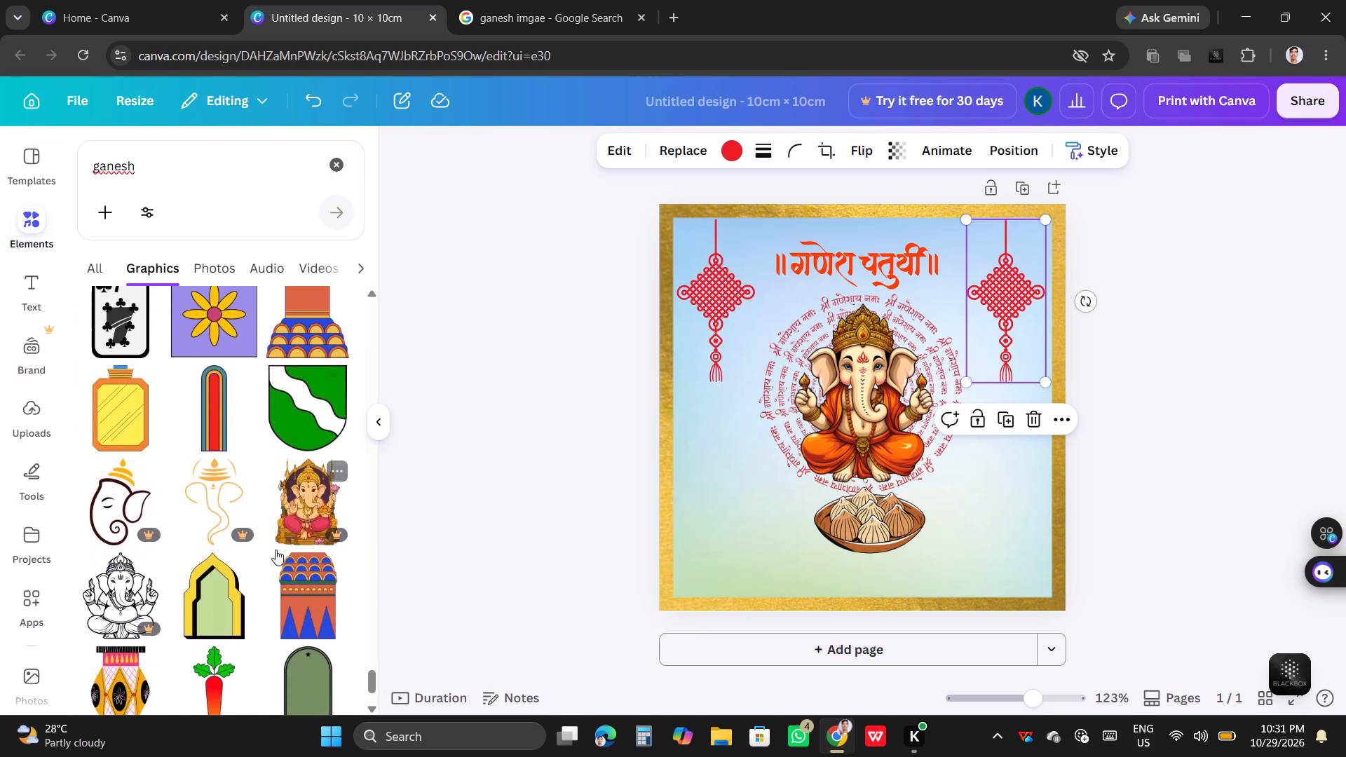
scroll(276, 550, down, 3)
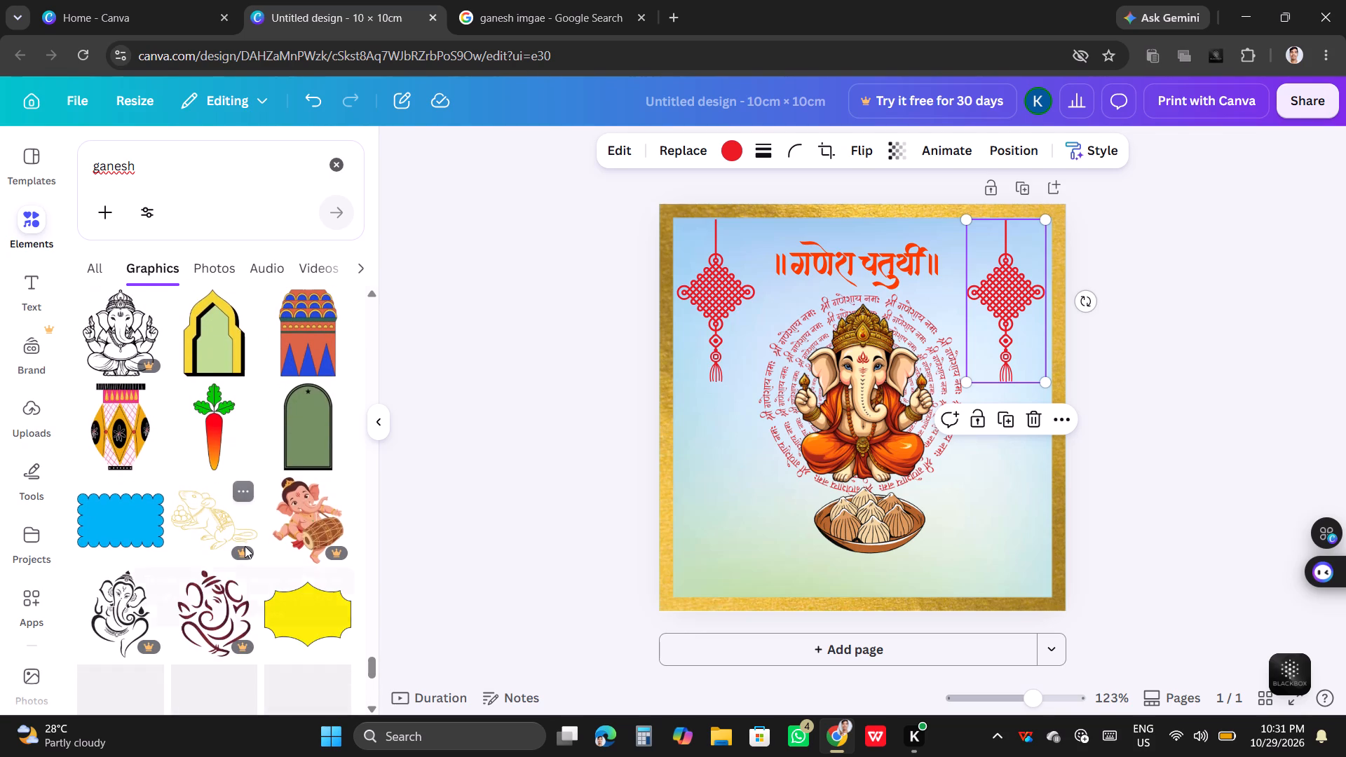
scroll(245, 546, down, 7)
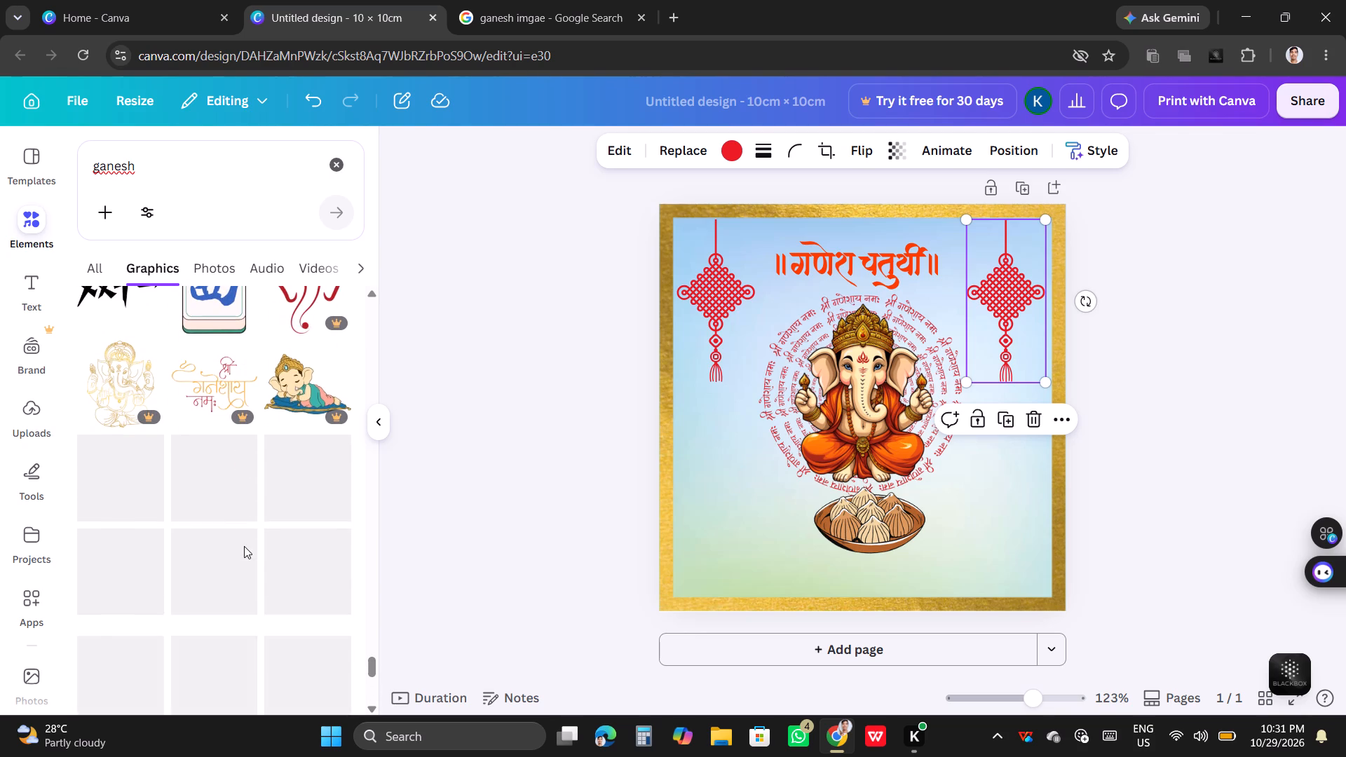
scroll(252, 542, down, 5)
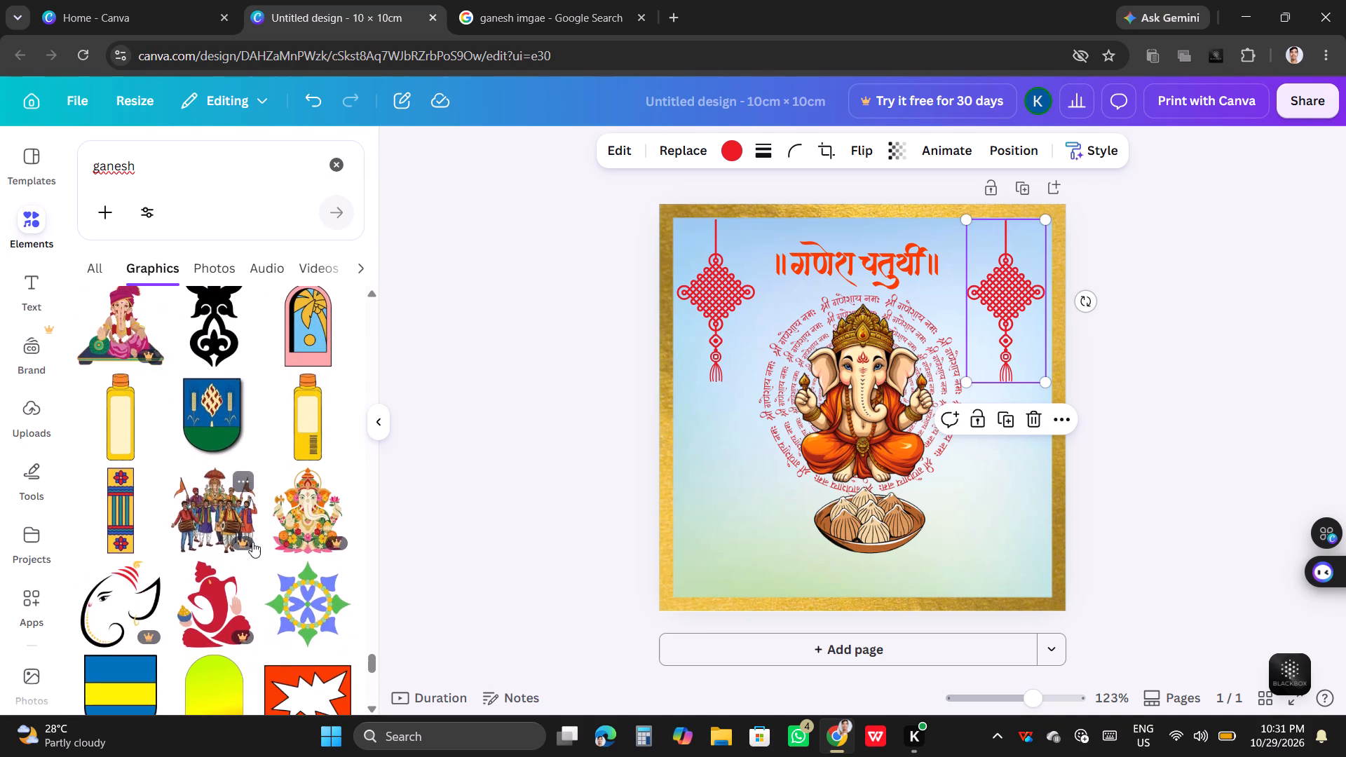
scroll(252, 542, down, 4)
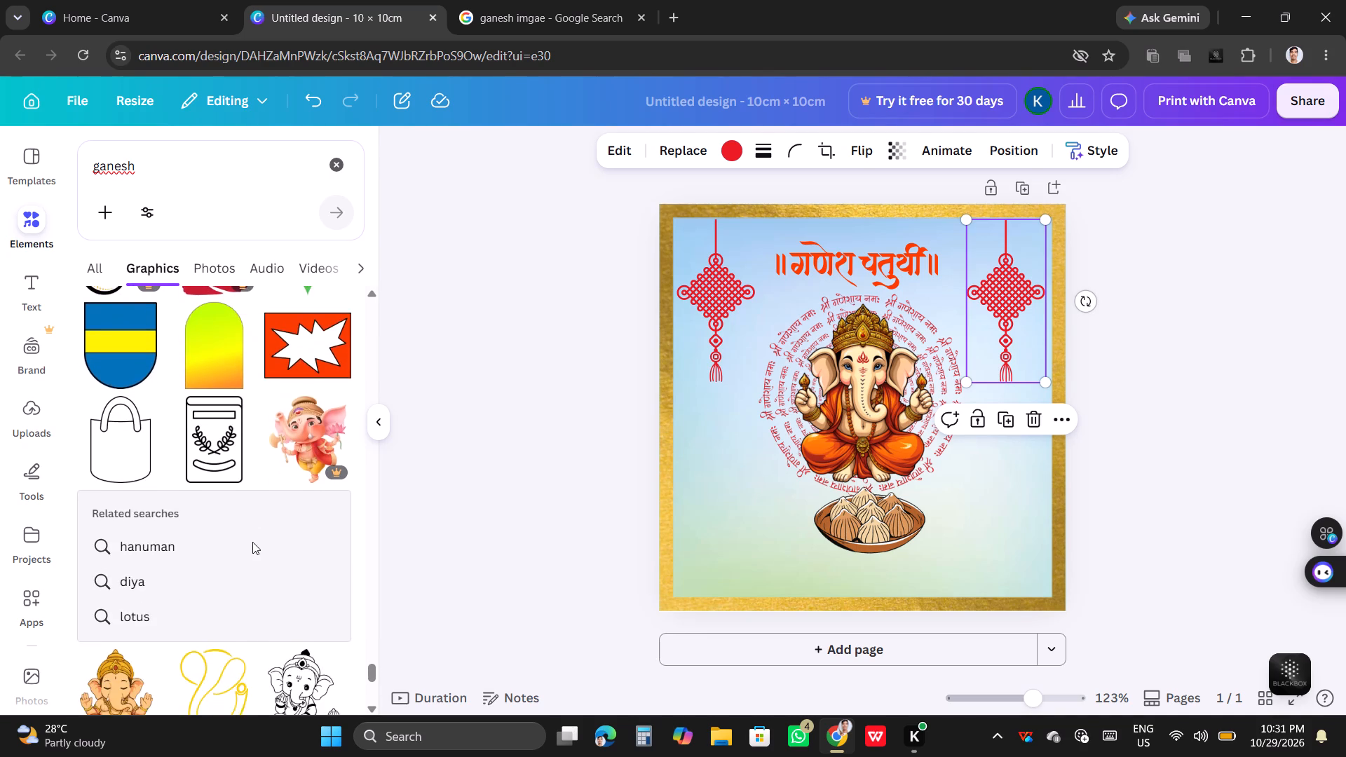
scroll(252, 542, down, 7)
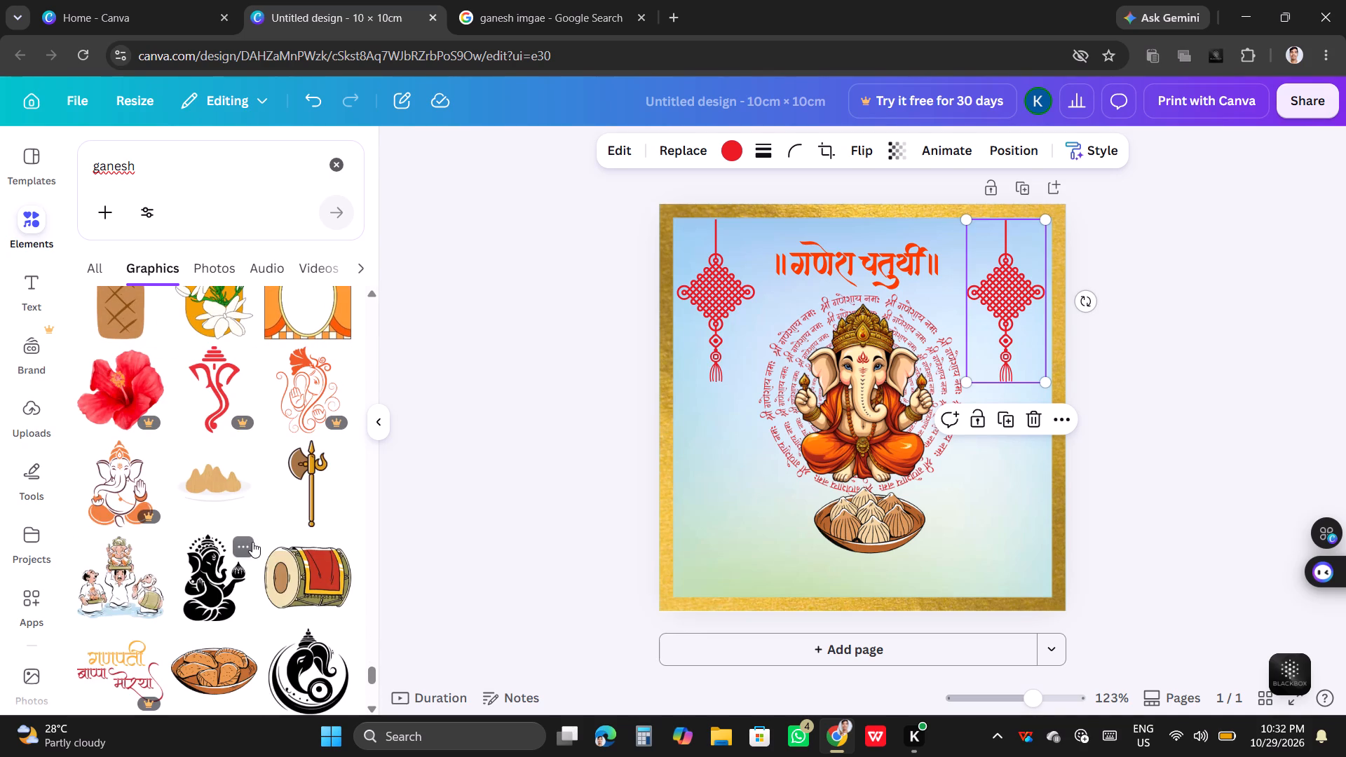
scroll(252, 542, down, 1)
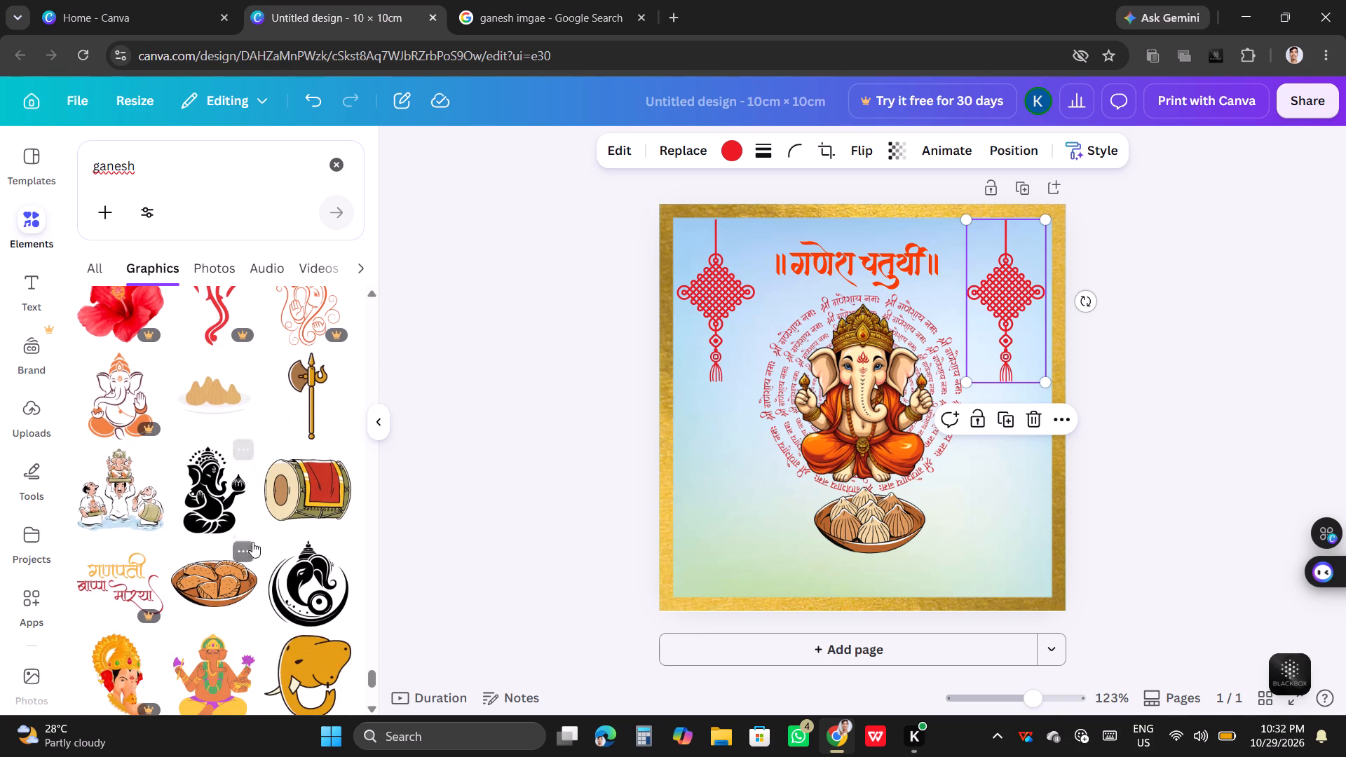
scroll(226, 556, down, 2)
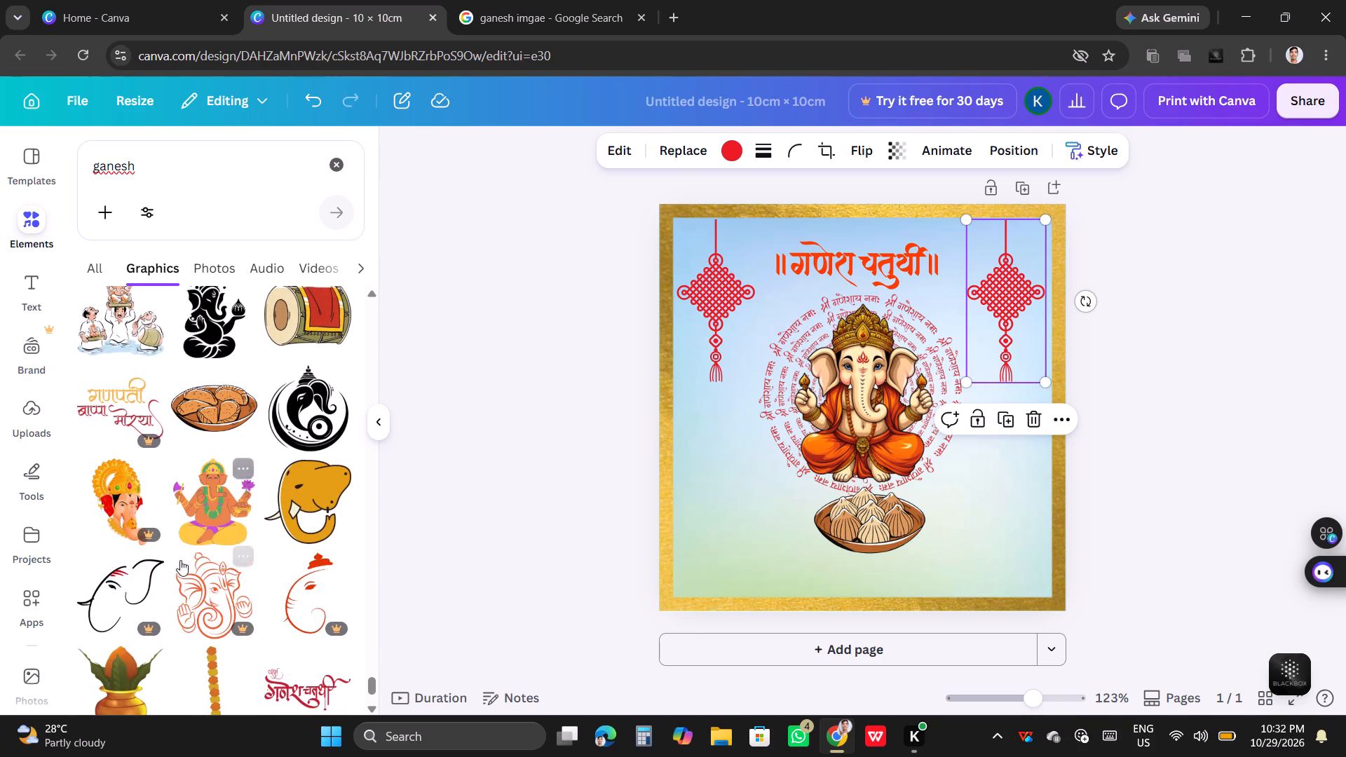
scroll(191, 578, down, 2)
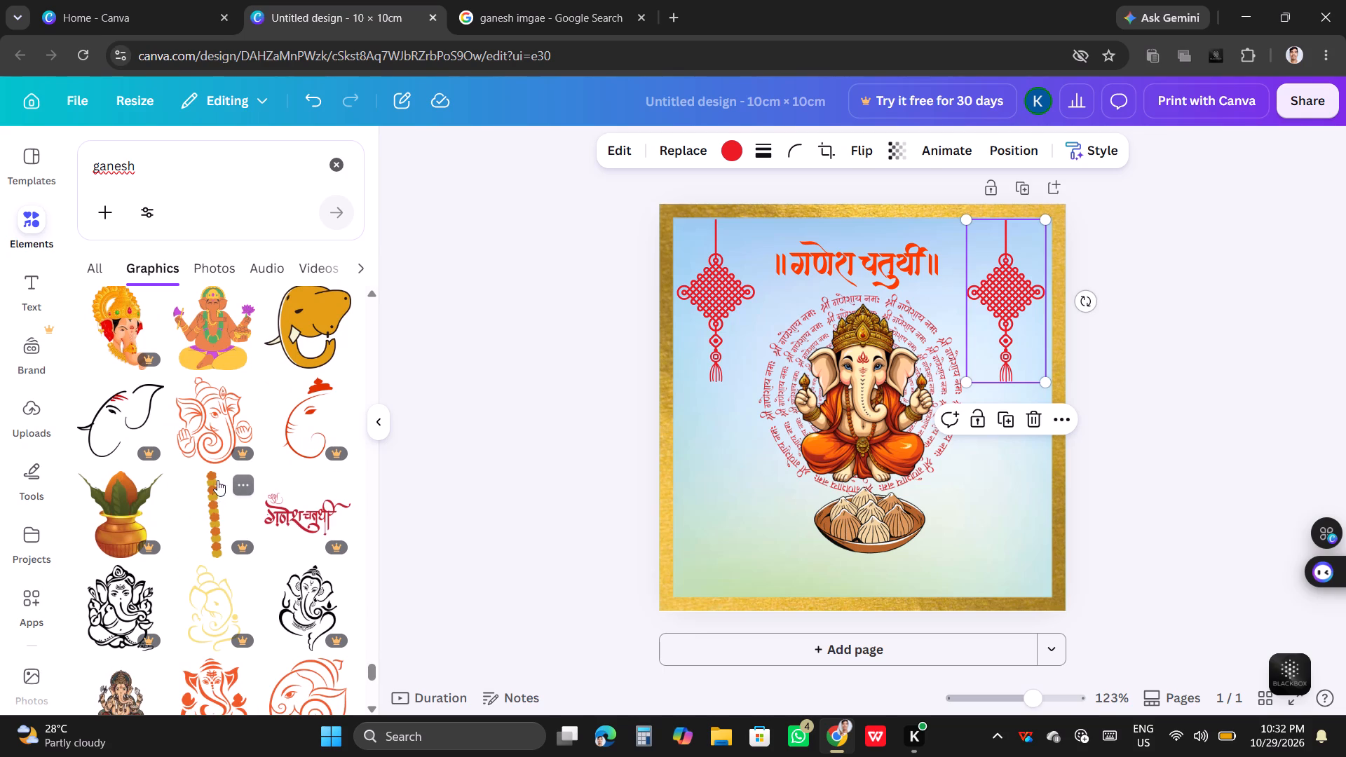
scroll(271, 600, down, 3)
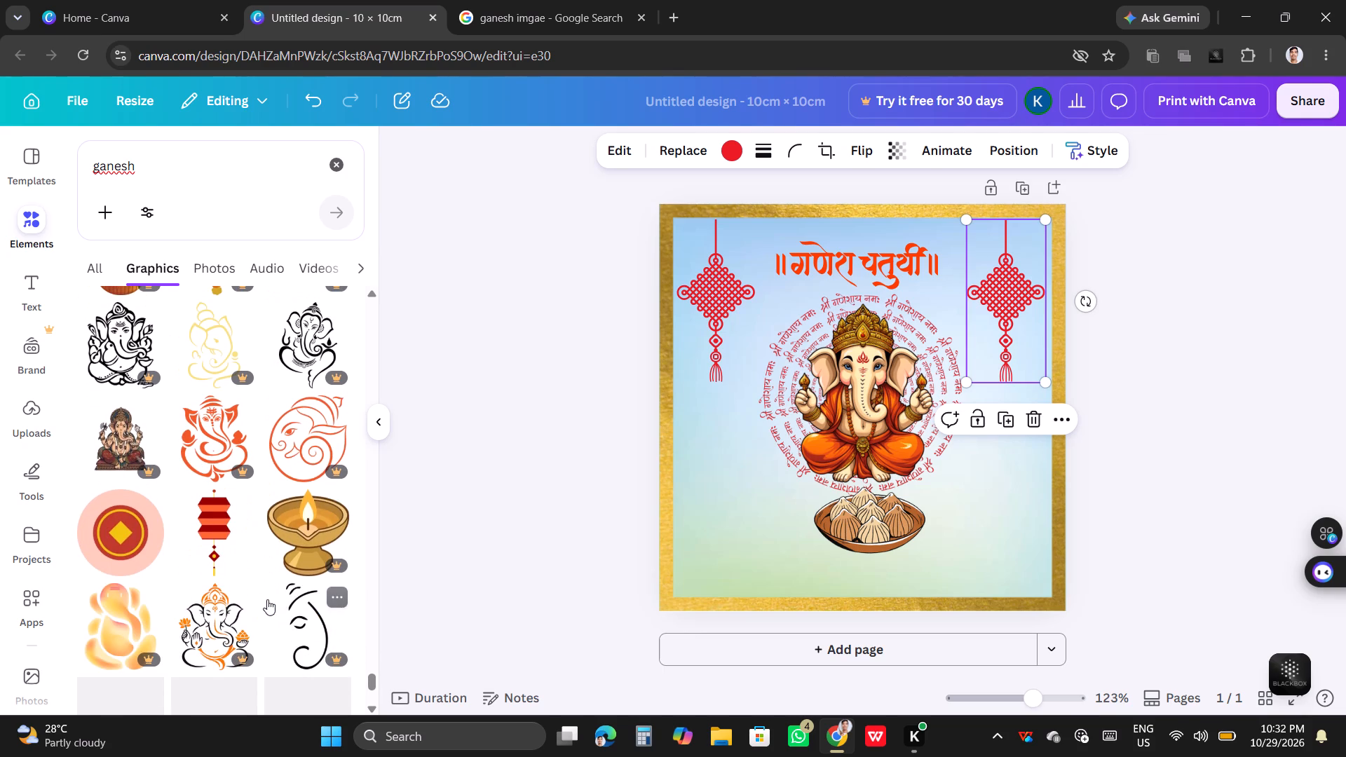
scroll(266, 599, down, 1)
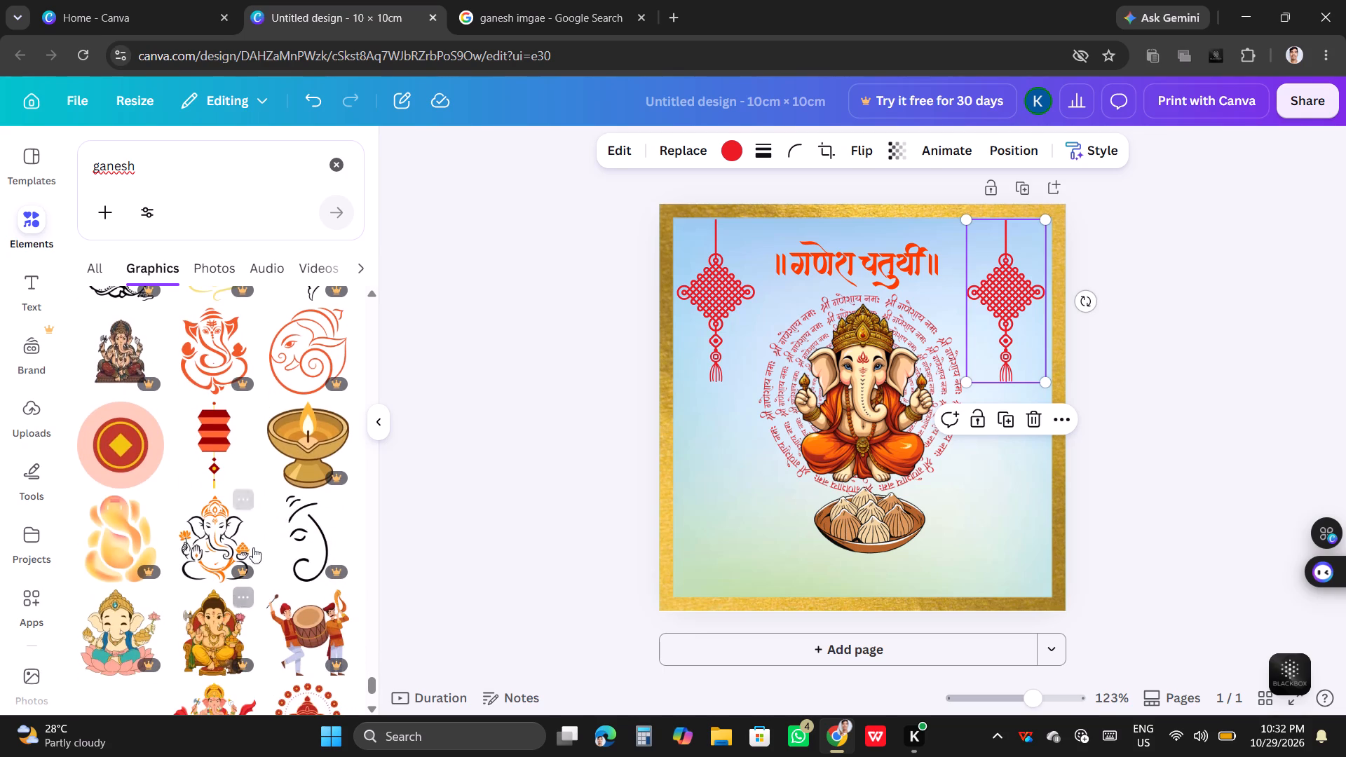
scroll(283, 477, down, 3)
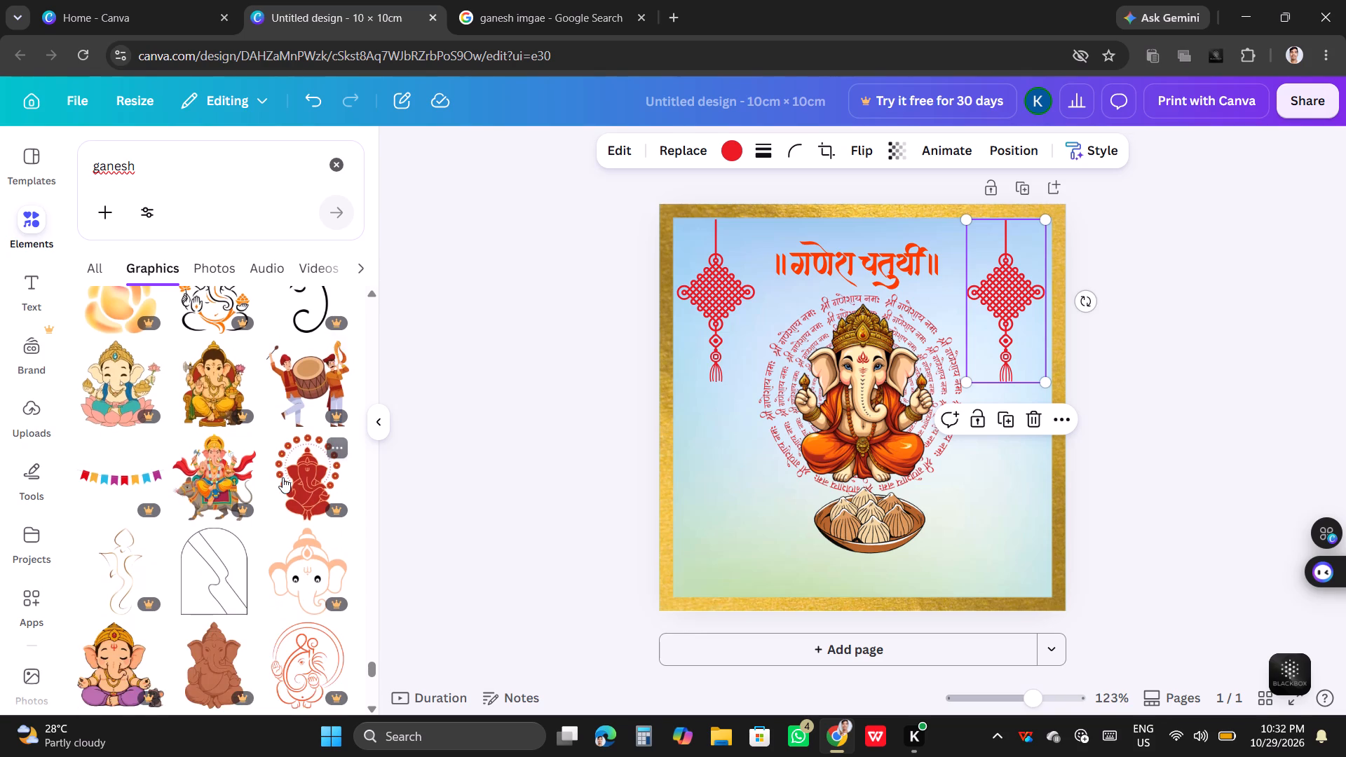
scroll(283, 477, down, 2)
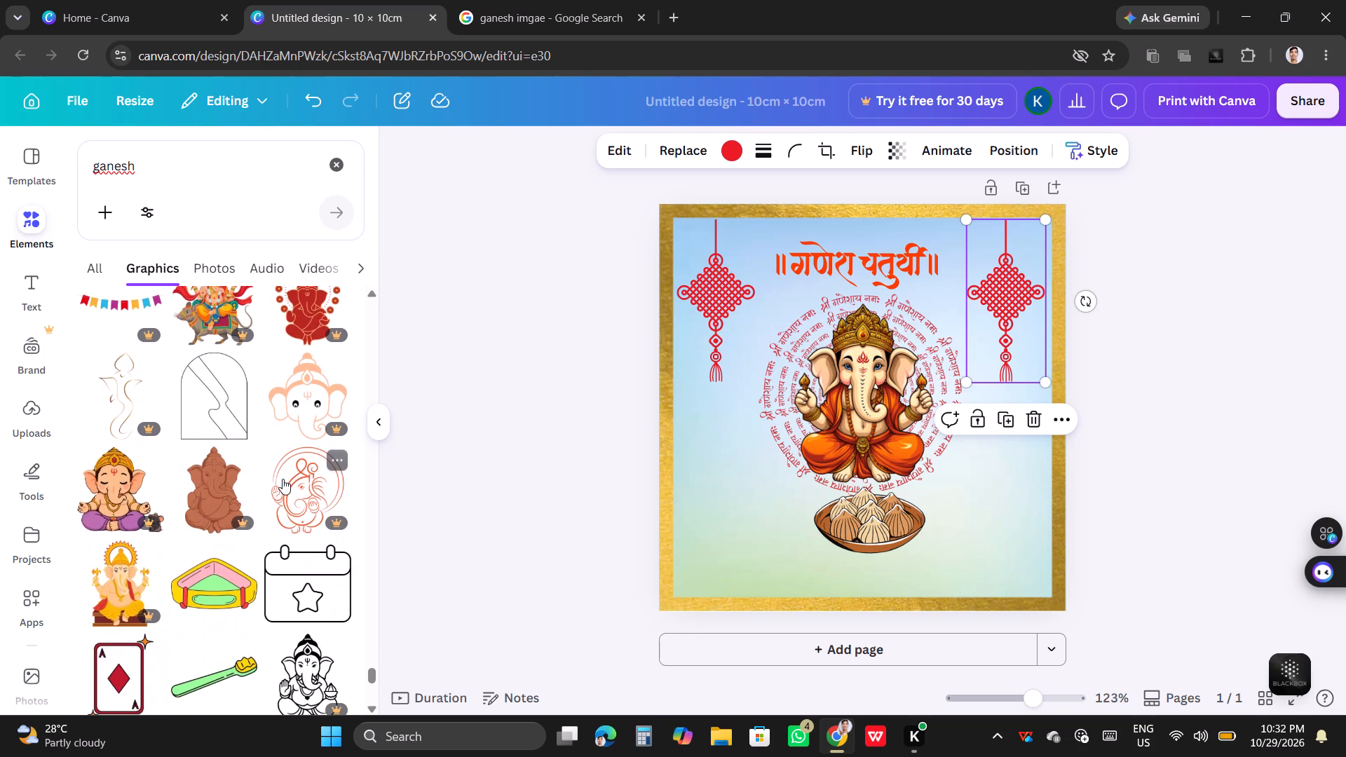
Browse deeper through the "ganesh" graphics results for more festive decorations, and clear the search.
scroll(283, 479, down, 5)
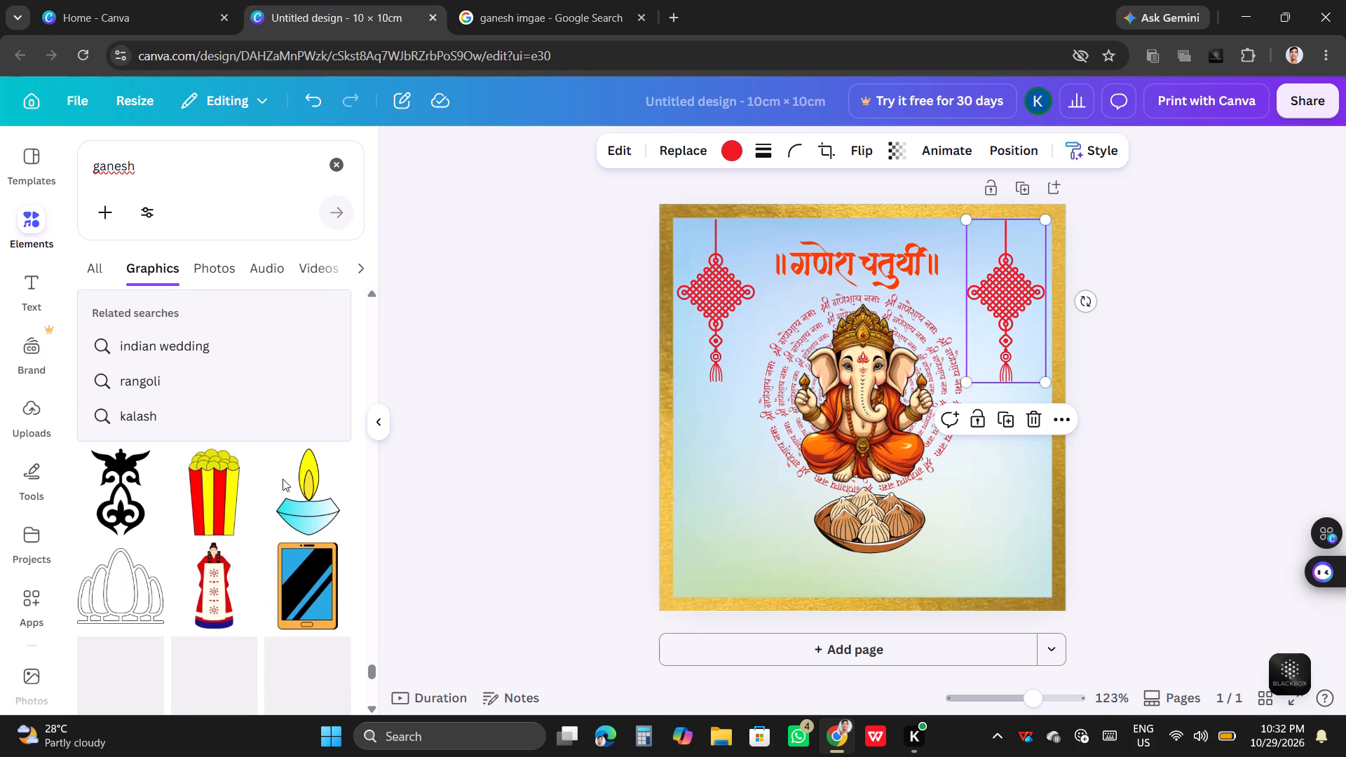
scroll(283, 479, down, 1)
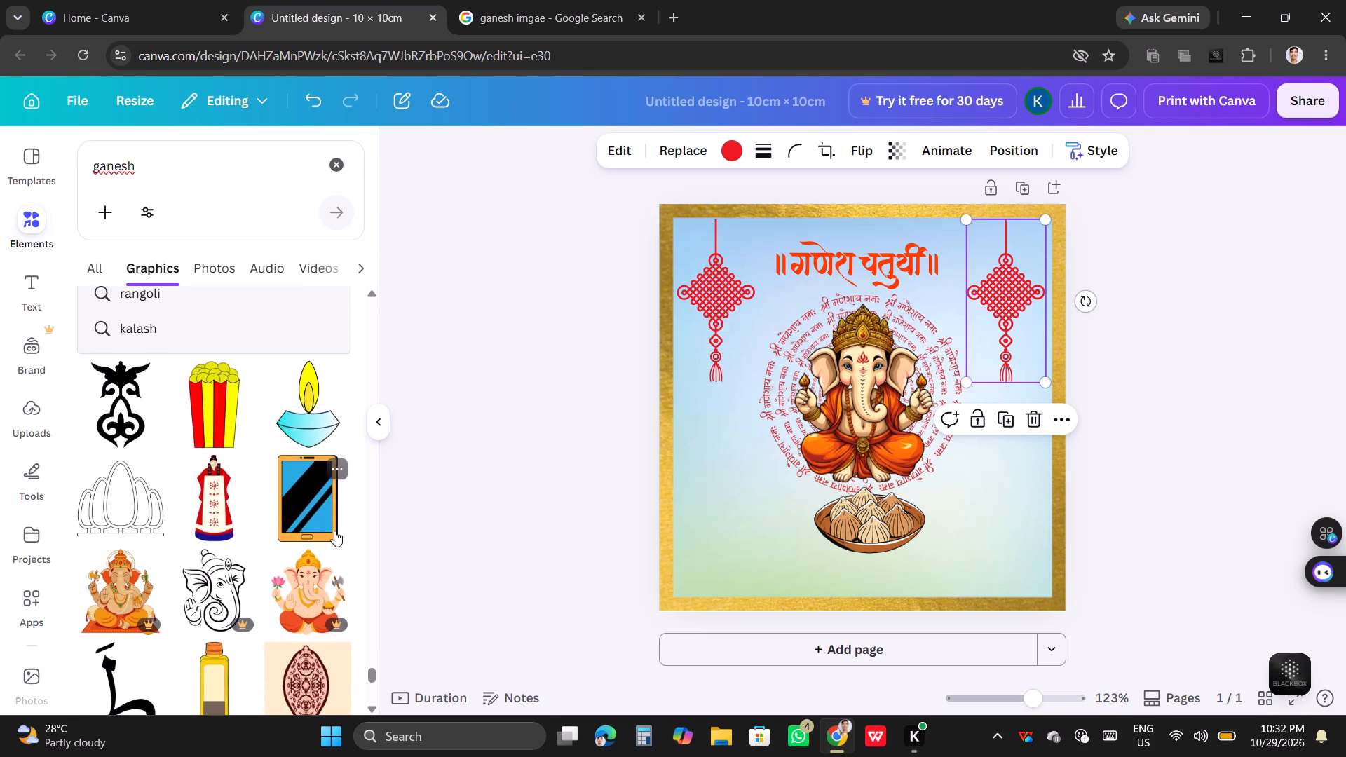
scroll(276, 613, down, 5)
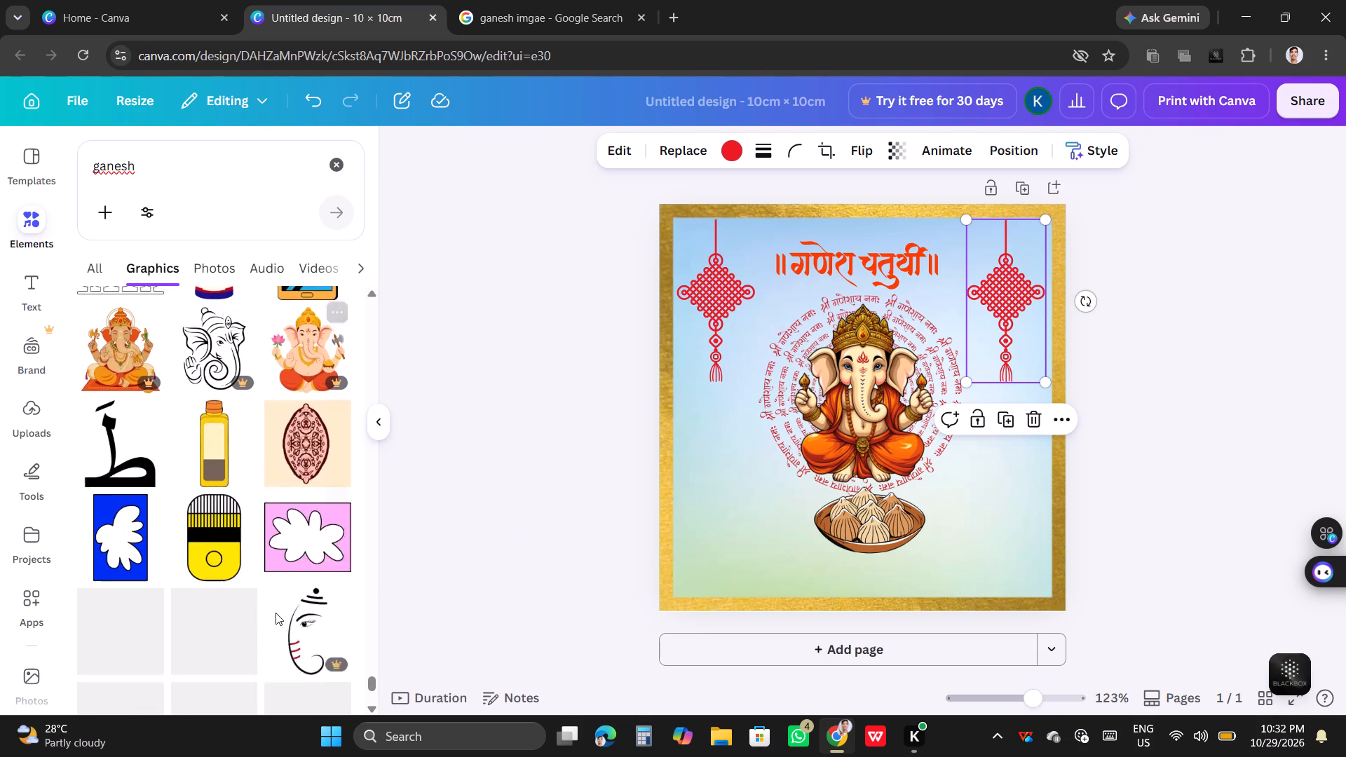
scroll(259, 483, down, 4)
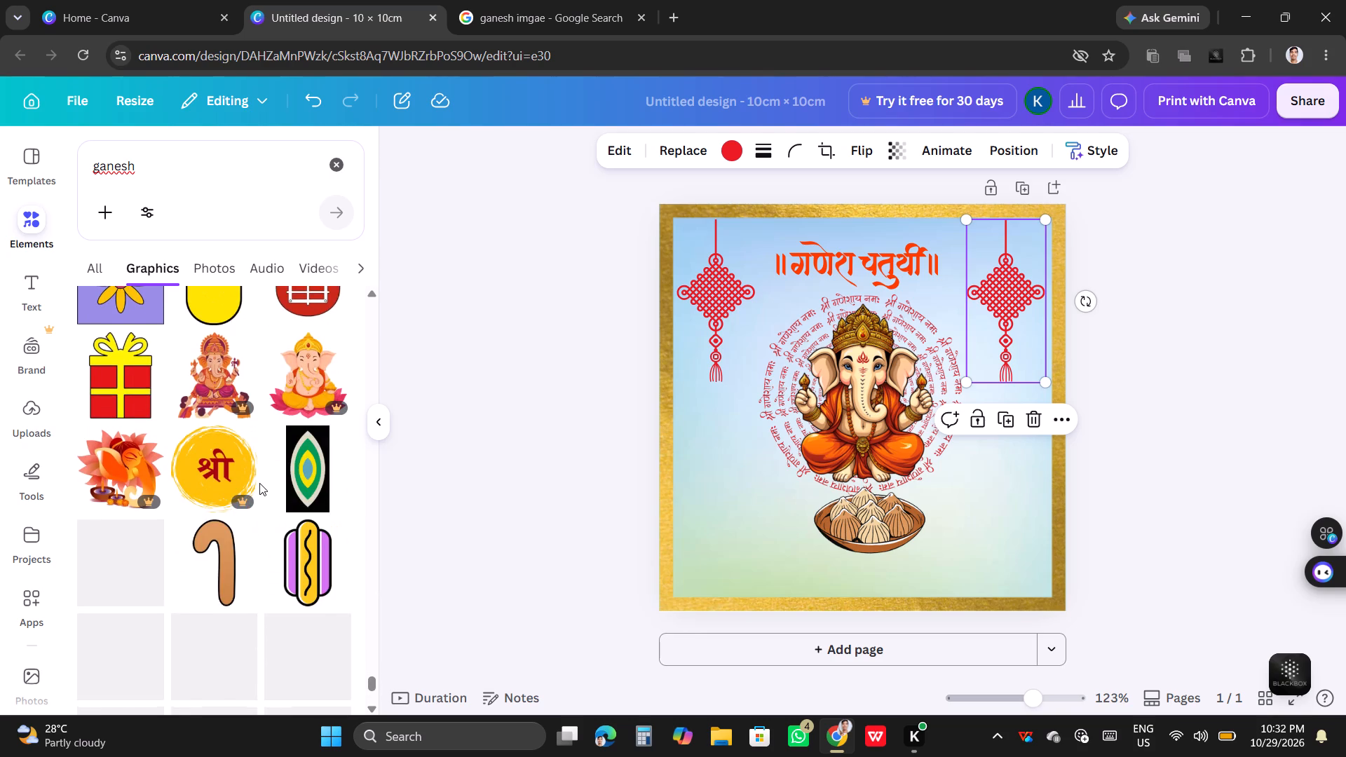
scroll(259, 483, down, 1)
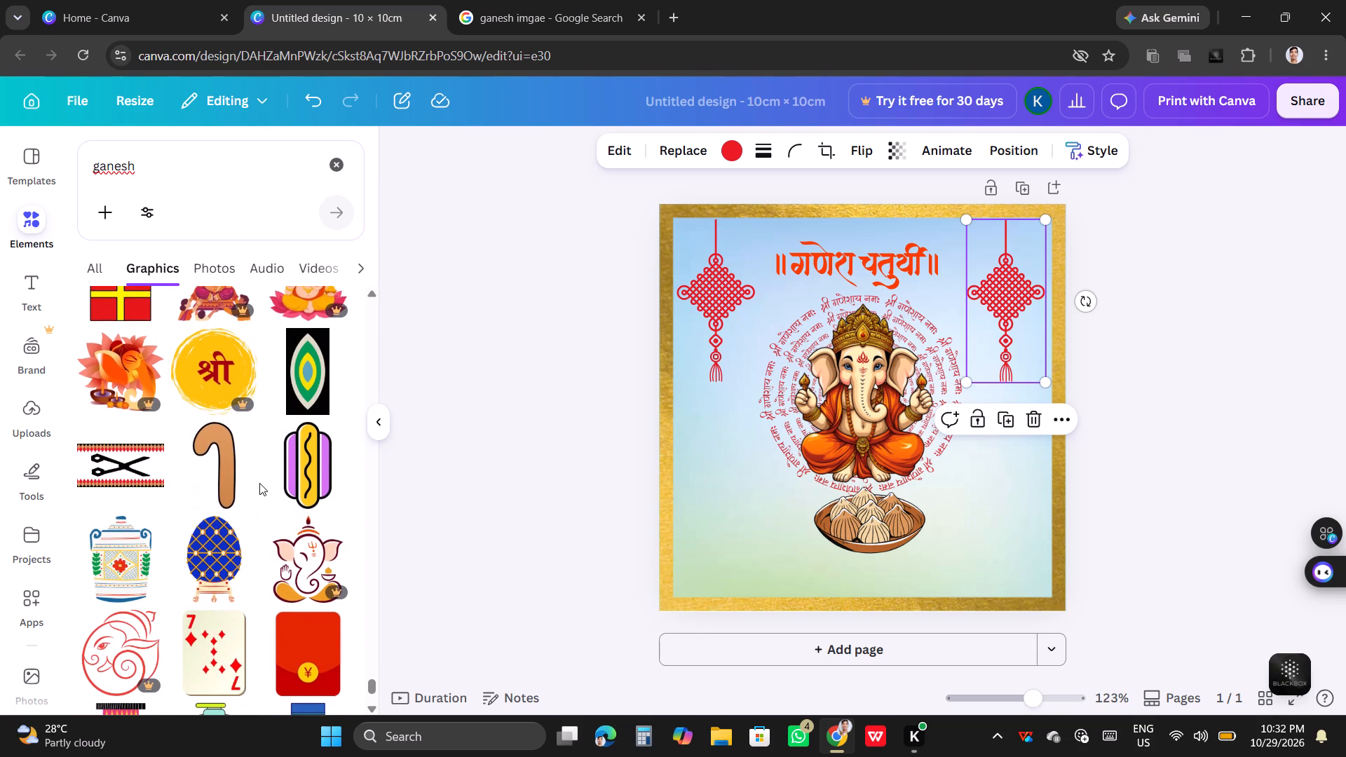
scroll(259, 483, down, 3)
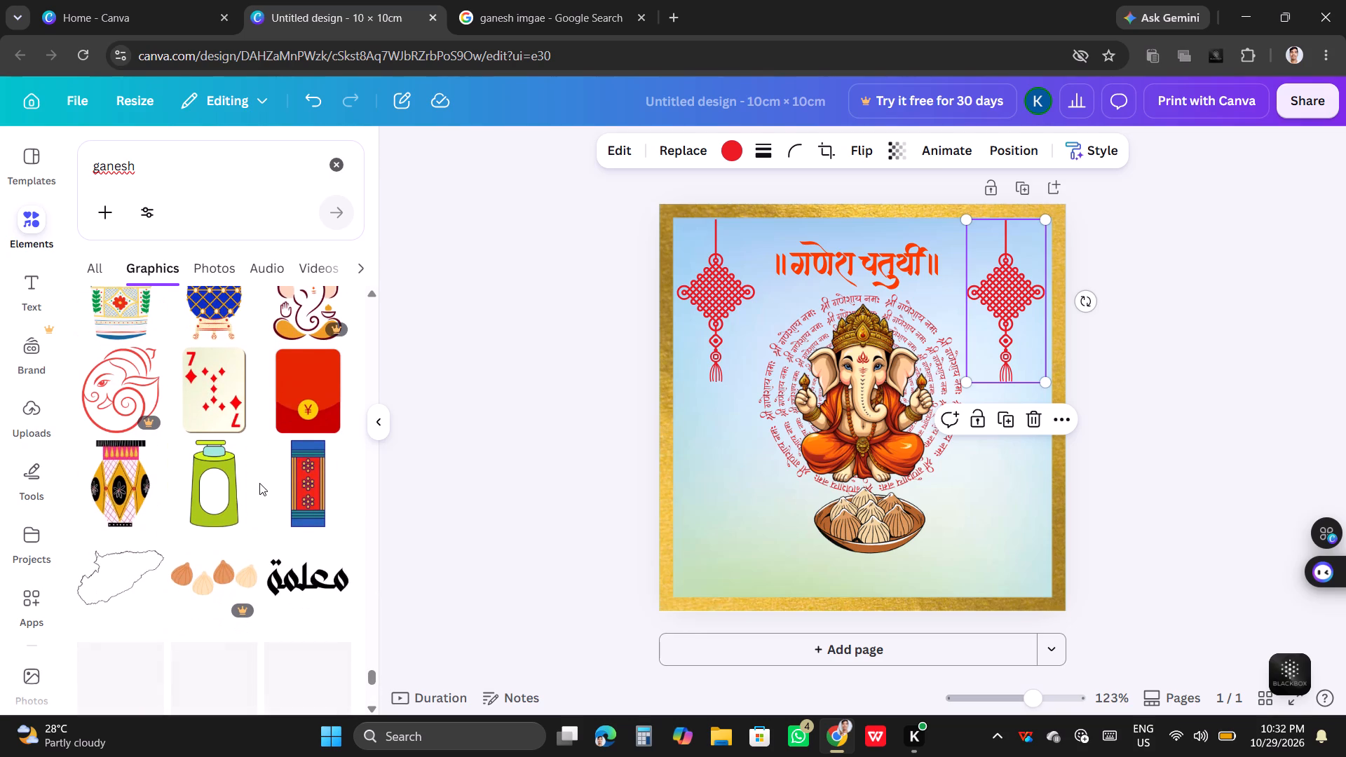
scroll(230, 503, down, 6)
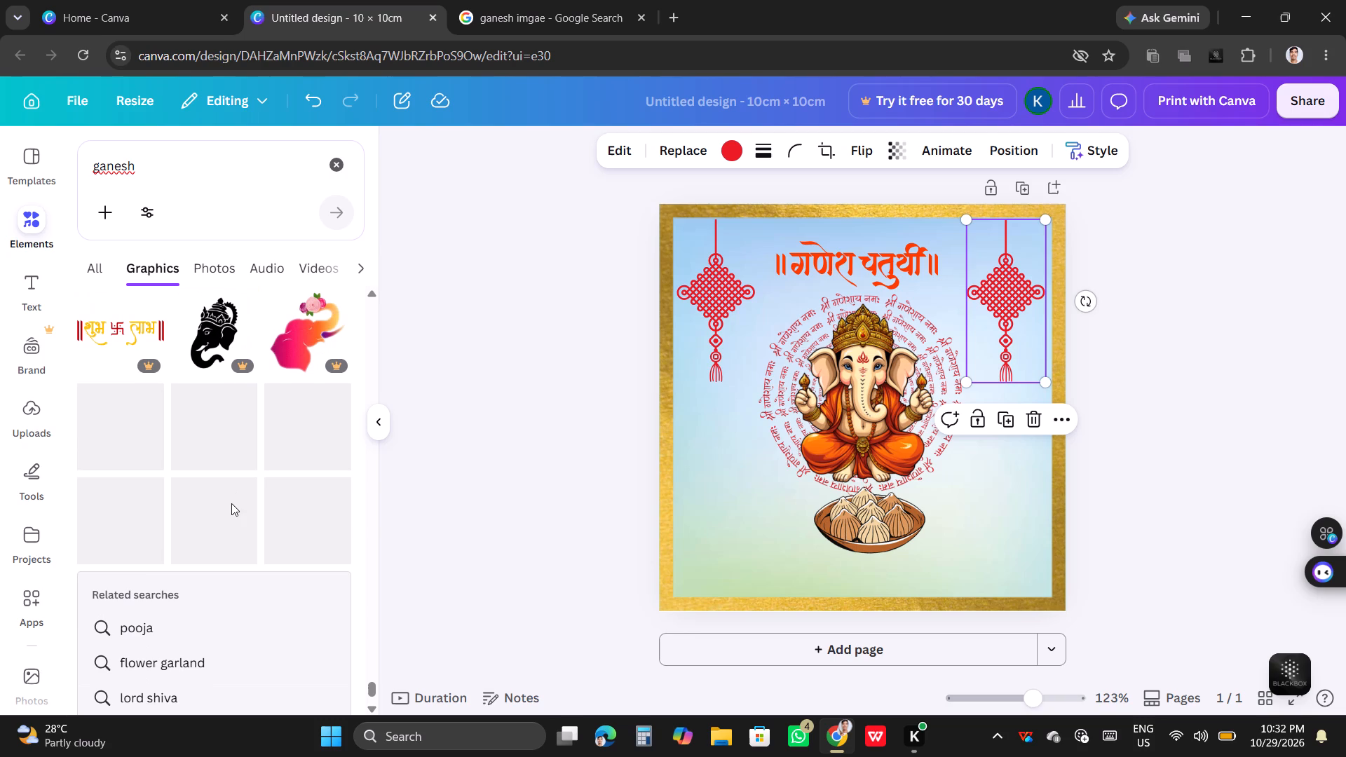
scroll(231, 503, down, 7)
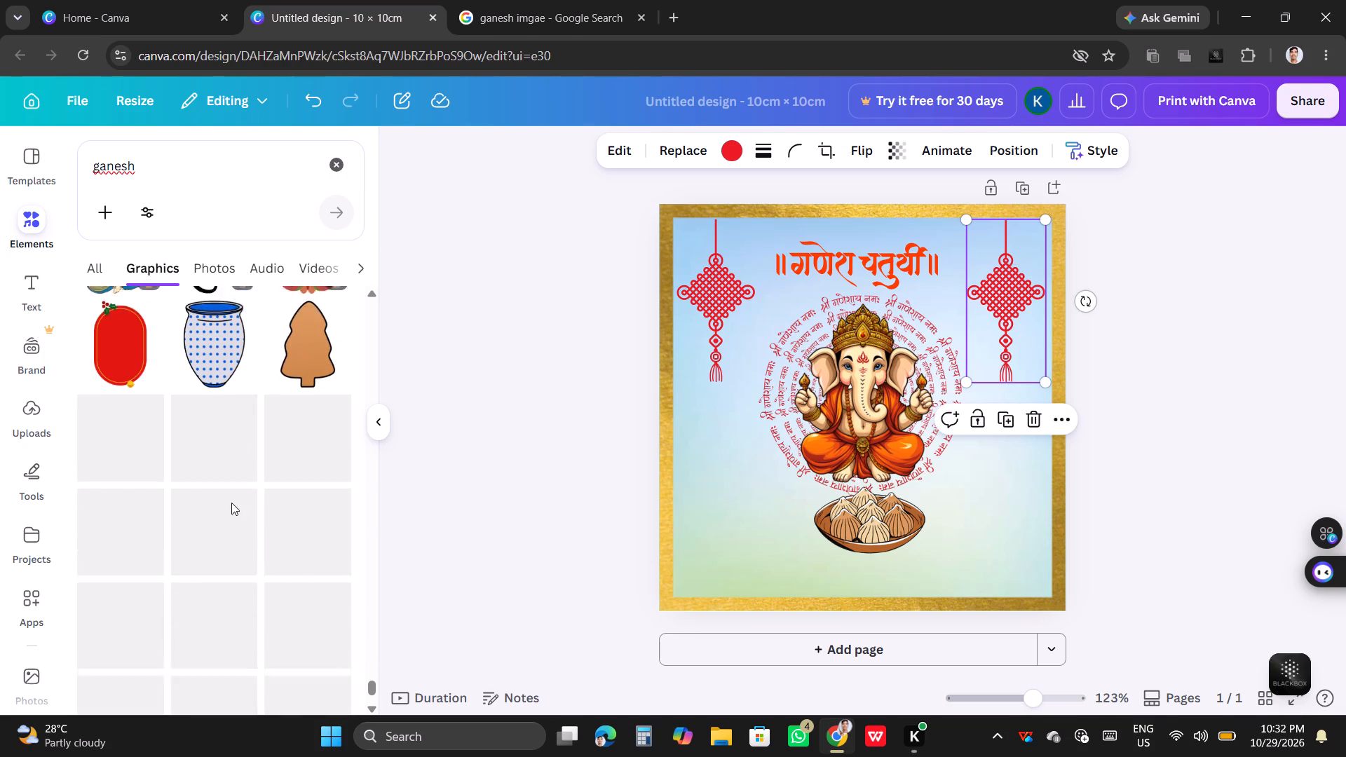
scroll(231, 503, down, 4)
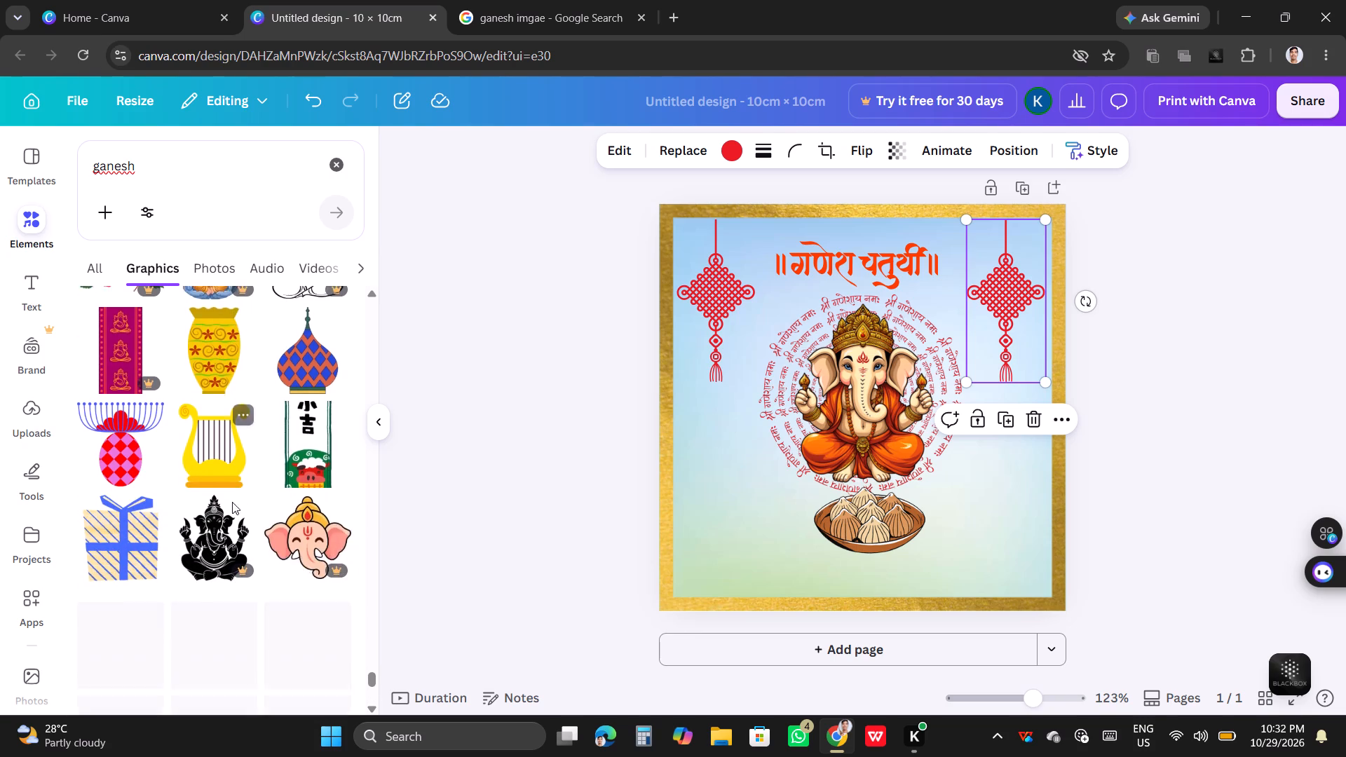
scroll(232, 502, down, 3)
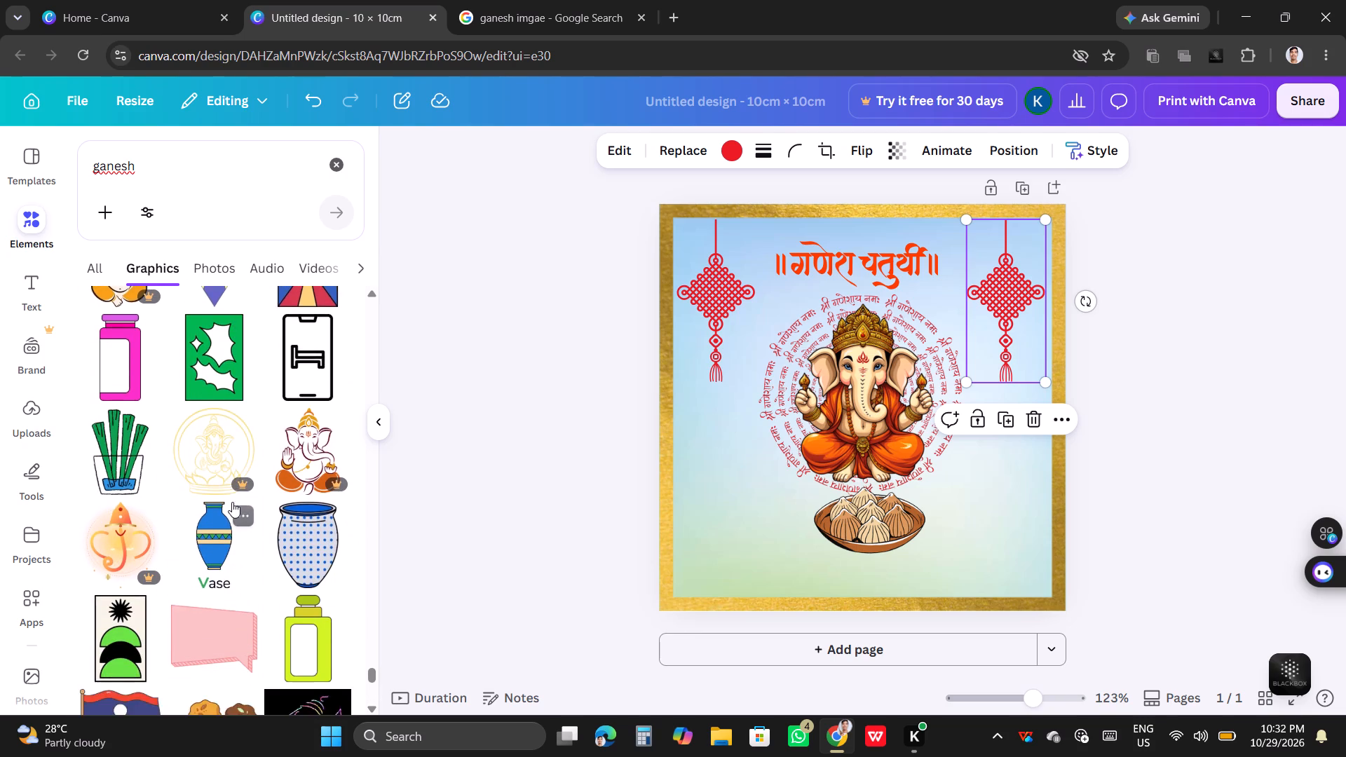
scroll(232, 502, down, 5)
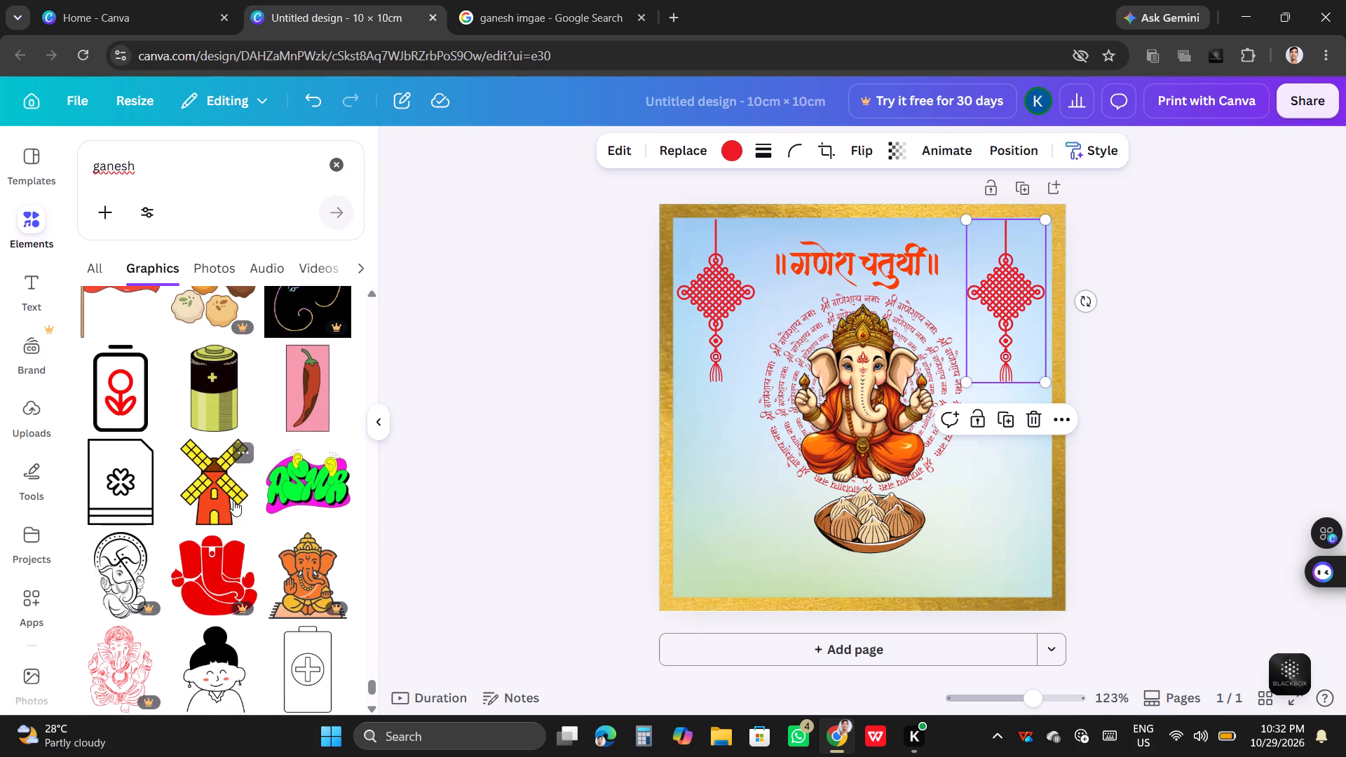
scroll(235, 500, down, 8)
scroll(239, 496, up, 6)
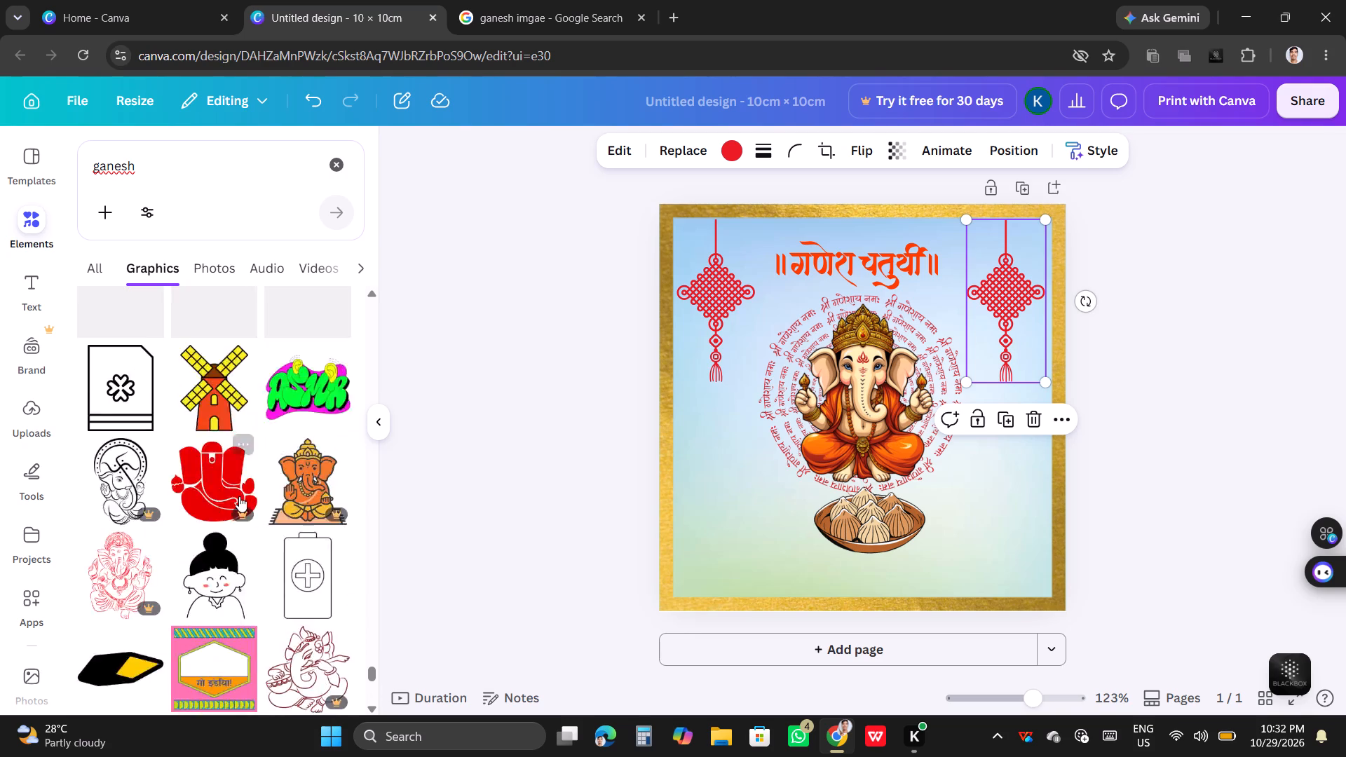
scroll(239, 496, up, 5)
scroll(239, 496, down, 13)
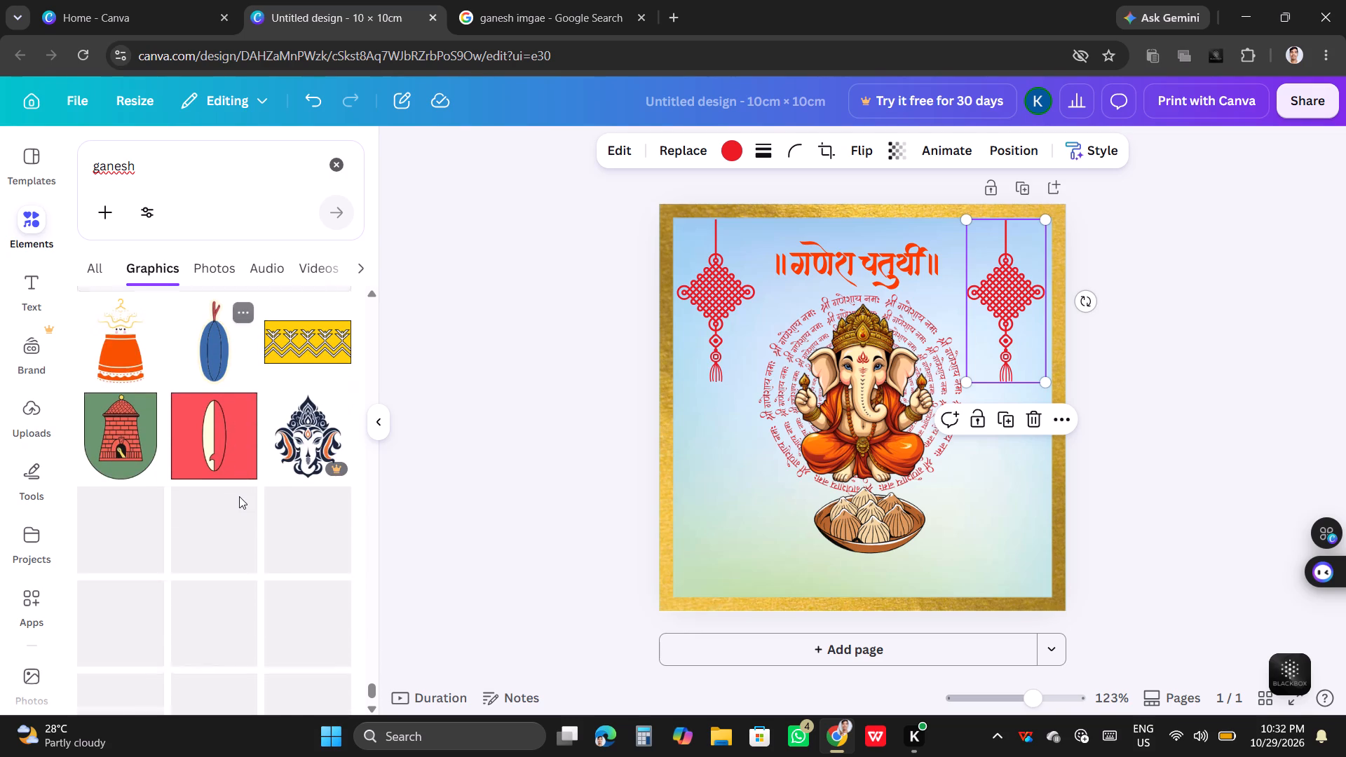
scroll(239, 496, down, 6)
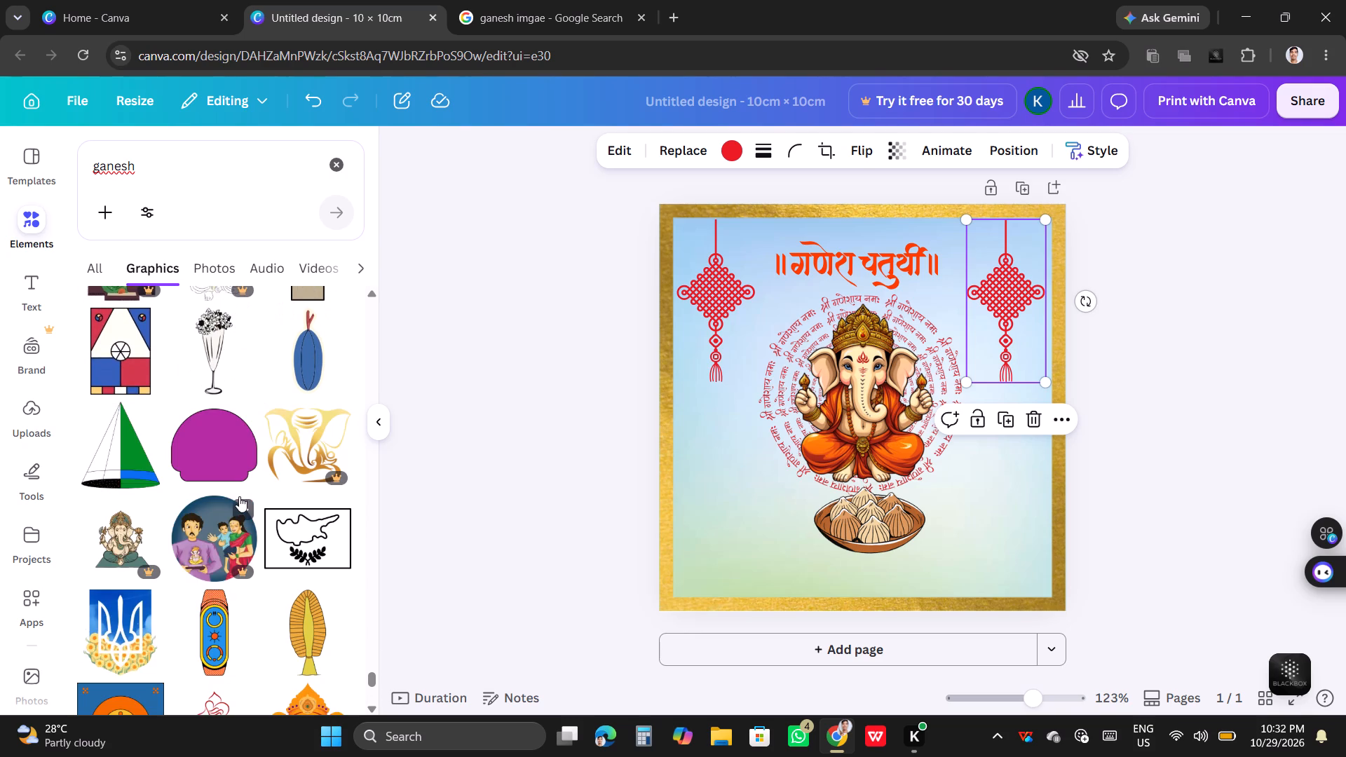
scroll(245, 340, down, 5)
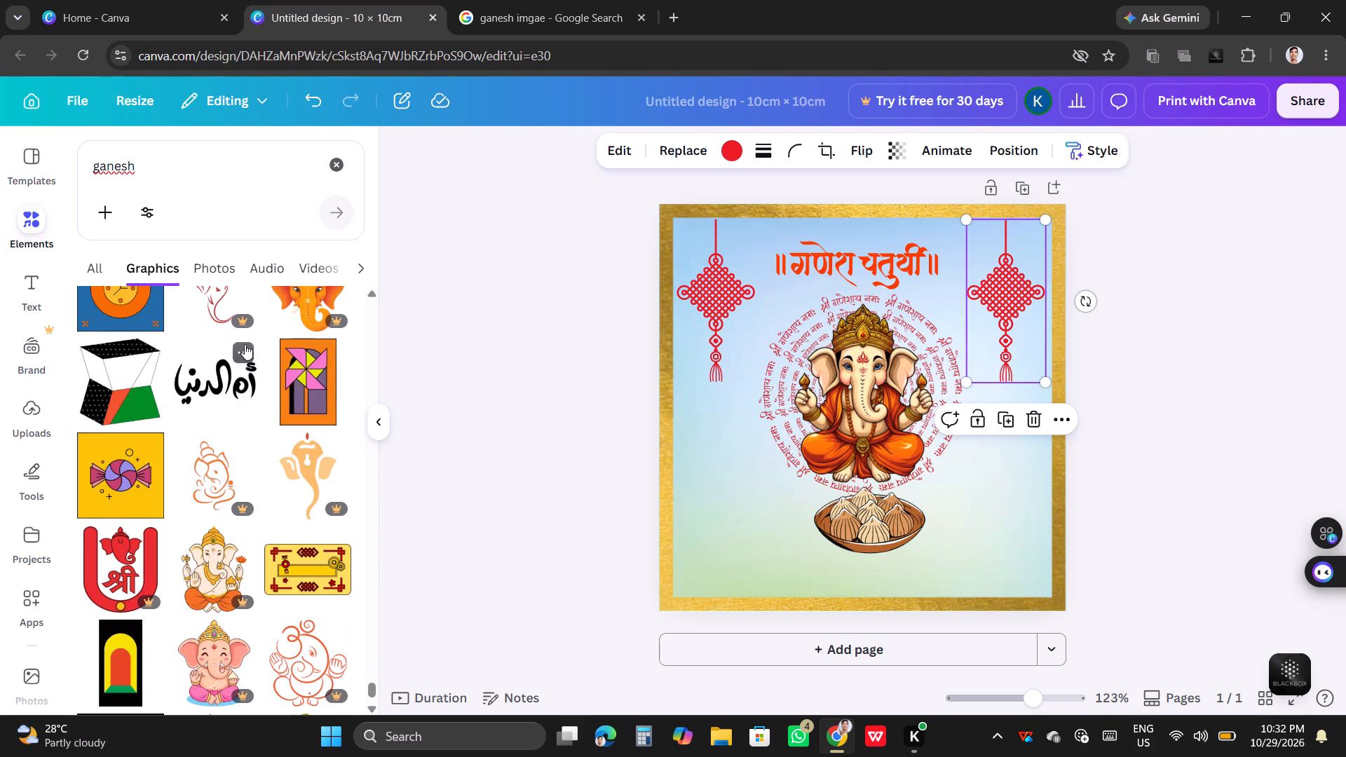
scroll(250, 350, down, 7)
scroll(251, 355, up, 2)
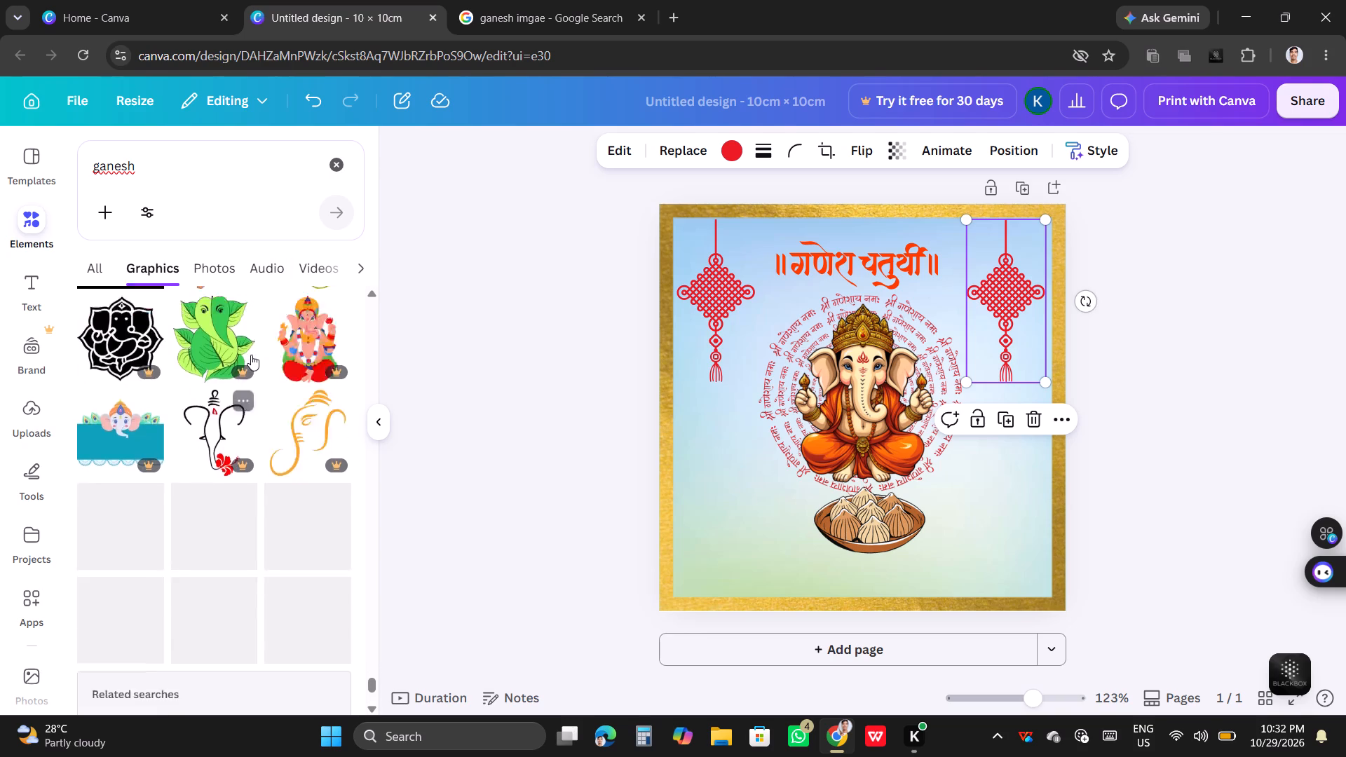
scroll(251, 355, up, 7)
click(336, 167)
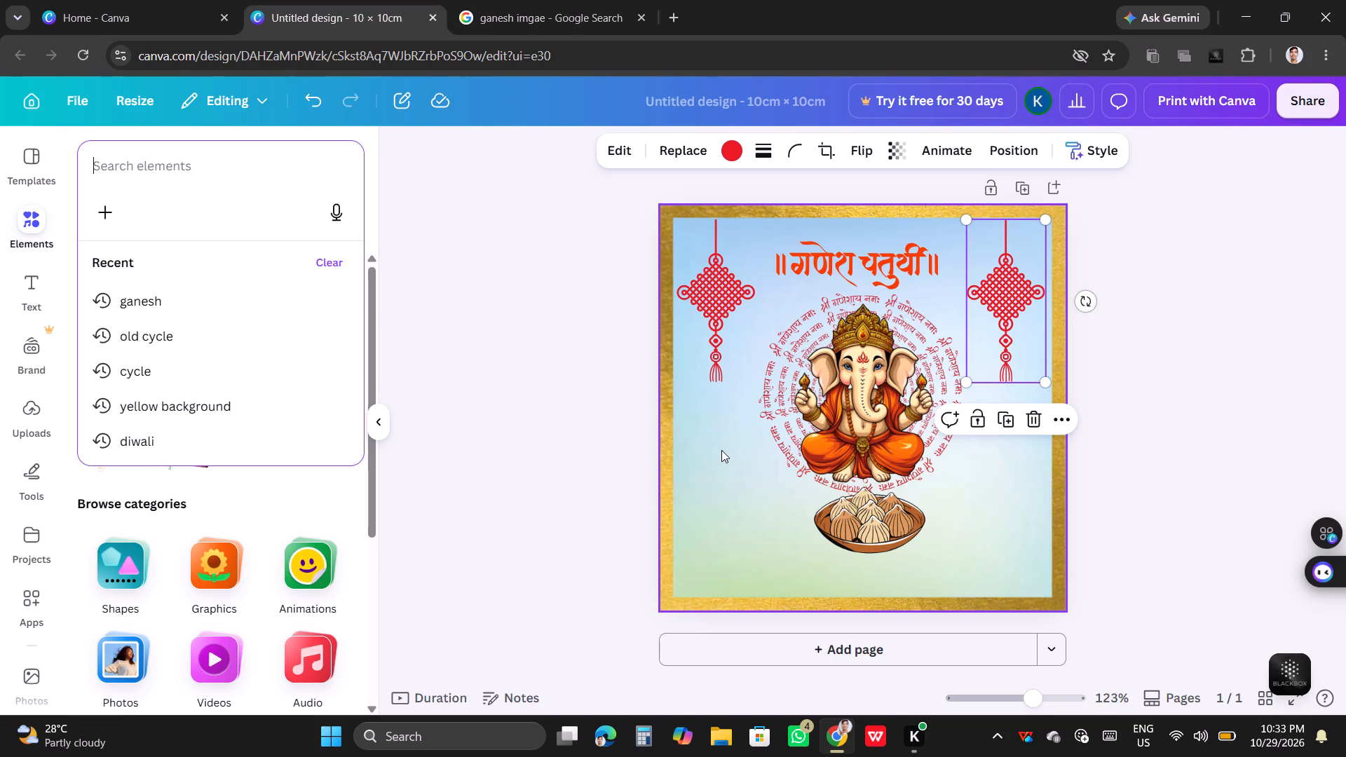
click(707, 548)
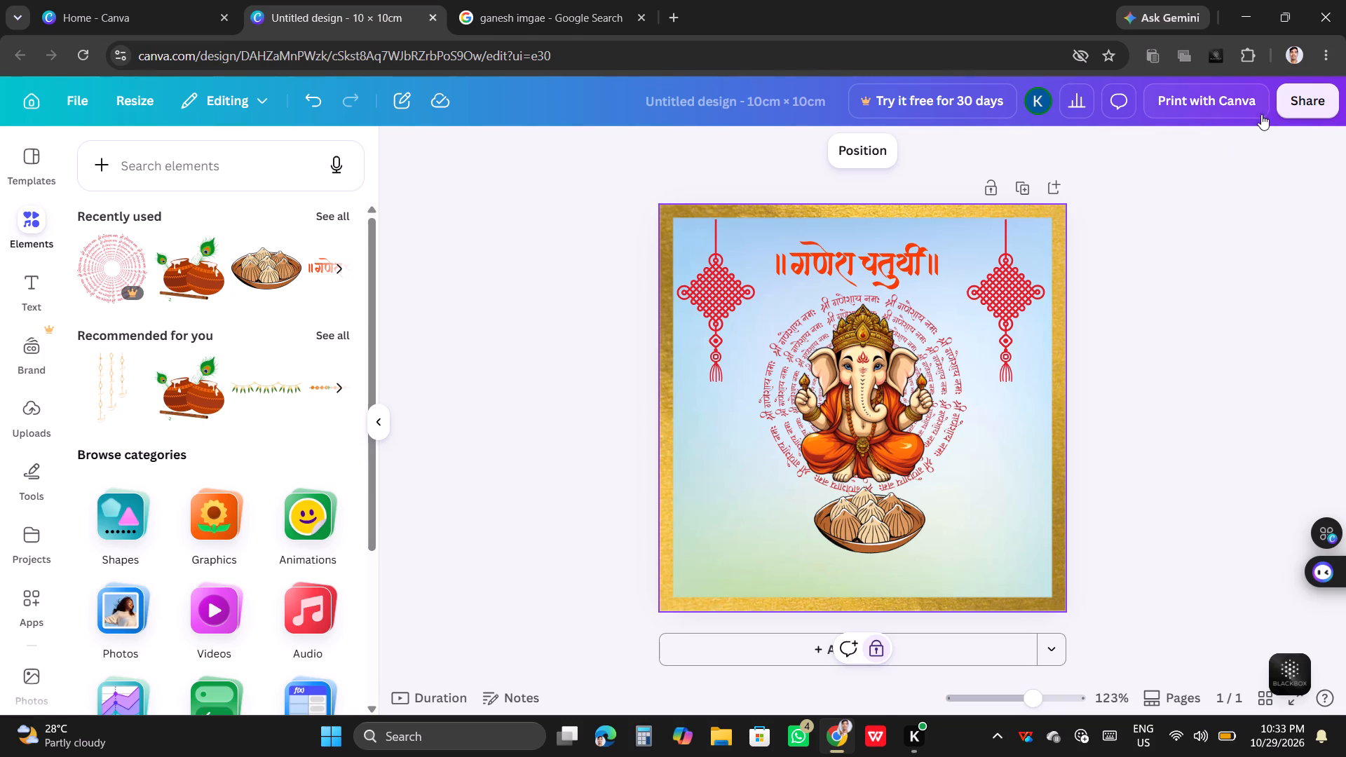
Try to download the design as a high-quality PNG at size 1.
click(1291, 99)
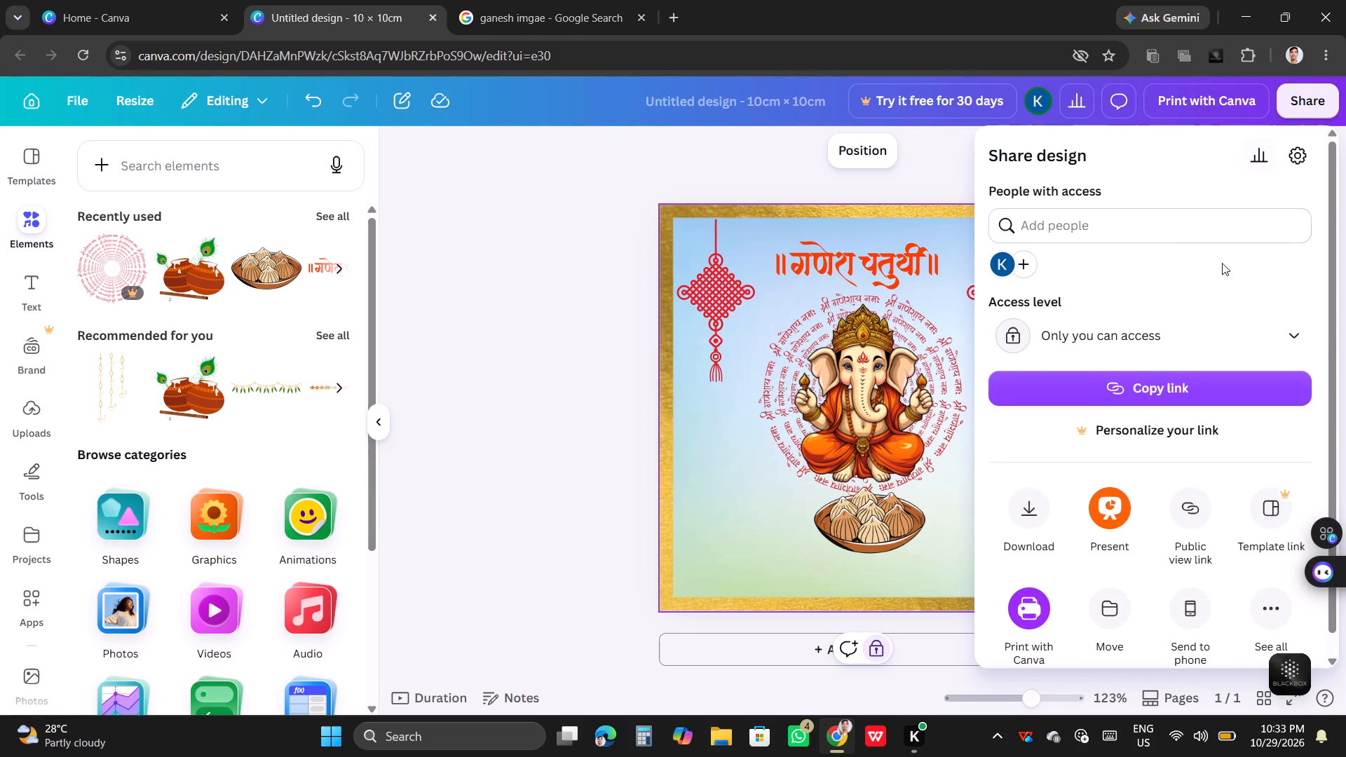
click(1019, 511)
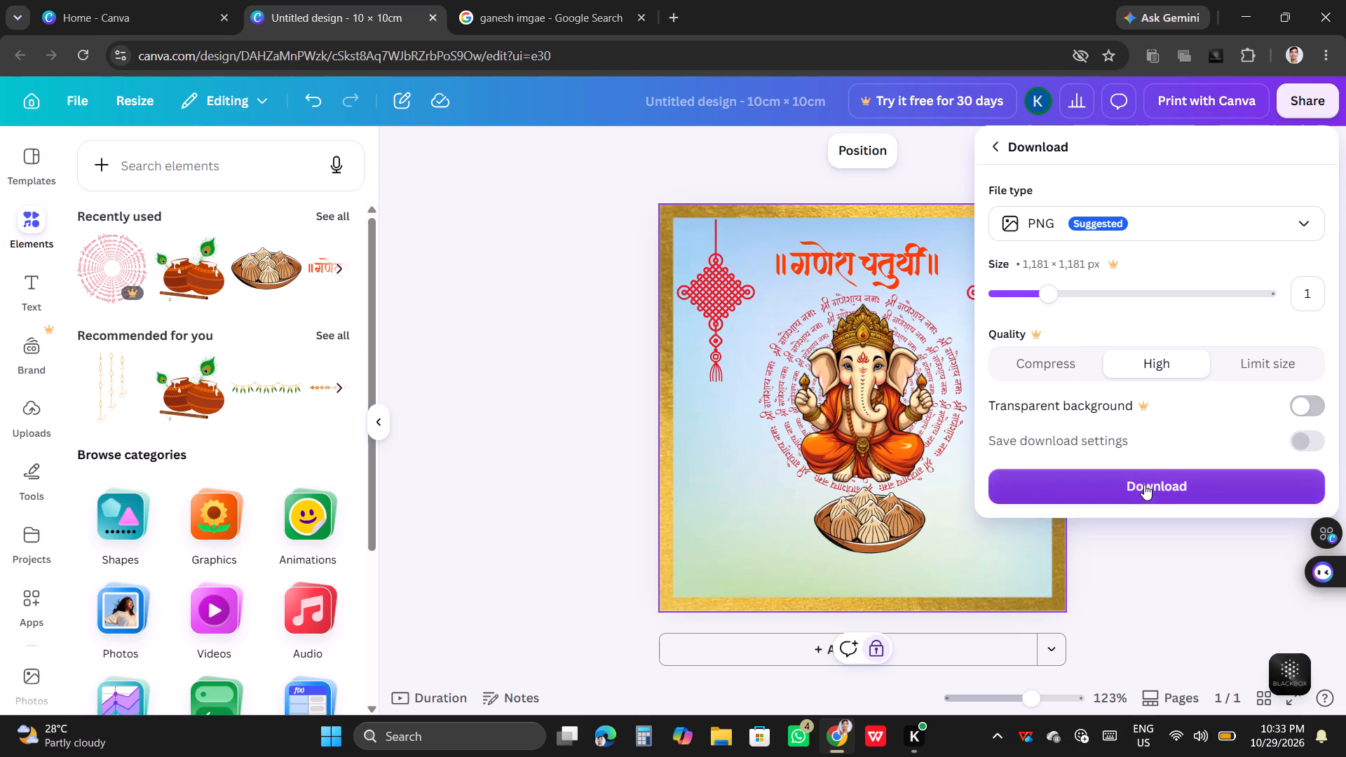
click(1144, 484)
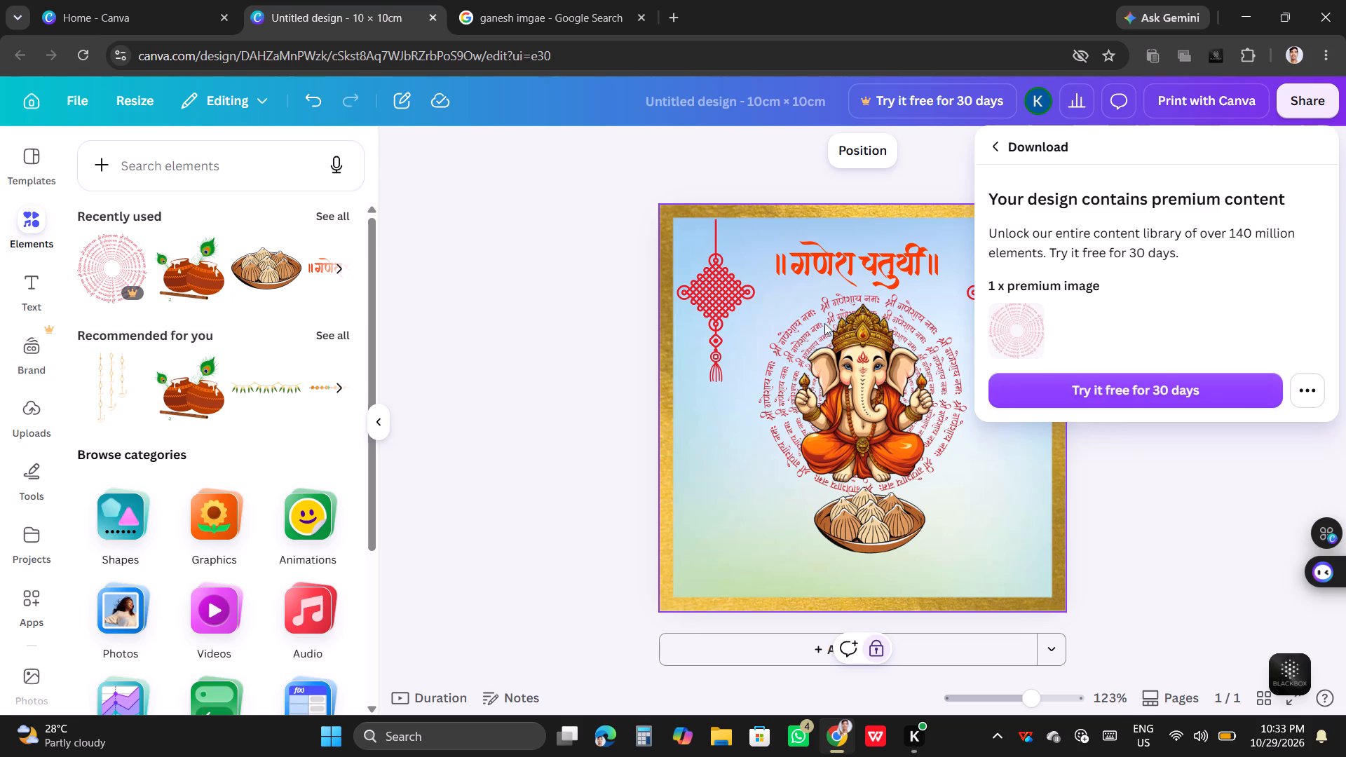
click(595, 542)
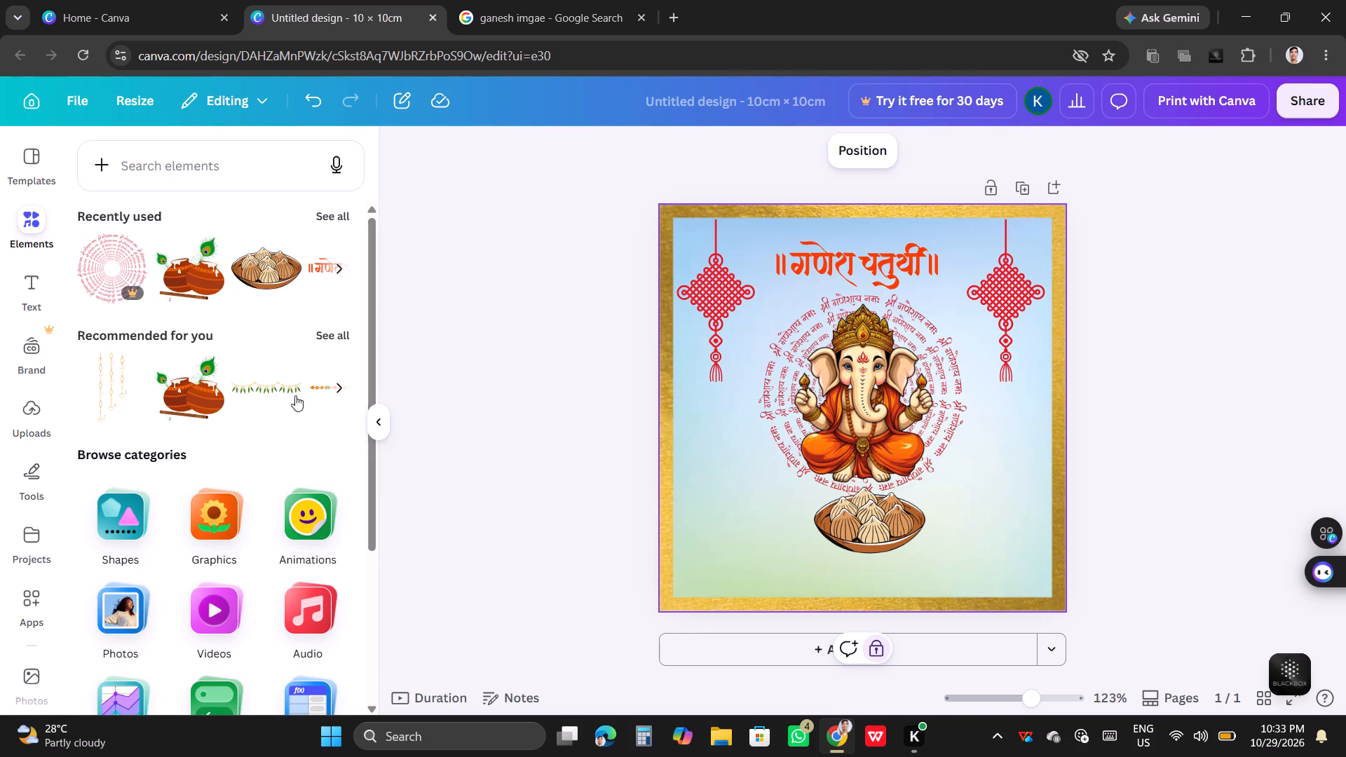
Search the elements for "ganesh" and show all of the graphics results.
click(217, 159)
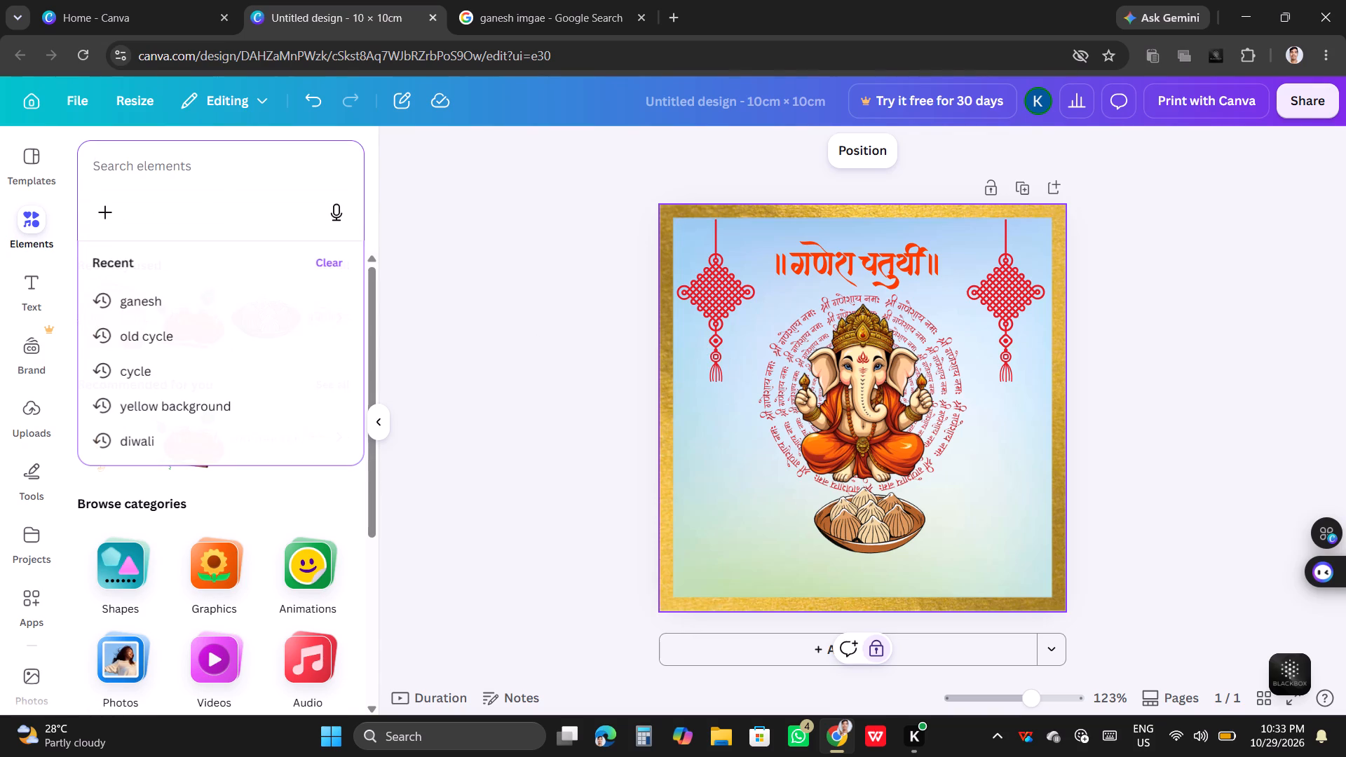
click(215, 167)
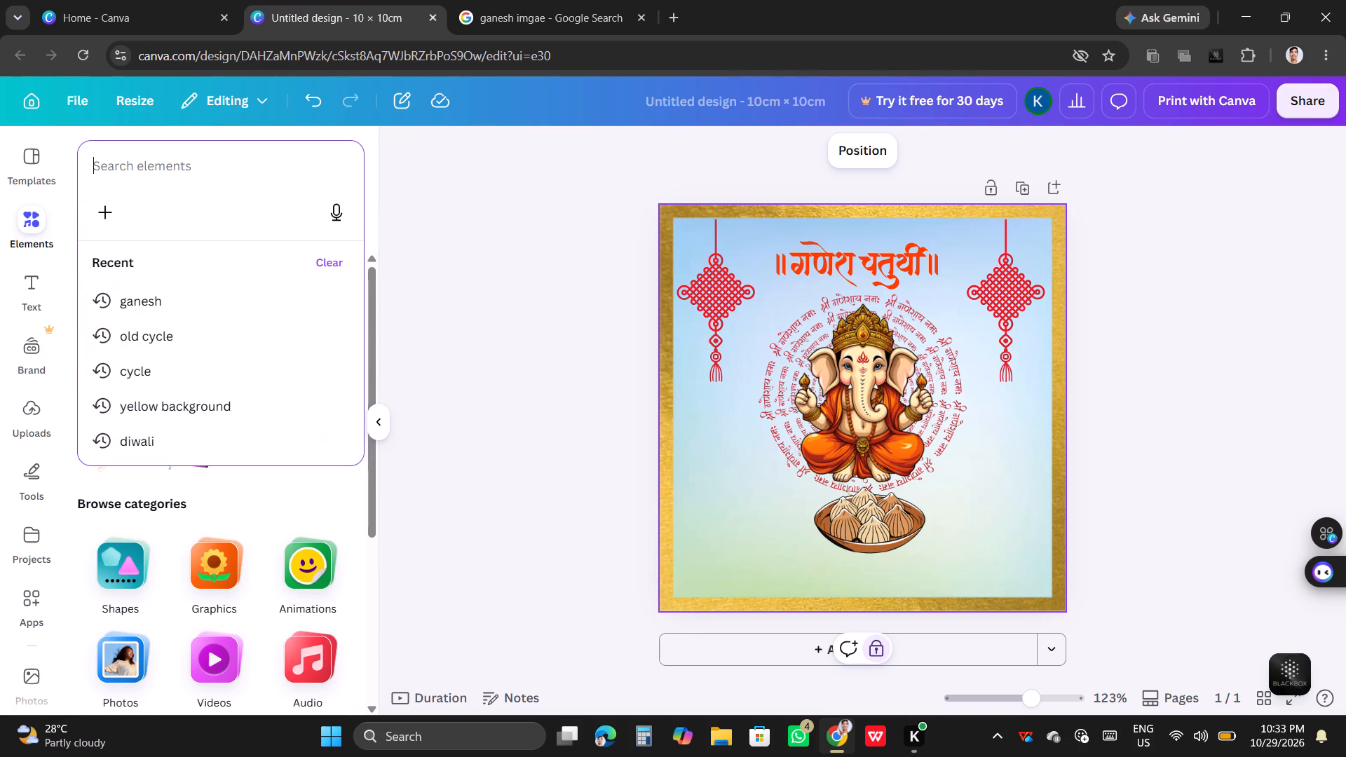
text(ga)
text(nesh)
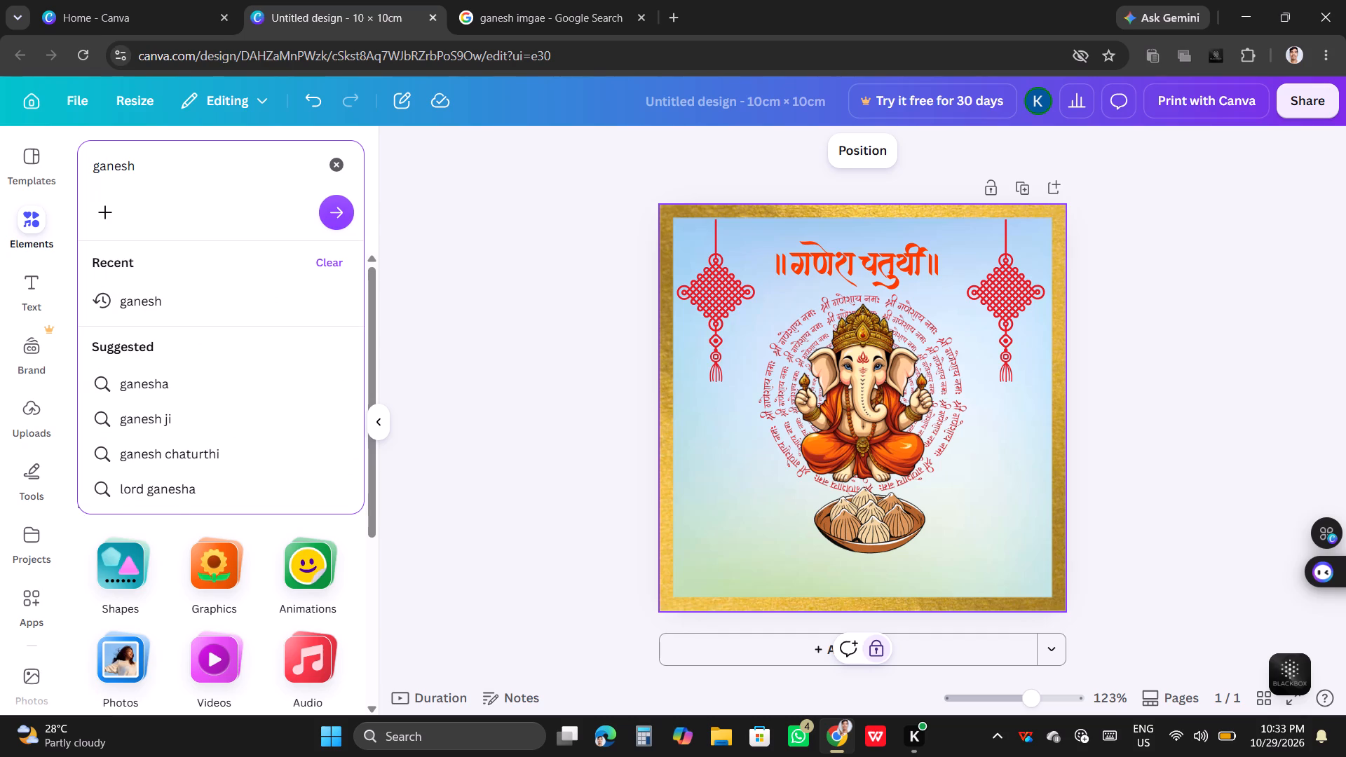
key(Return)
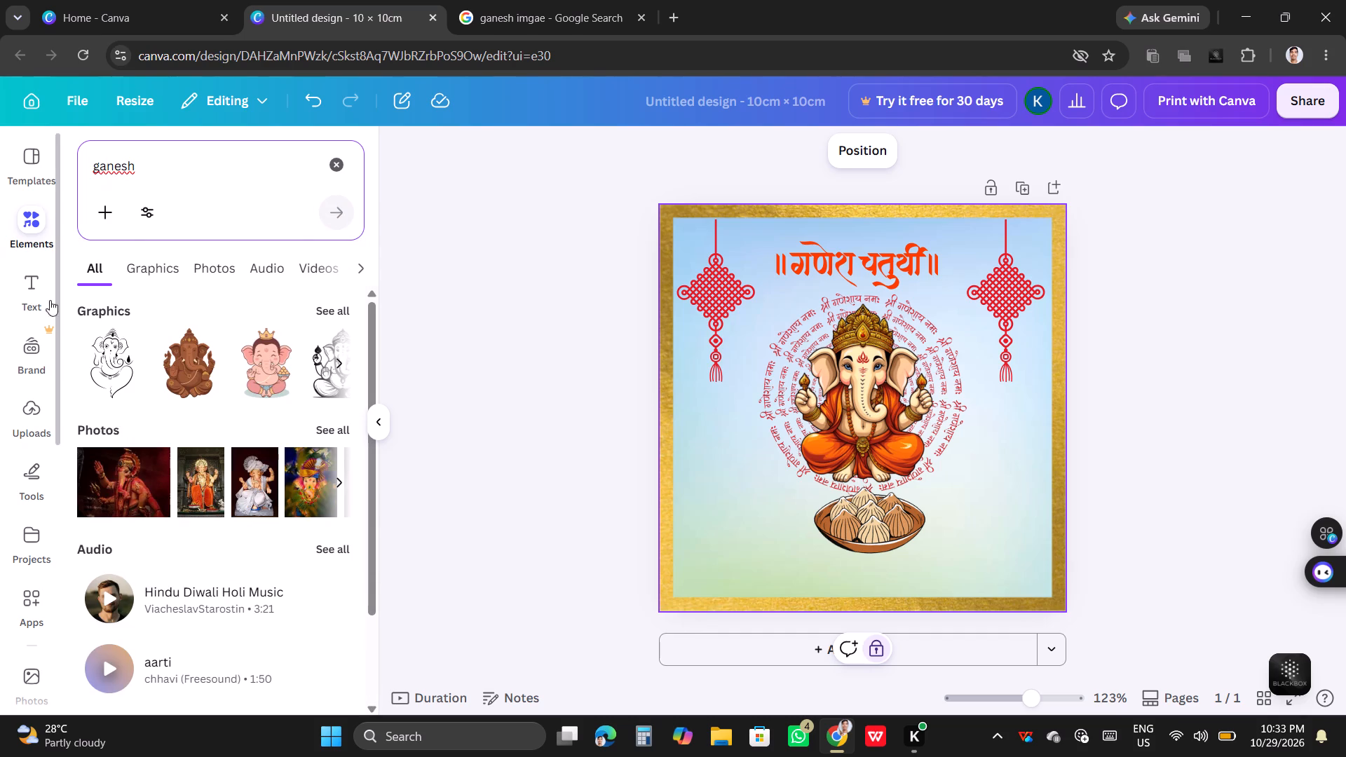
click(318, 308)
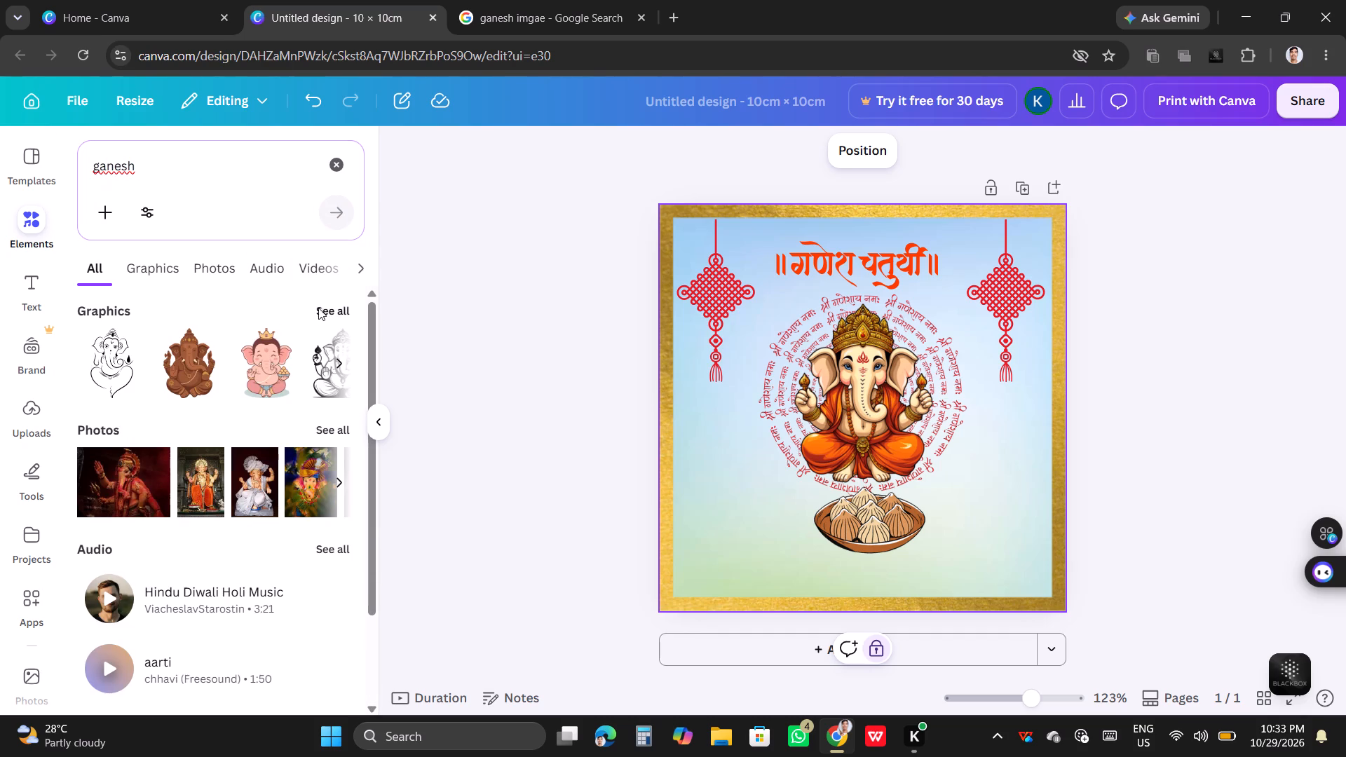
Add the golden firework burst graphic and place it at the page's bottom centre so only its upper half shows.
scroll(255, 374, down, 6)
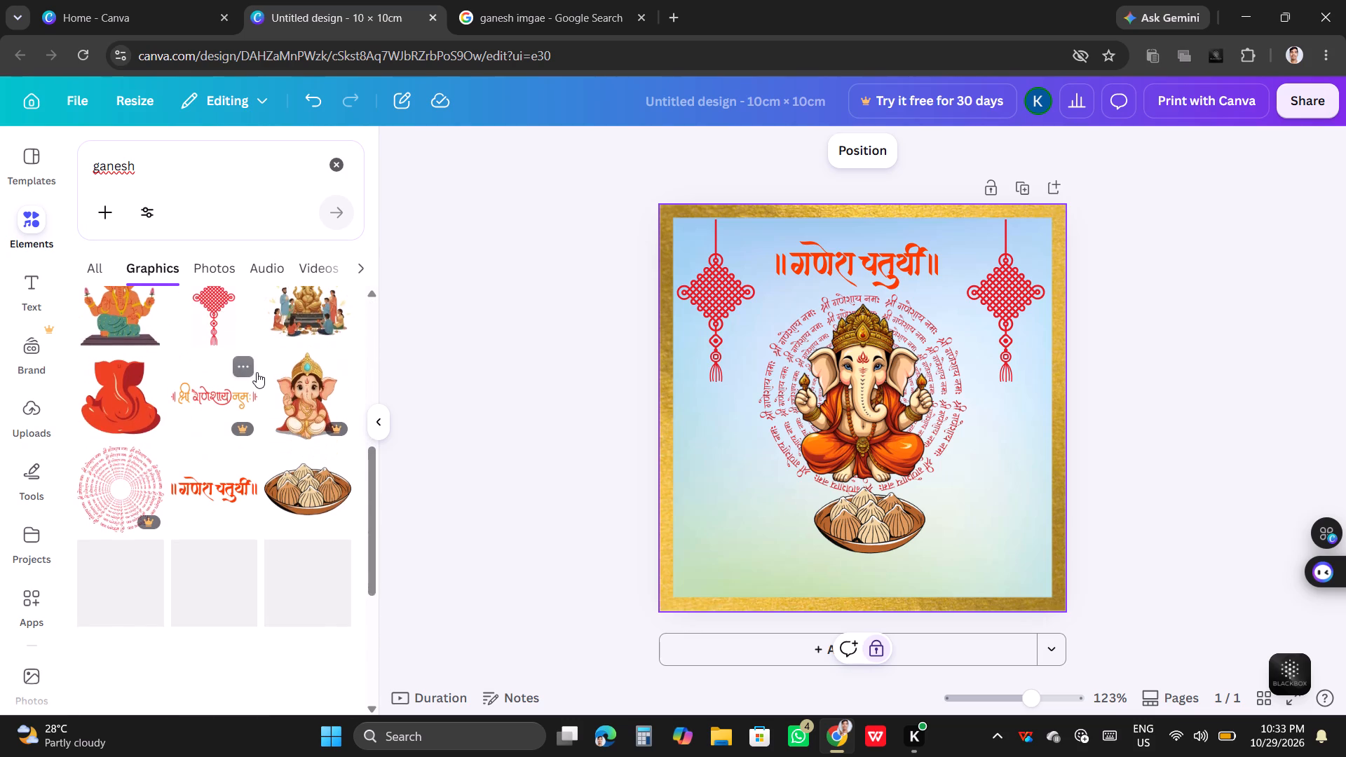
scroll(257, 372, down, 1)
scroll(221, 498, down, 3)
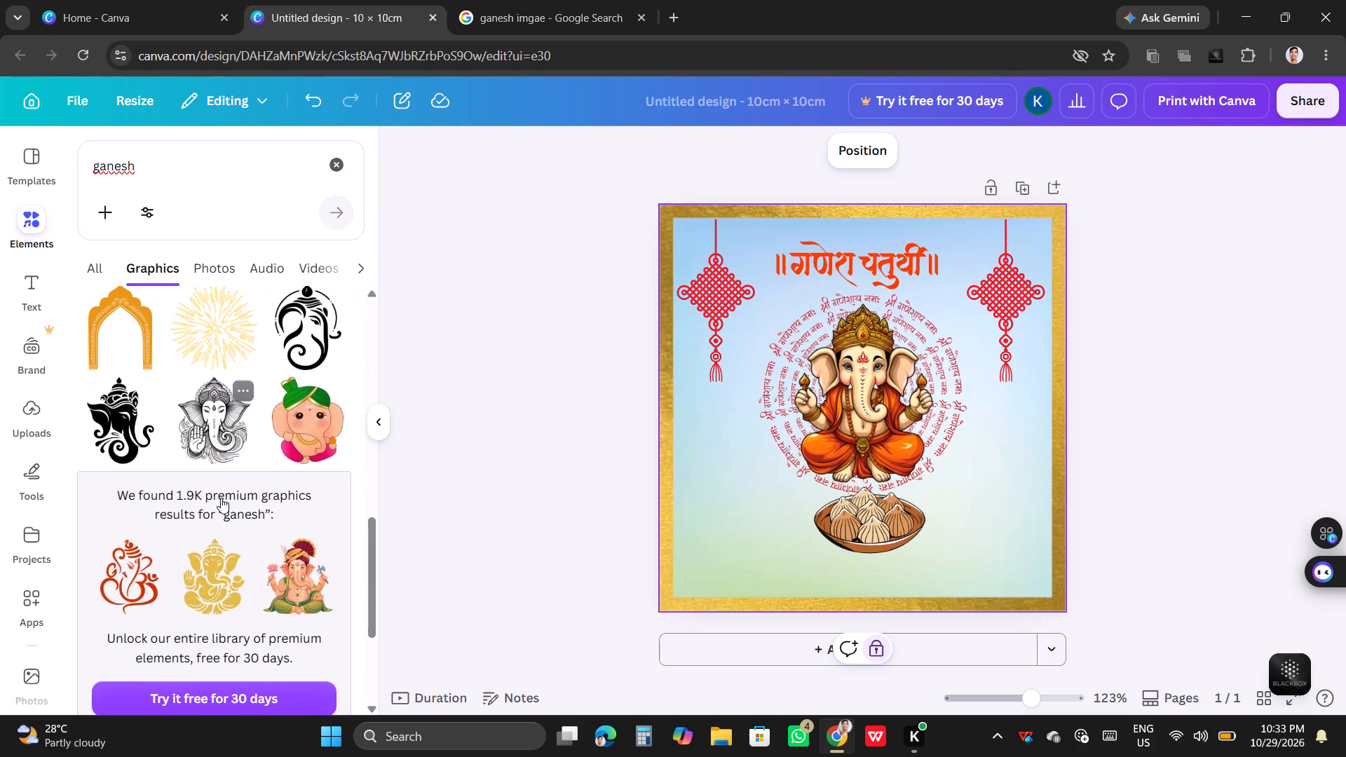
scroll(221, 498, down, 1)
scroll(221, 498, up, 2)
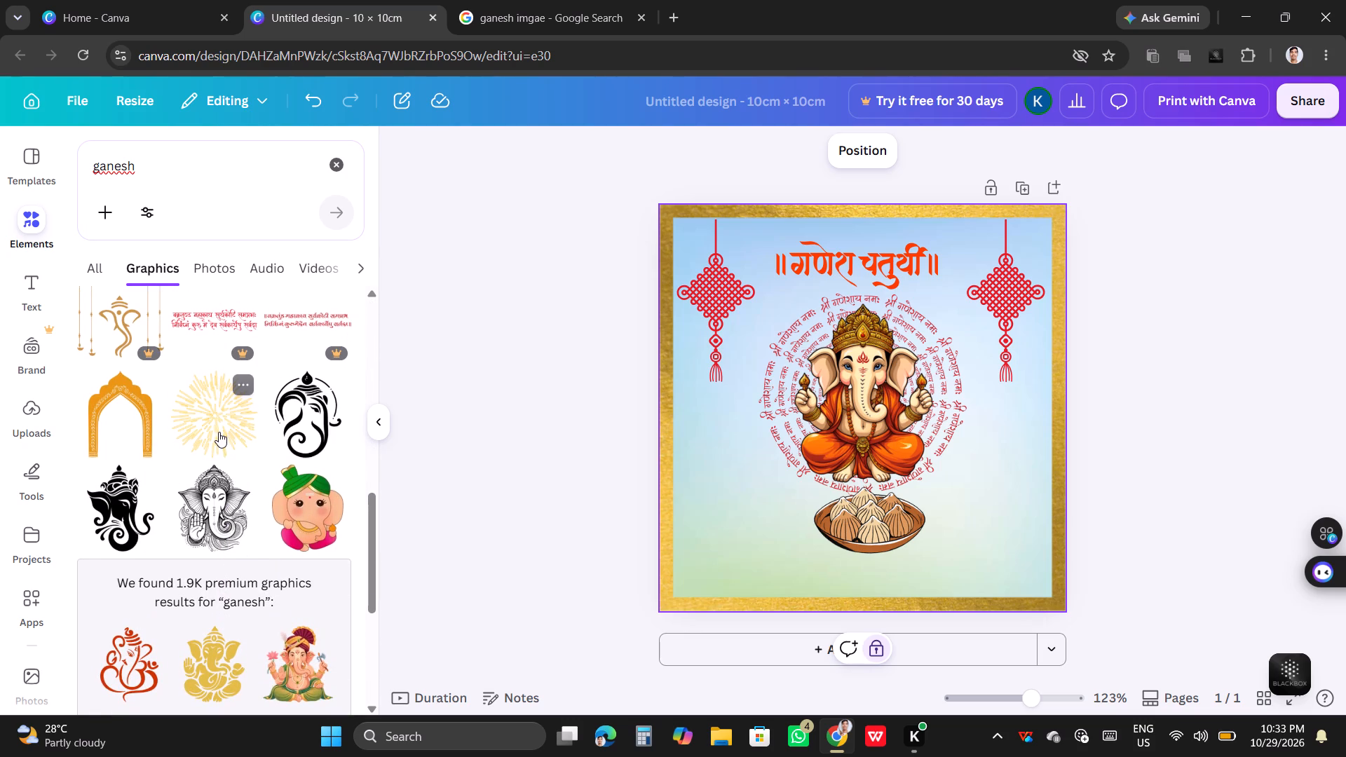
click(217, 423)
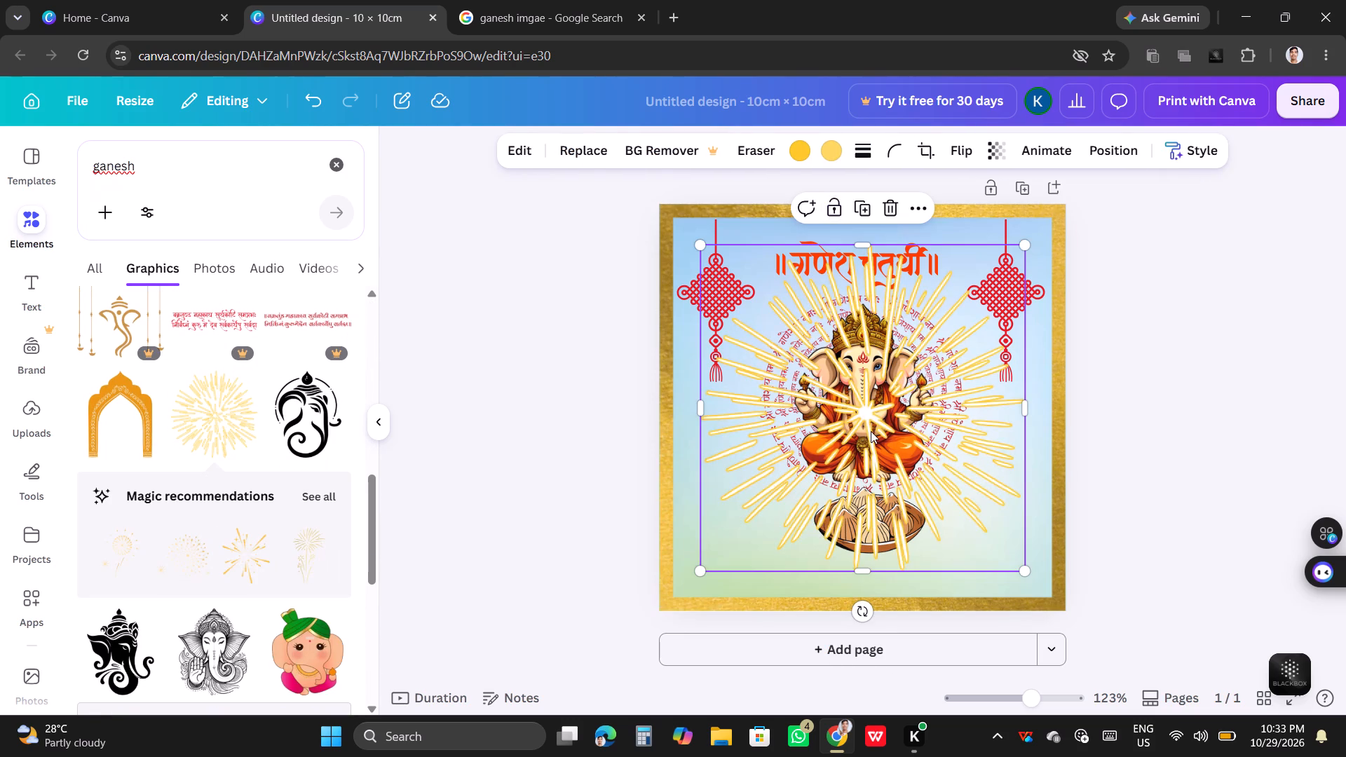
drag(871, 431, 819, 591)
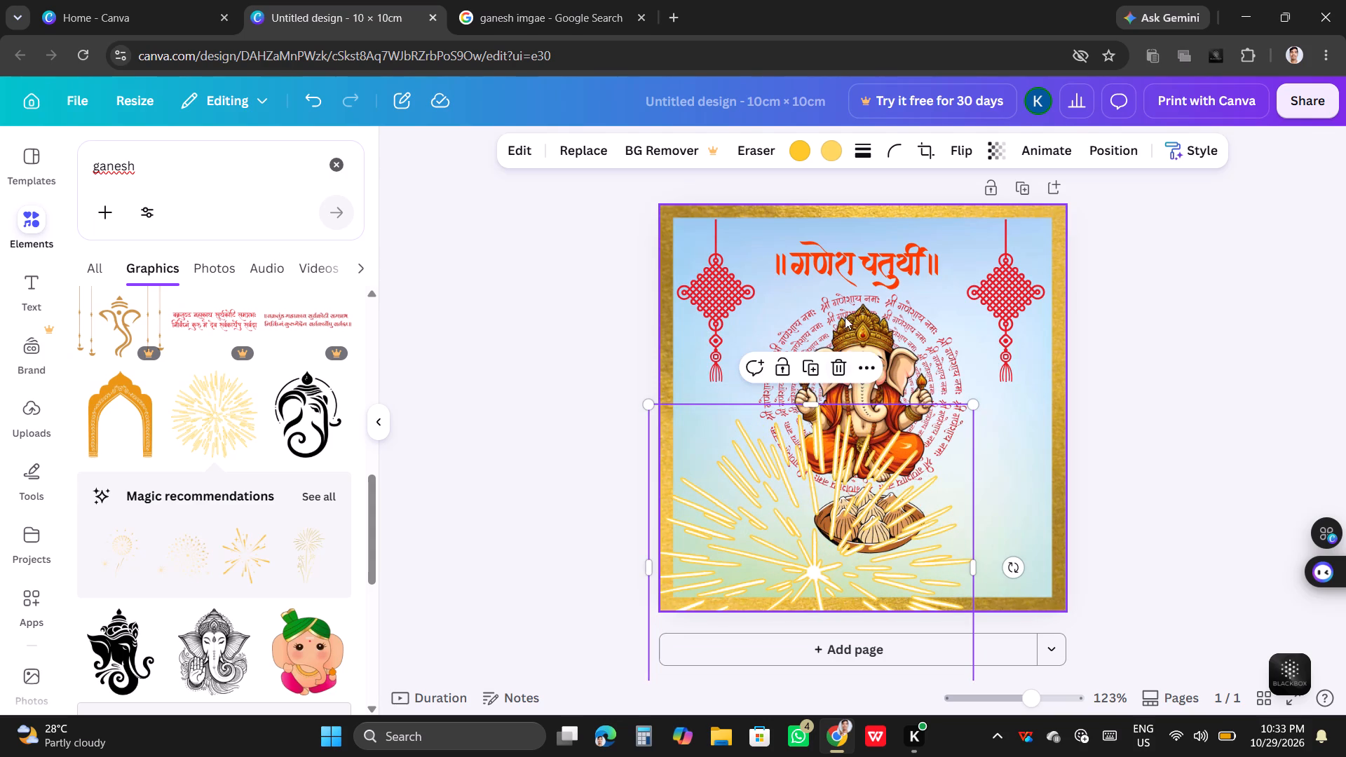
click(824, 318)
click(796, 362)
click(796, 367)
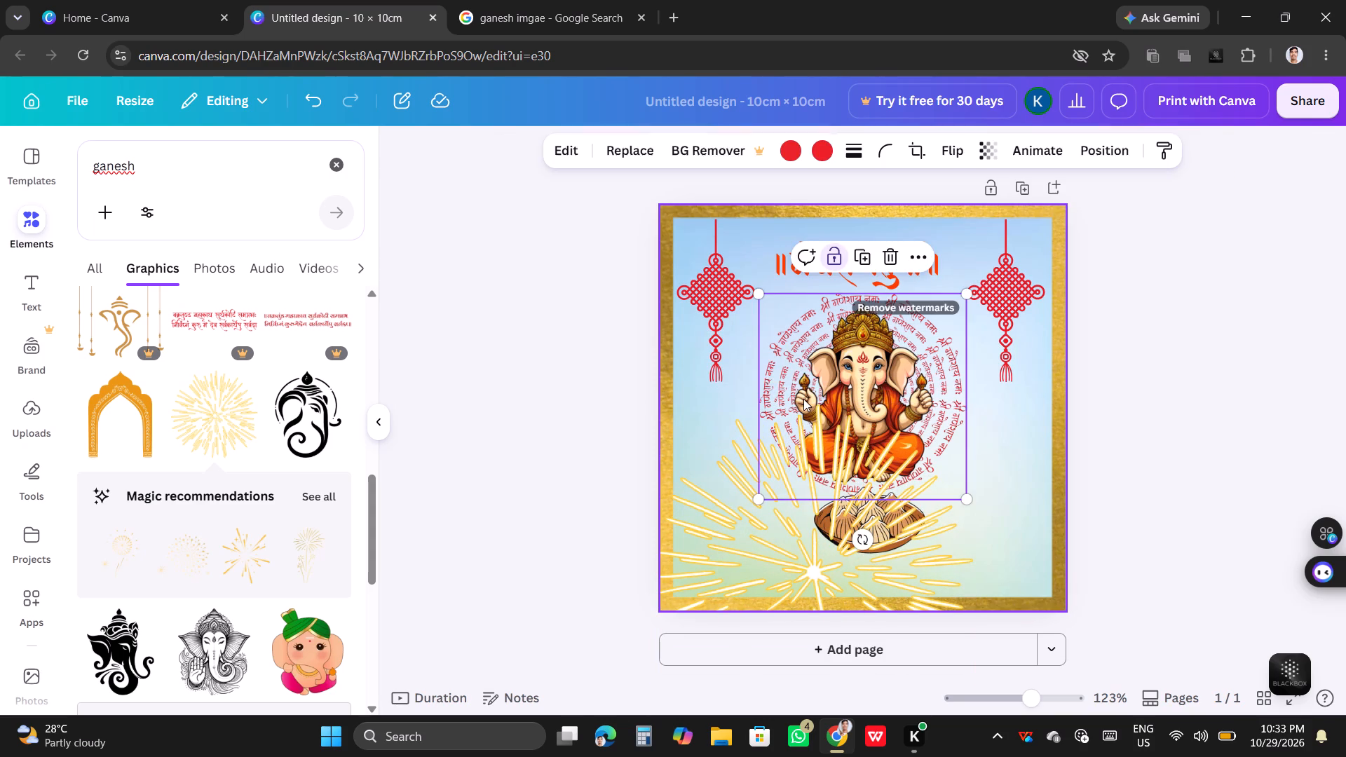
drag(762, 552, 810, 639)
Unlock and delete the circular red mantra text ring behind Ganesha.
click(841, 333)
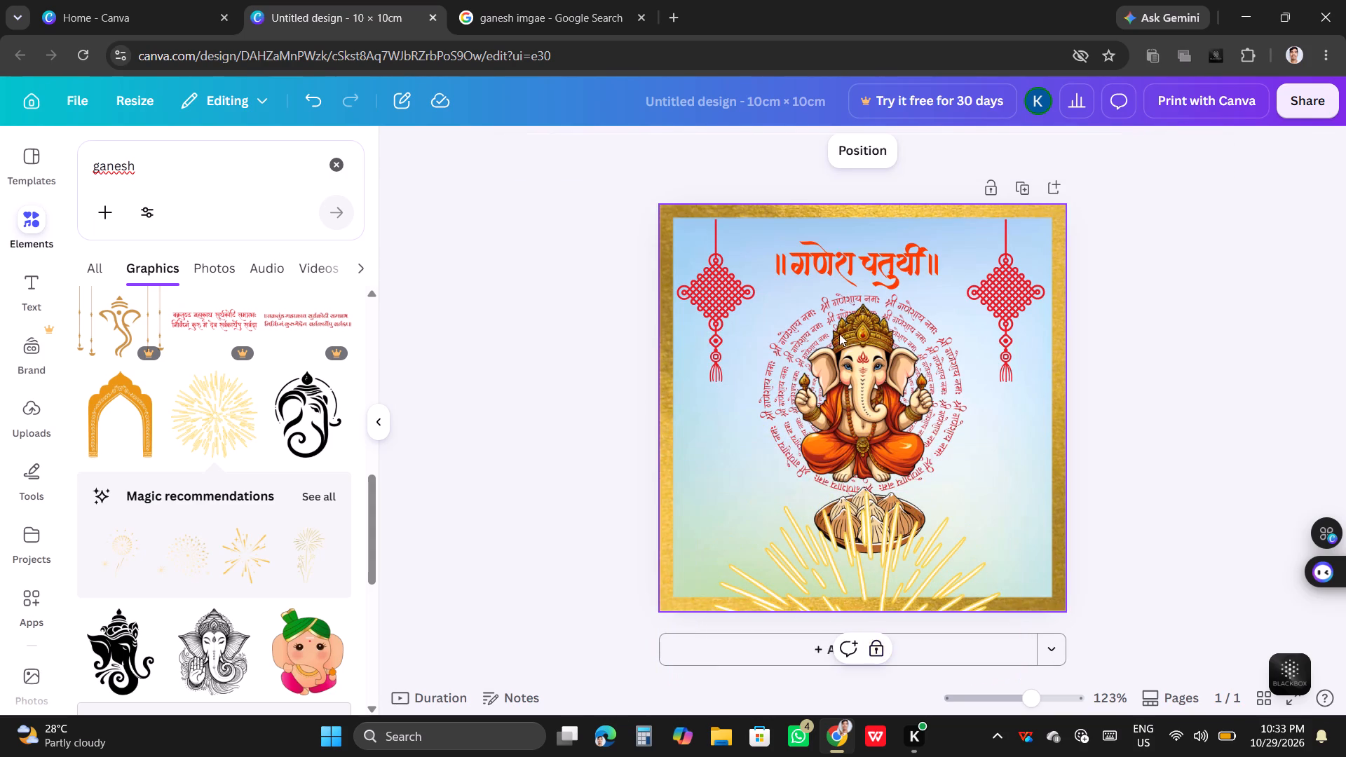
click(829, 370)
click(777, 369)
click(775, 369)
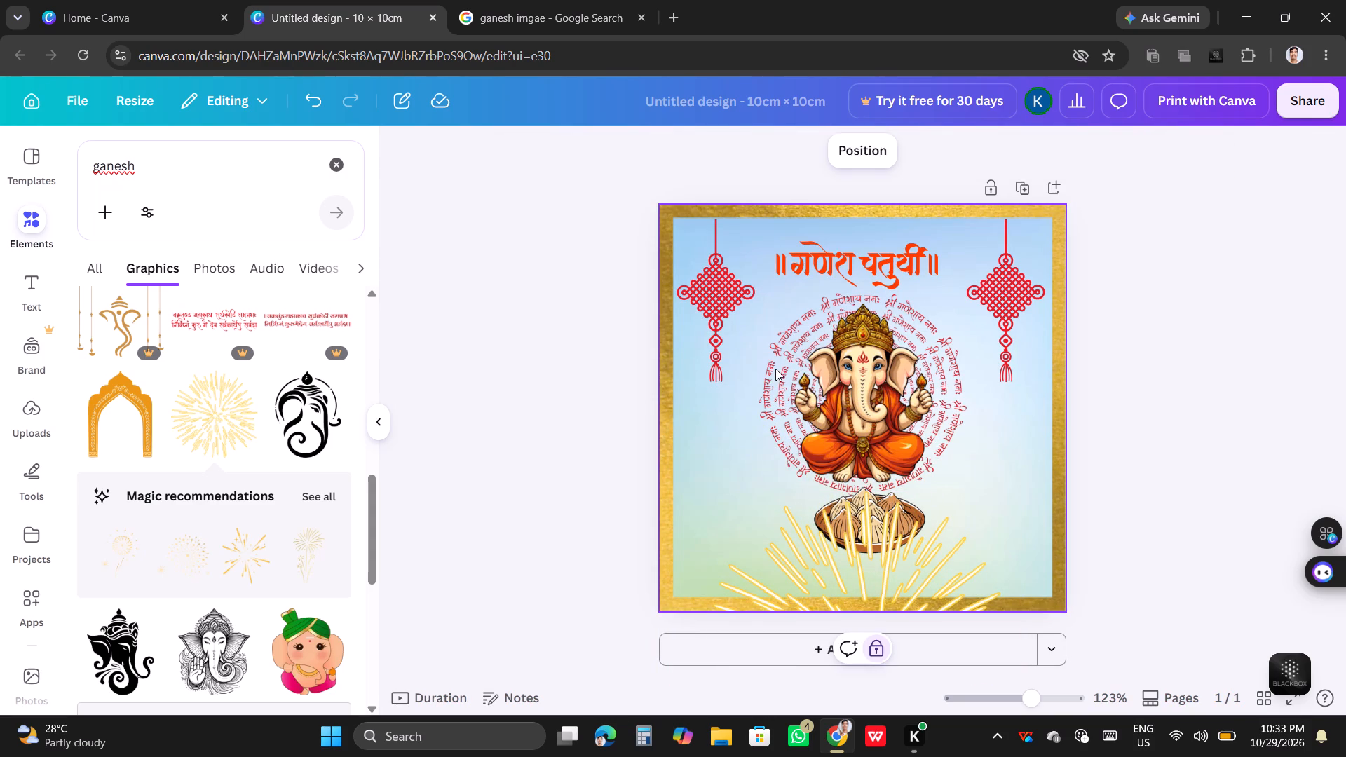
click(775, 370)
click(775, 370)
drag(782, 355, 796, 377)
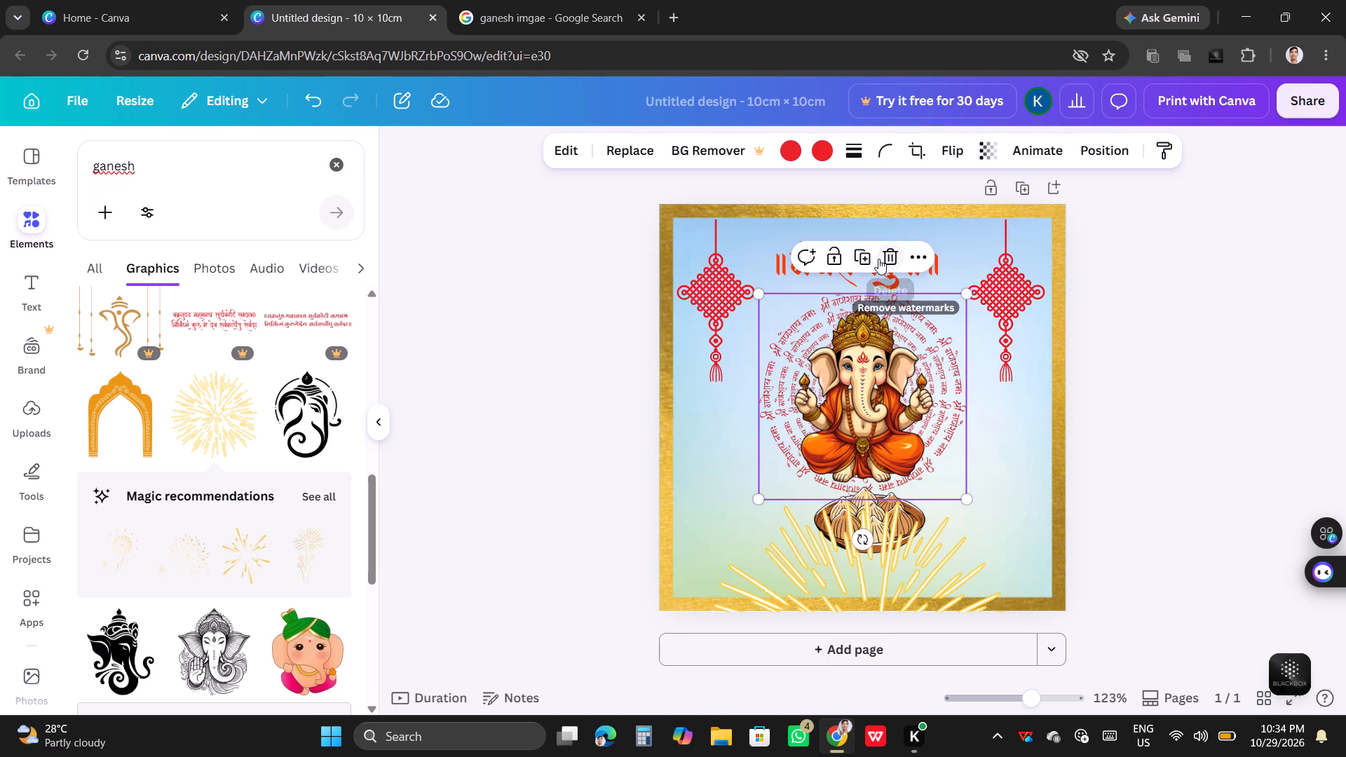
click(834, 254)
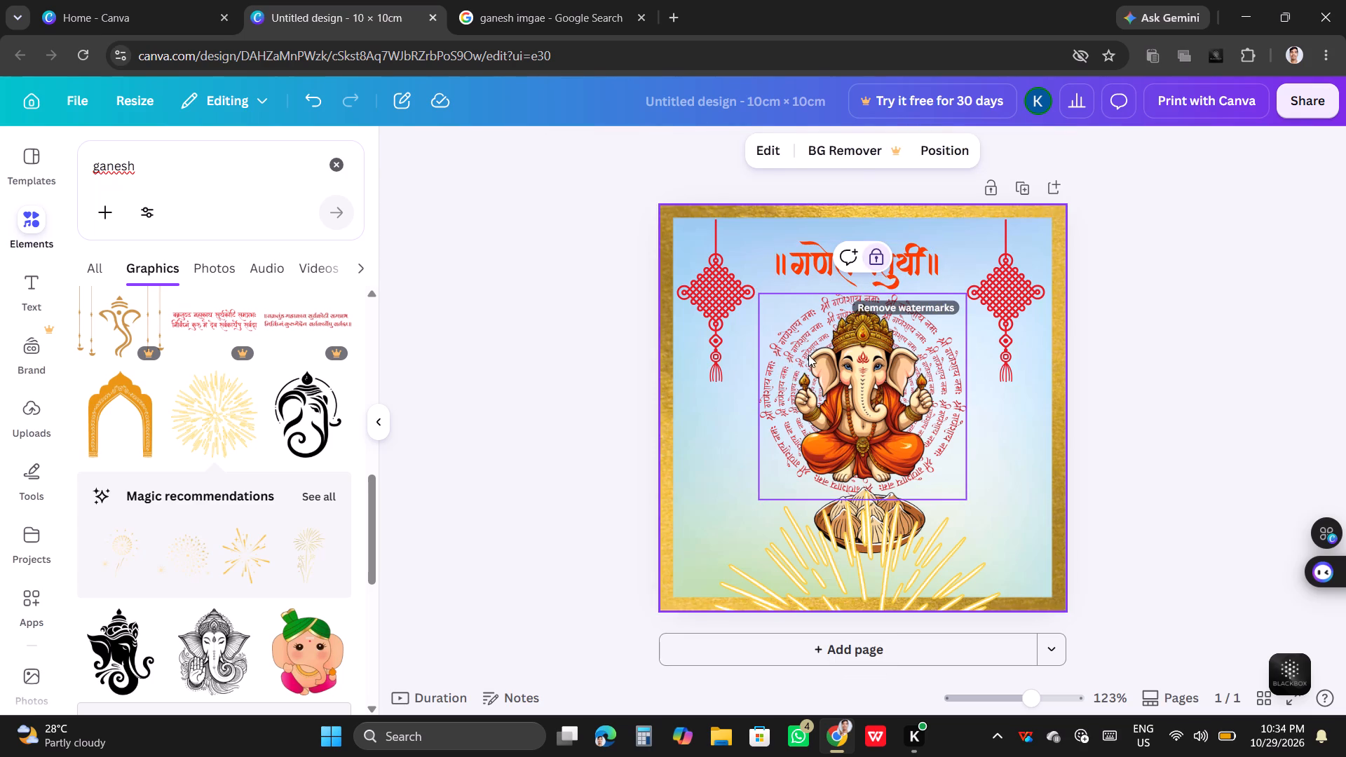
click(871, 257)
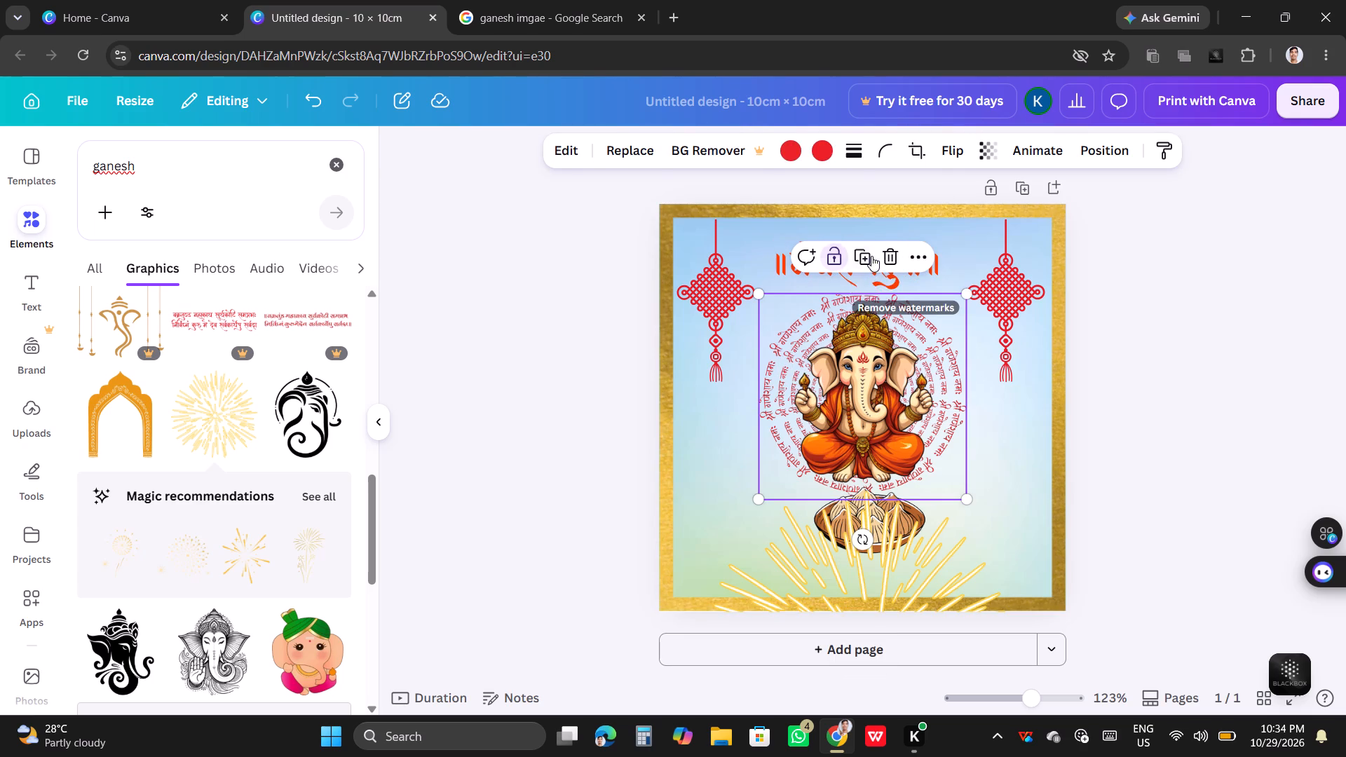
click(890, 261)
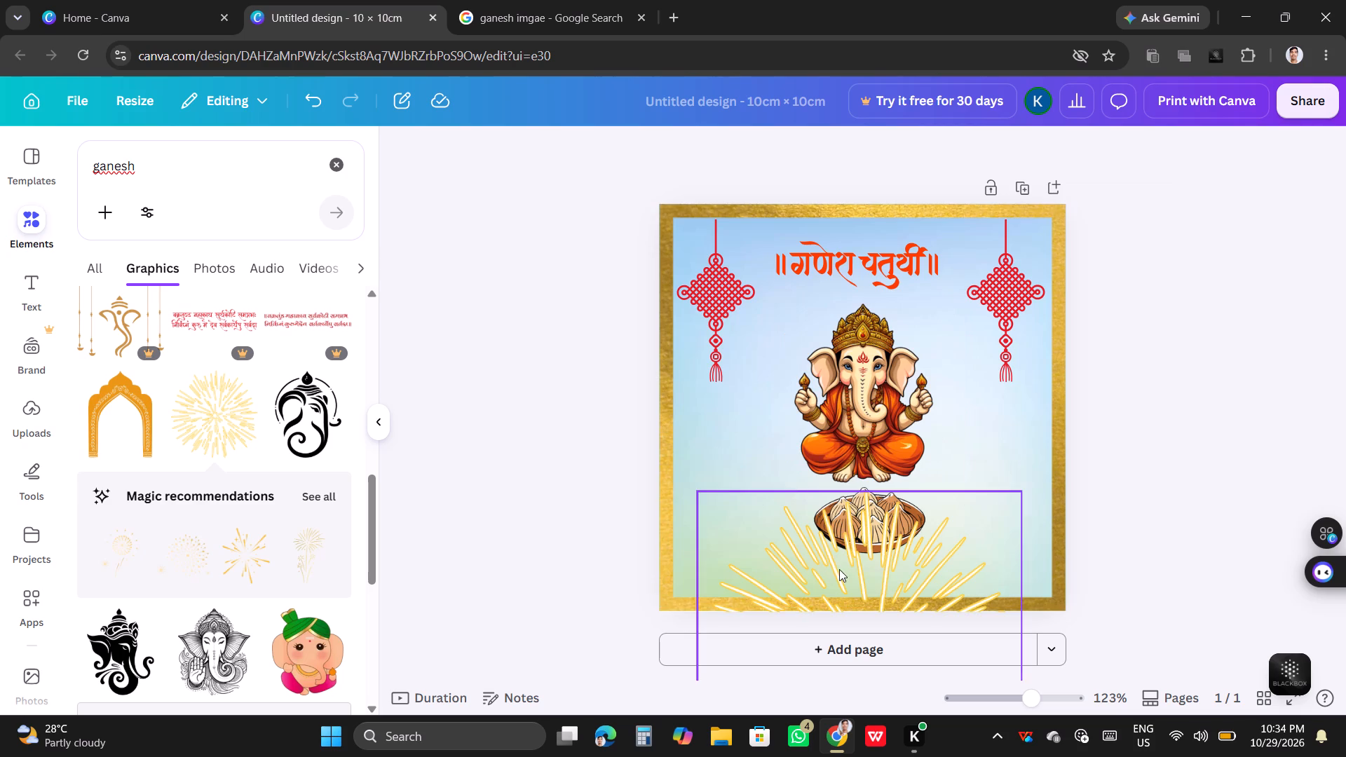
Move the golden firework burst up from the page's bottom edge, shrink it, and centre it over Ganesha.
drag(839, 571, 841, 308)
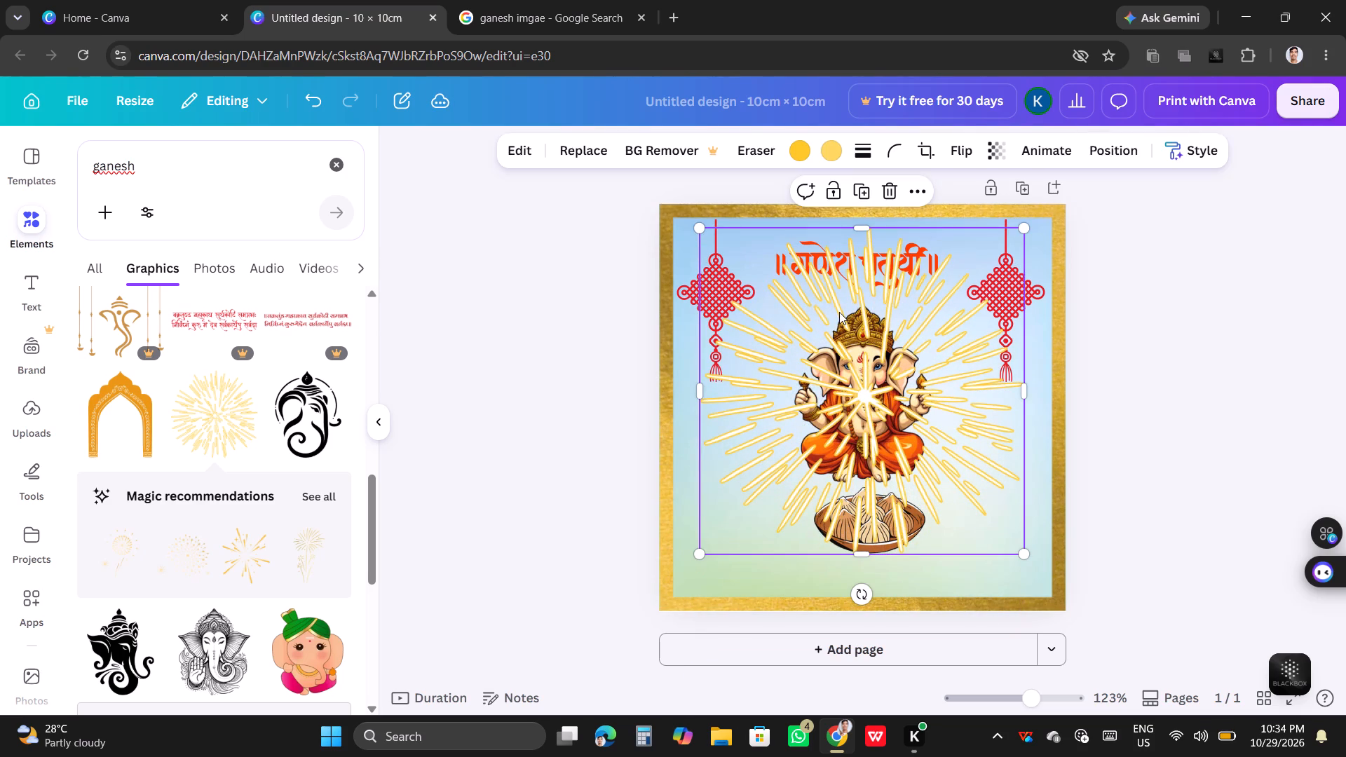
drag(700, 228, 719, 266)
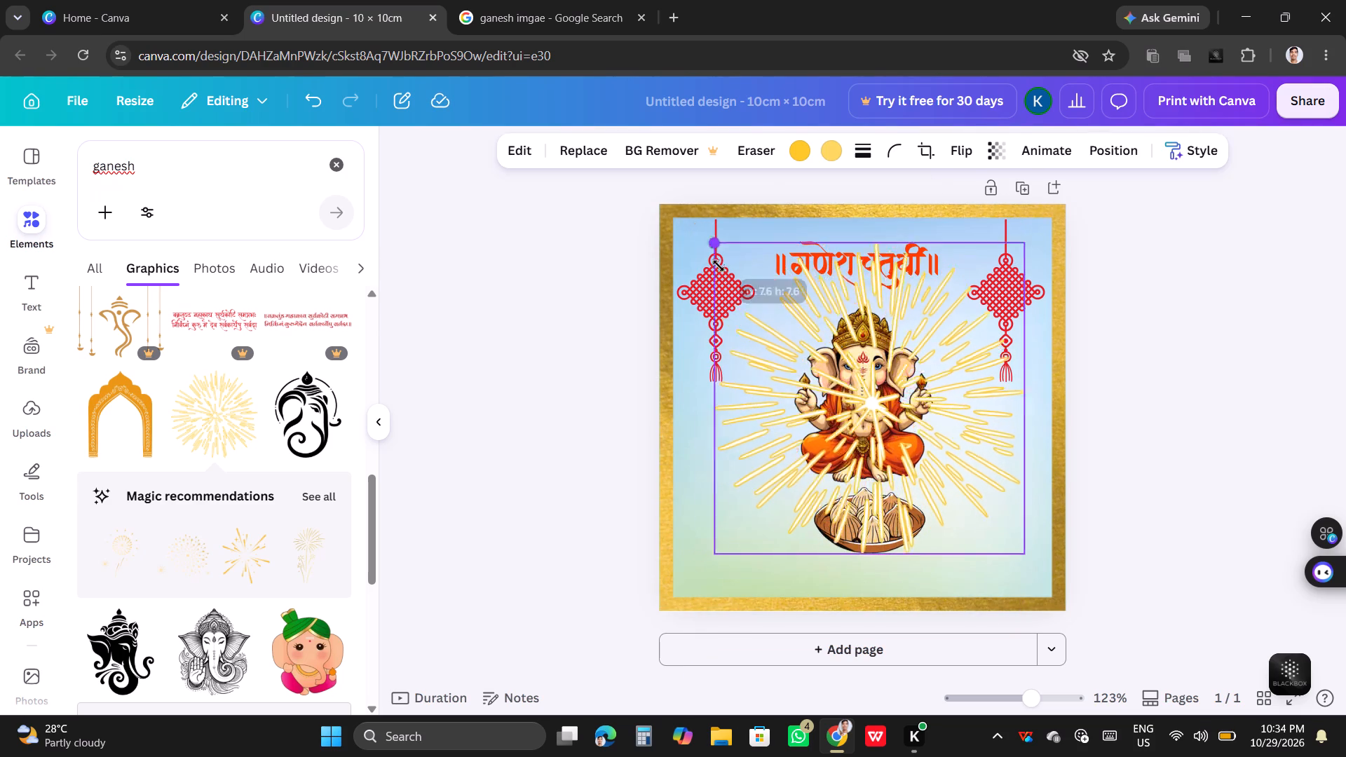
drag(719, 266, 756, 355)
drag(919, 458, 919, 458)
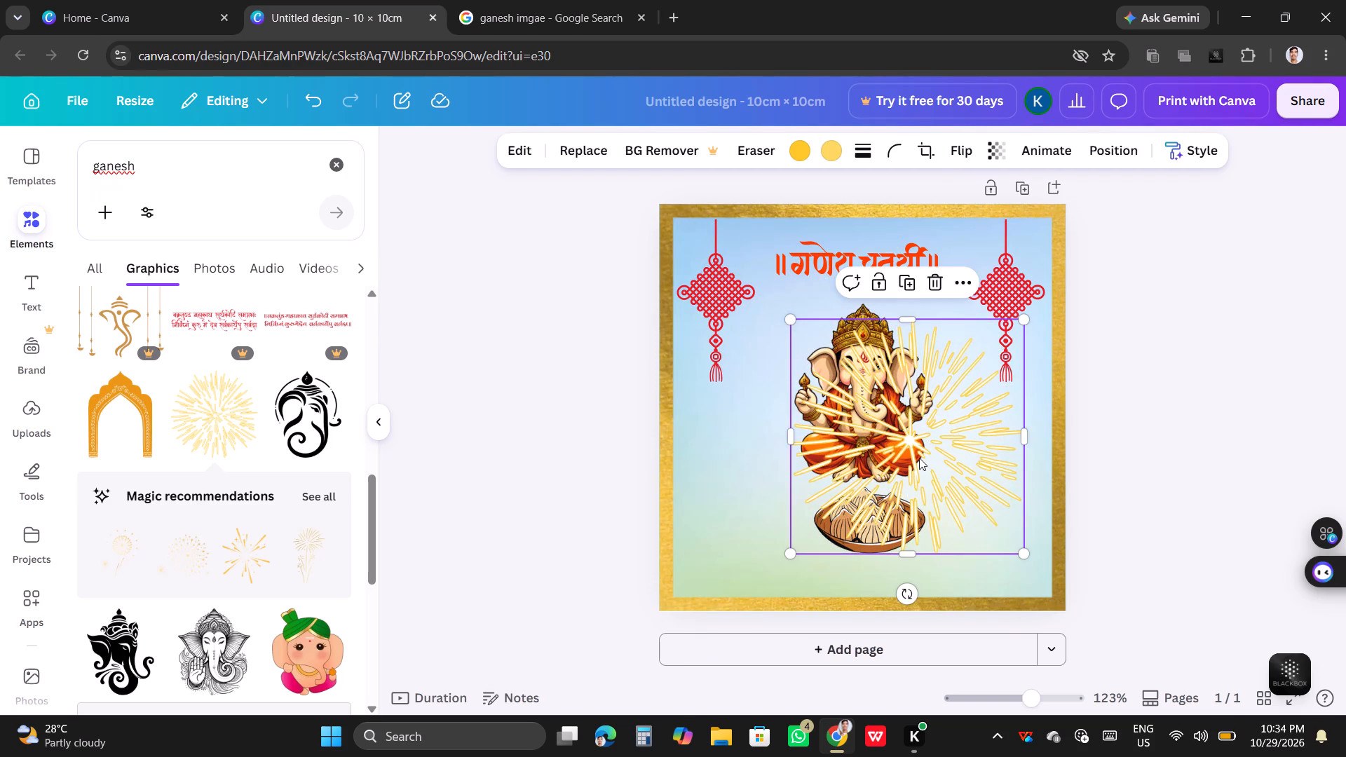
drag(919, 458, 874, 414)
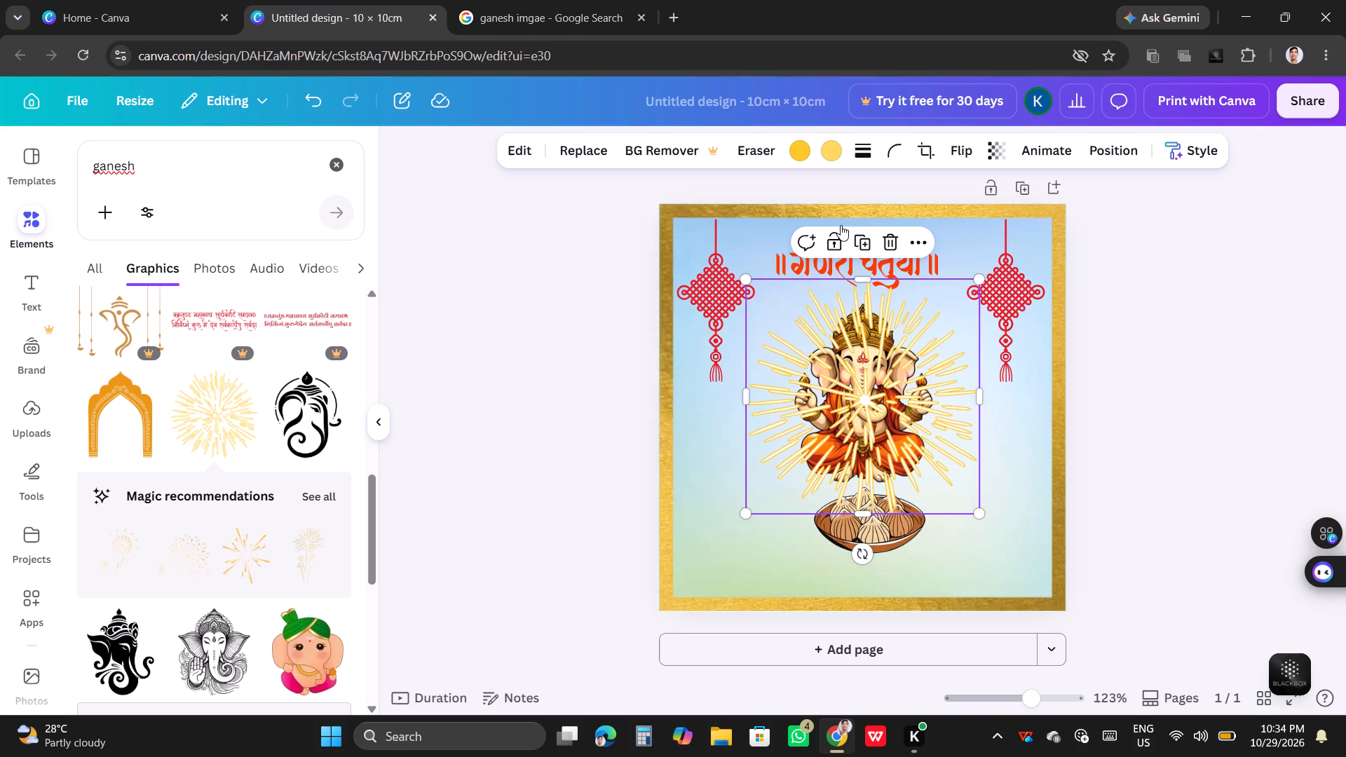
Recolour the firework burst, using the design's red for its first colour and a photo-palette gold for its second.
click(793, 152)
click(170, 276)
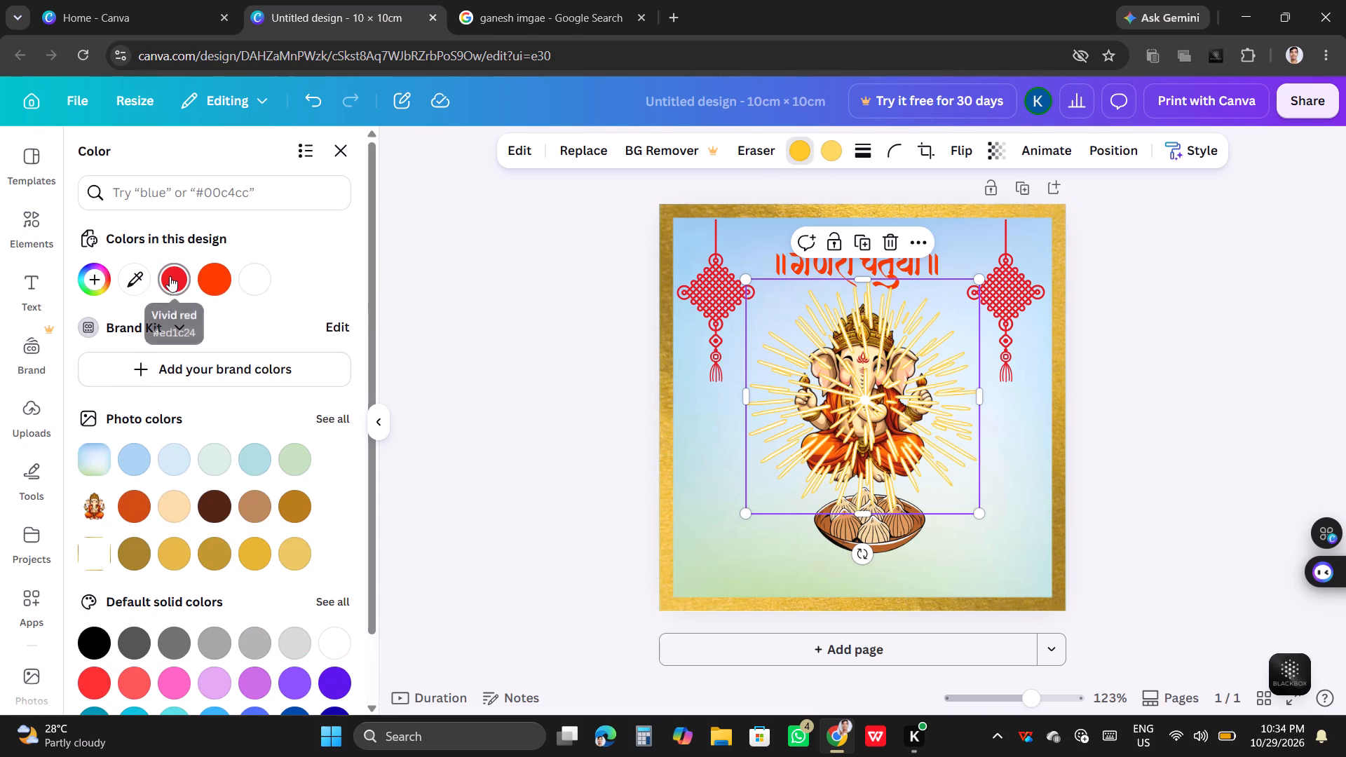
click(831, 146)
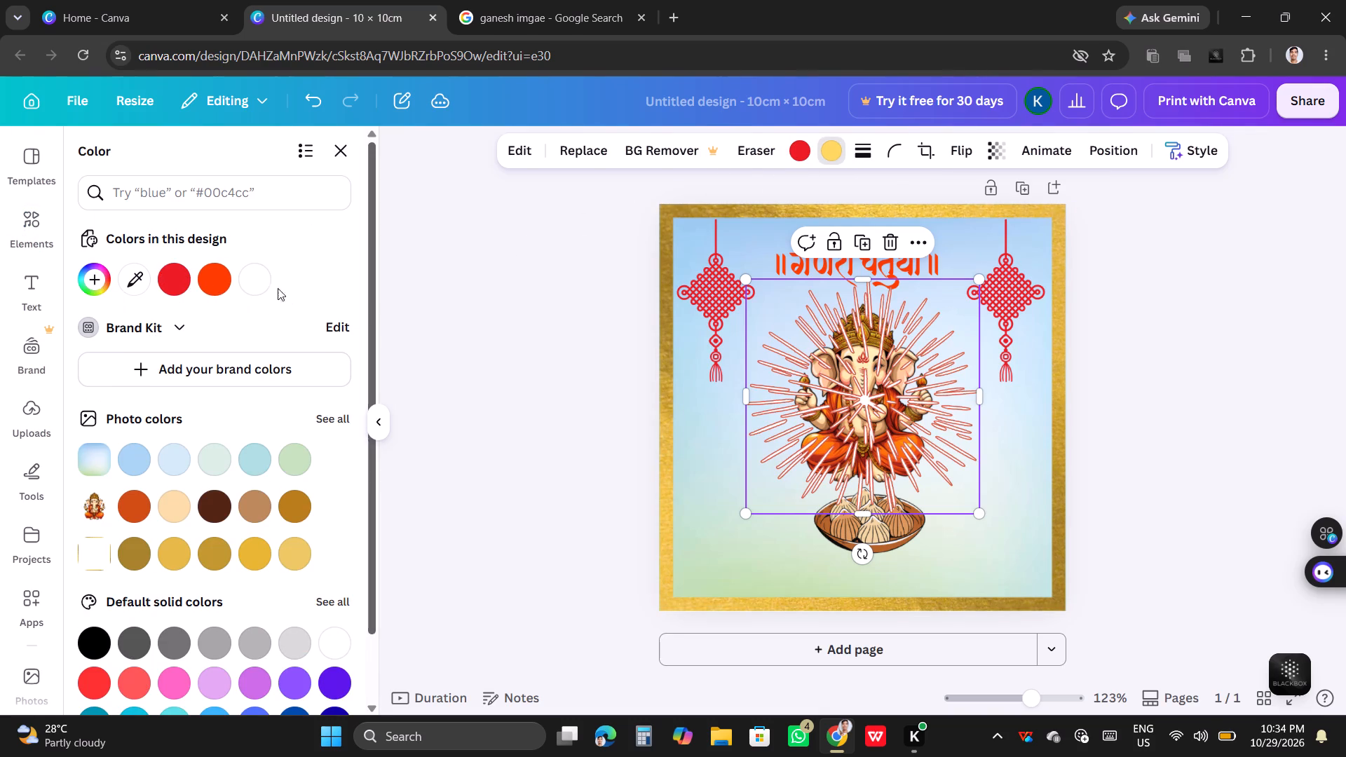
click(253, 275)
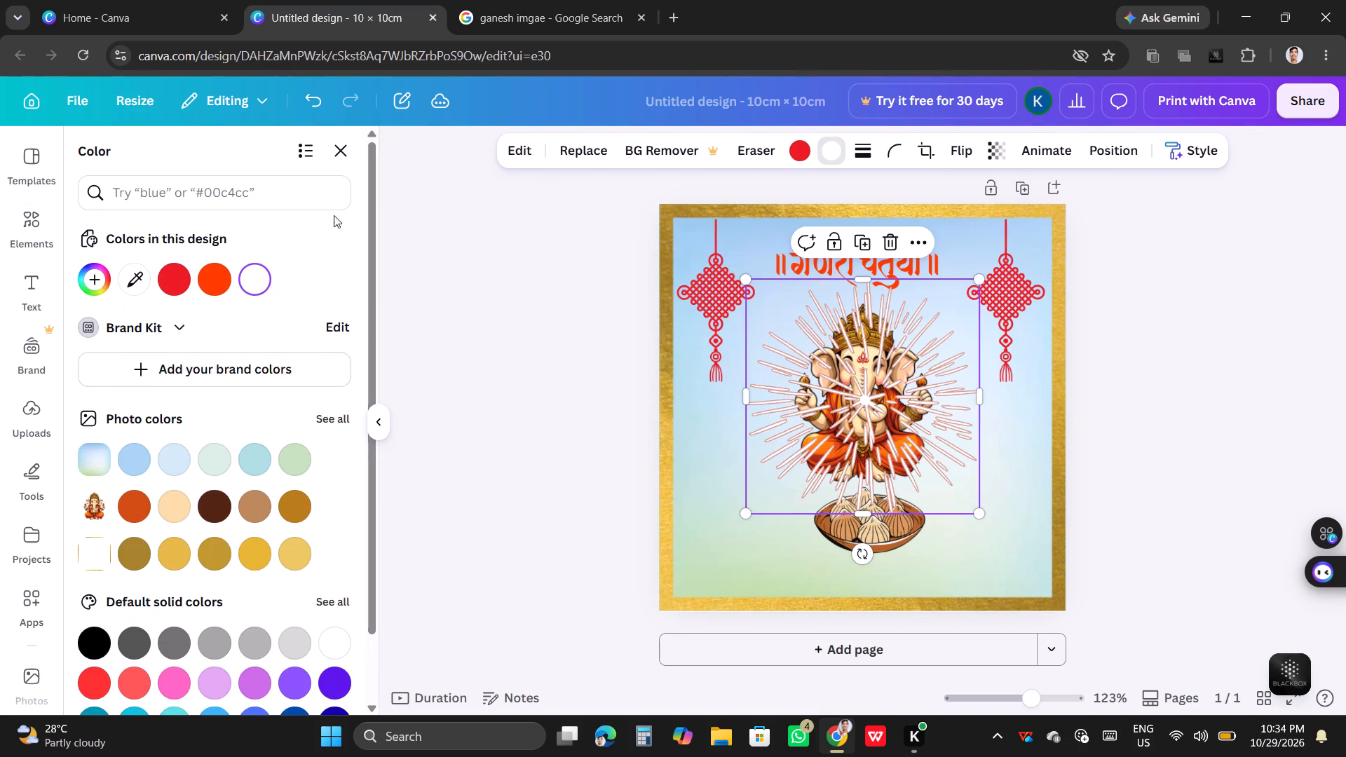
click(178, 280)
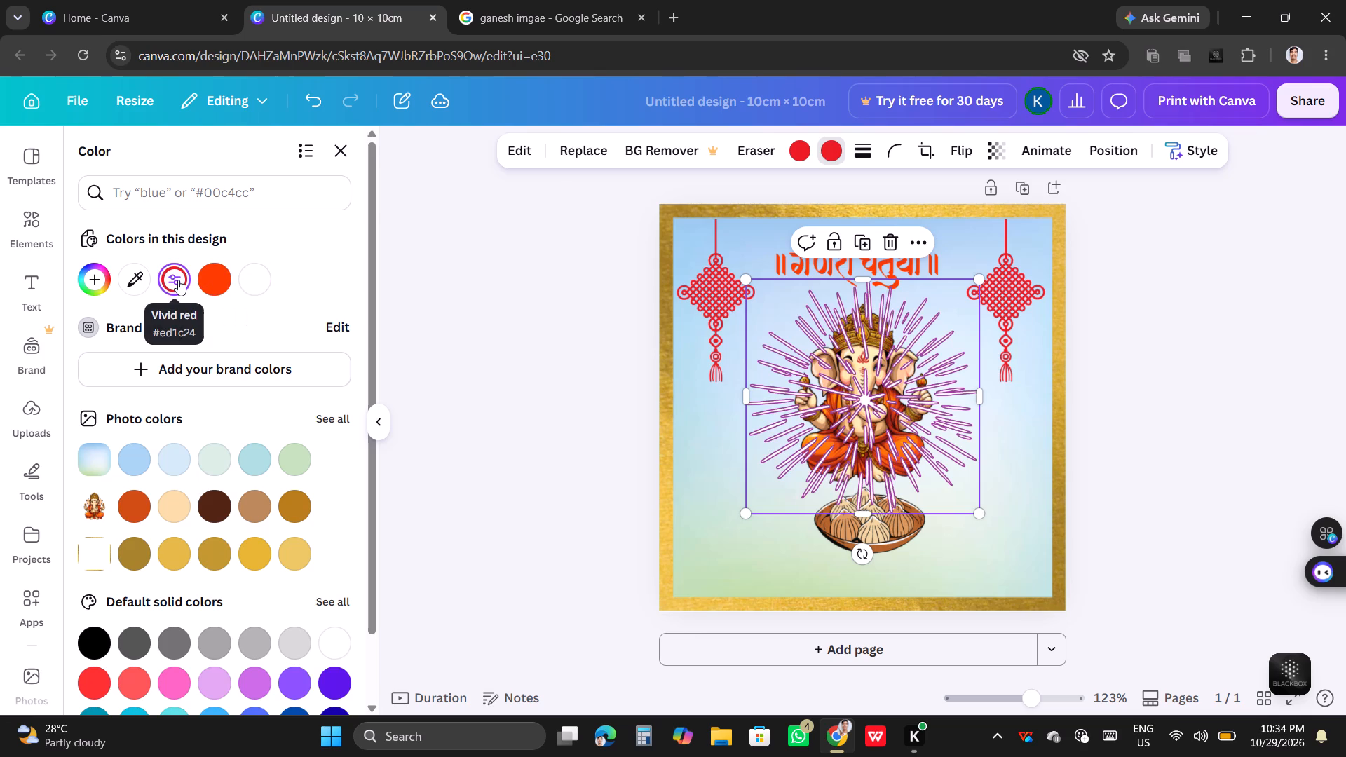
click(180, 547)
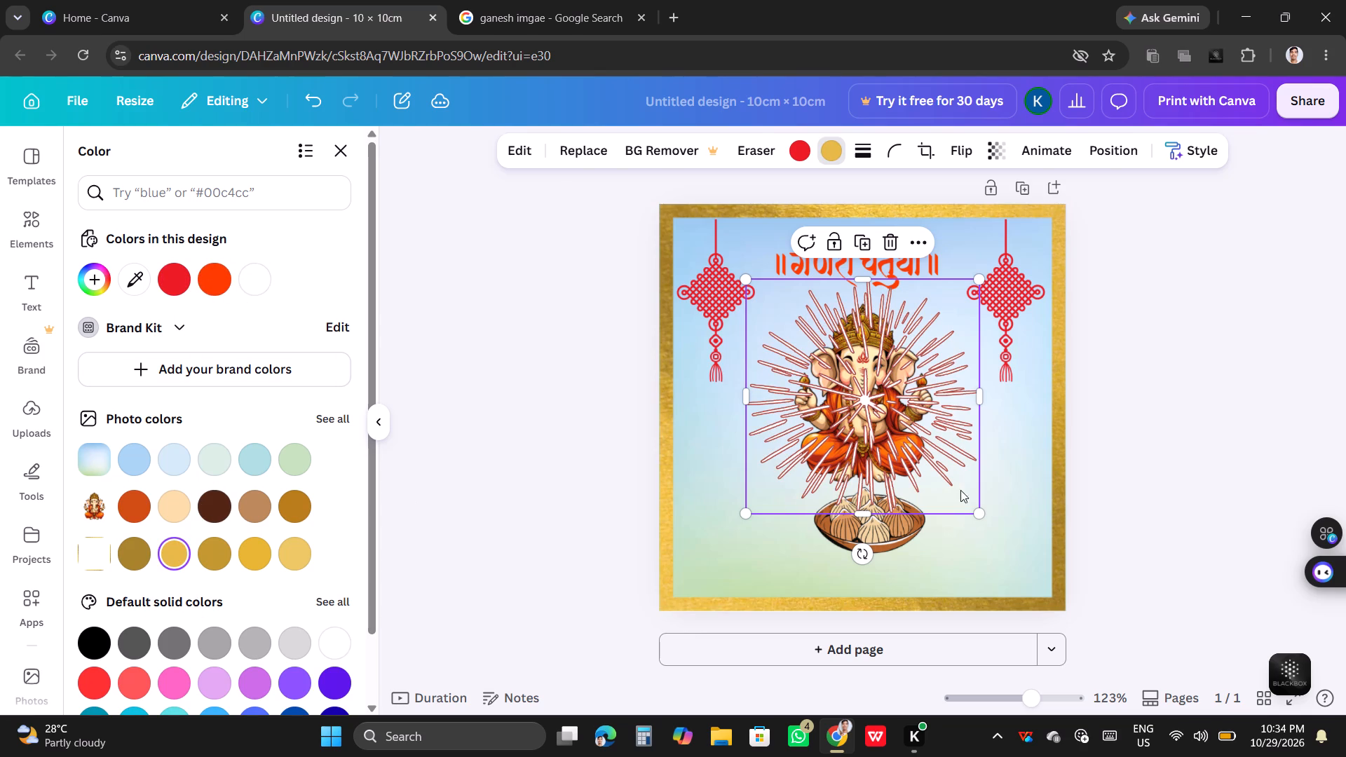
Send the firework burst to the back so it sits behind Ganesha, and lock it in place.
right_click(871, 378)
click(944, 273)
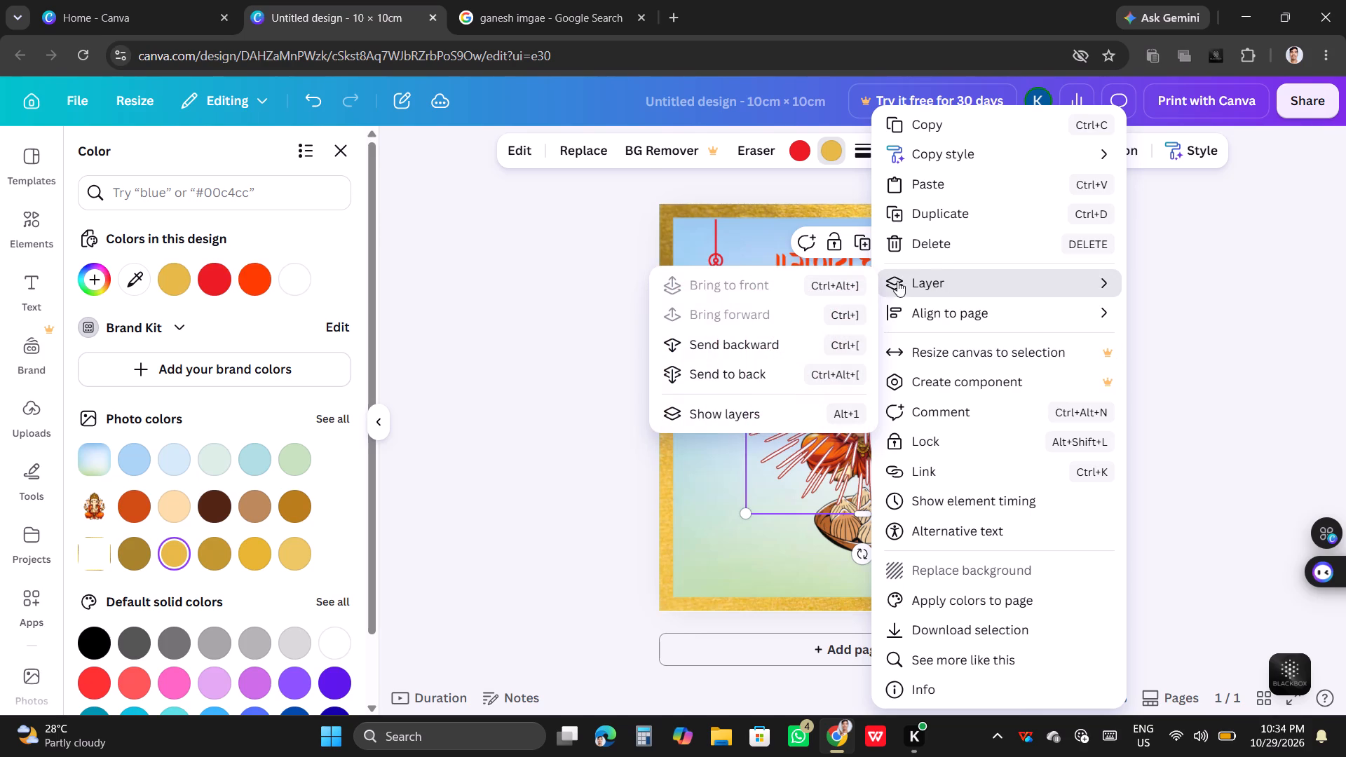
click(742, 367)
click(584, 528)
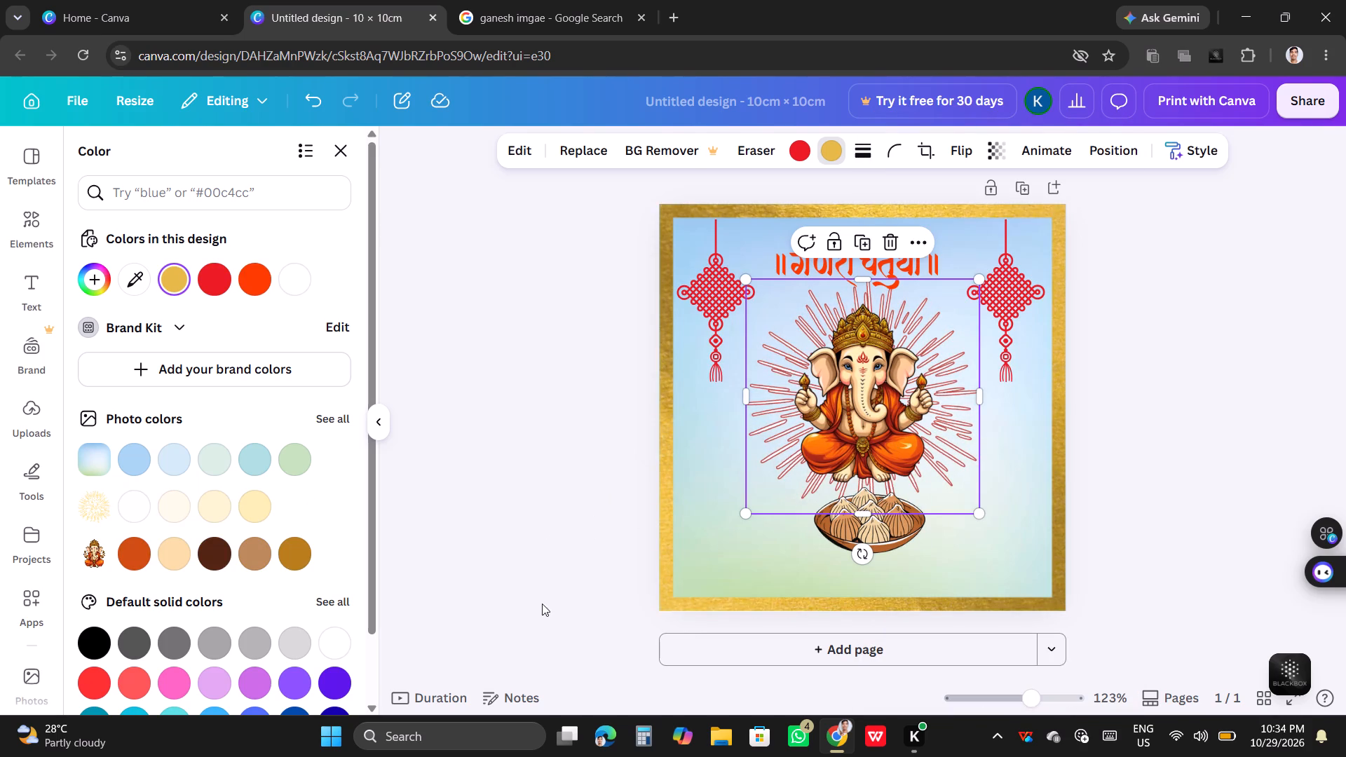
click(827, 241)
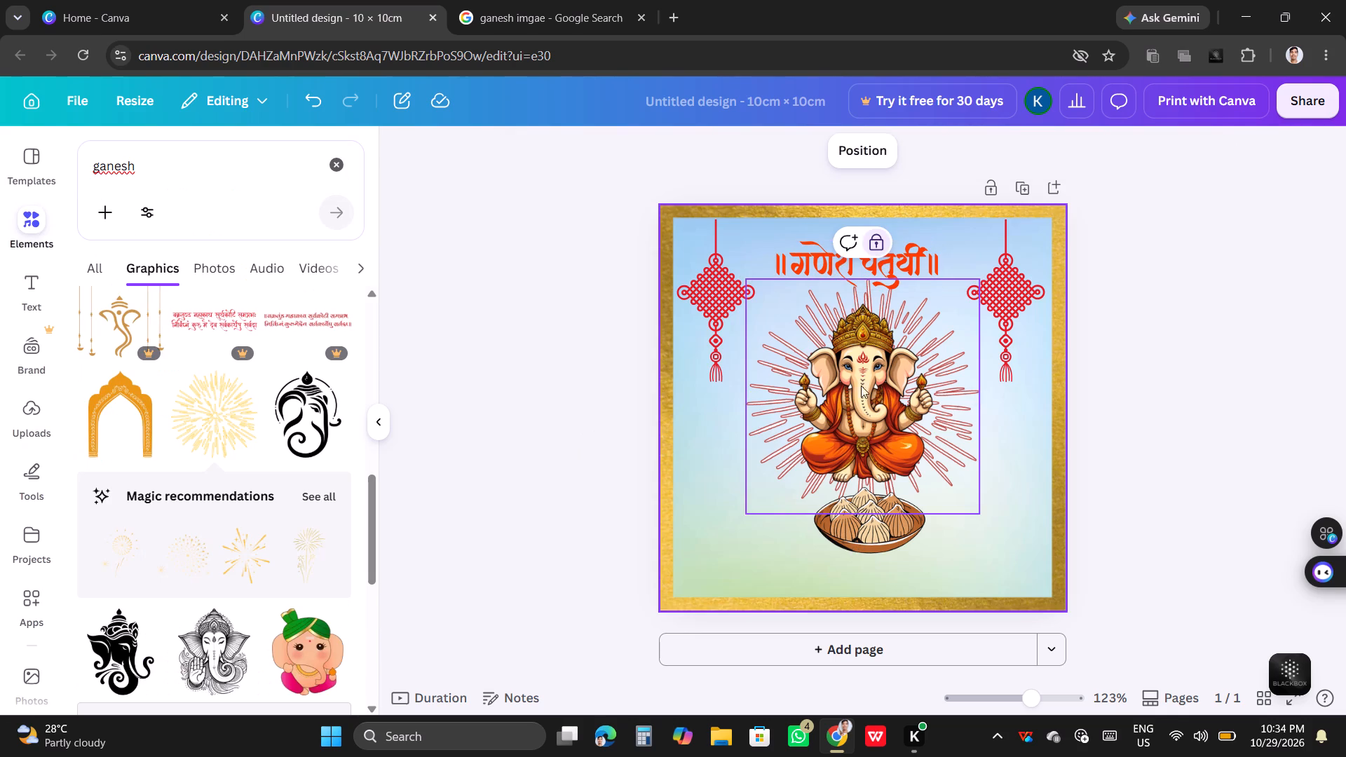
click(861, 419)
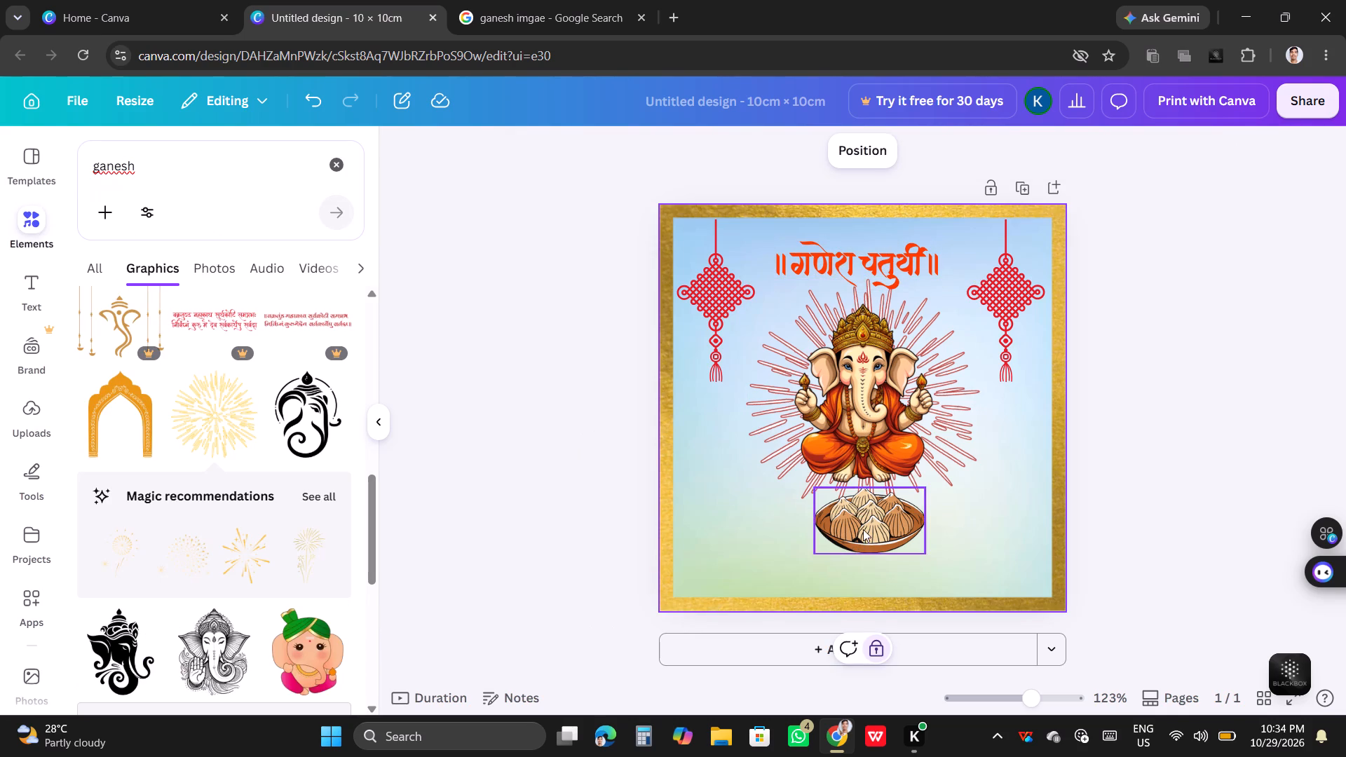
Shift the modak bowl slightly up and left so it sits closer beneath Ganesha.
drag(862, 529, 849, 528)
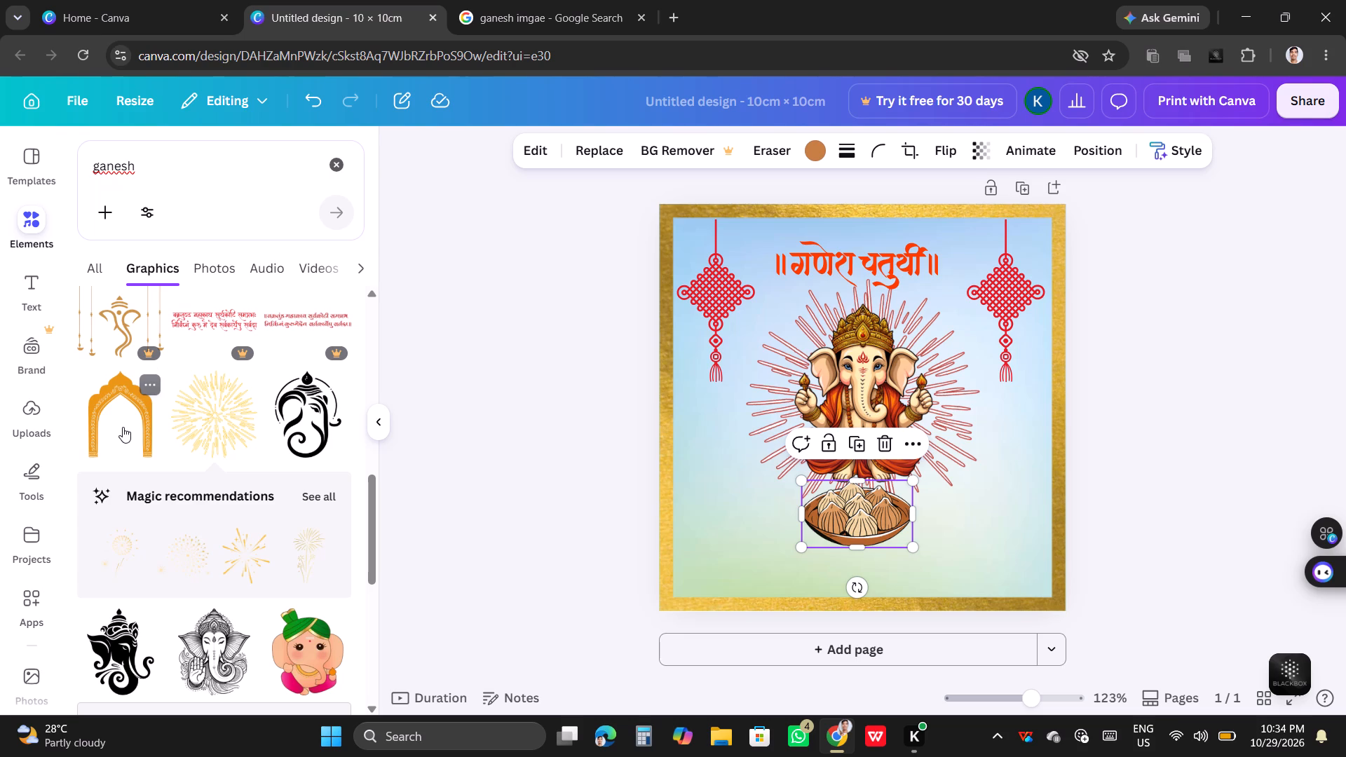
Find the three drummers graphic in the "ganesh" results, add it, shrink it, and place it in the page's lower-right area.
scroll(156, 429, down, 1)
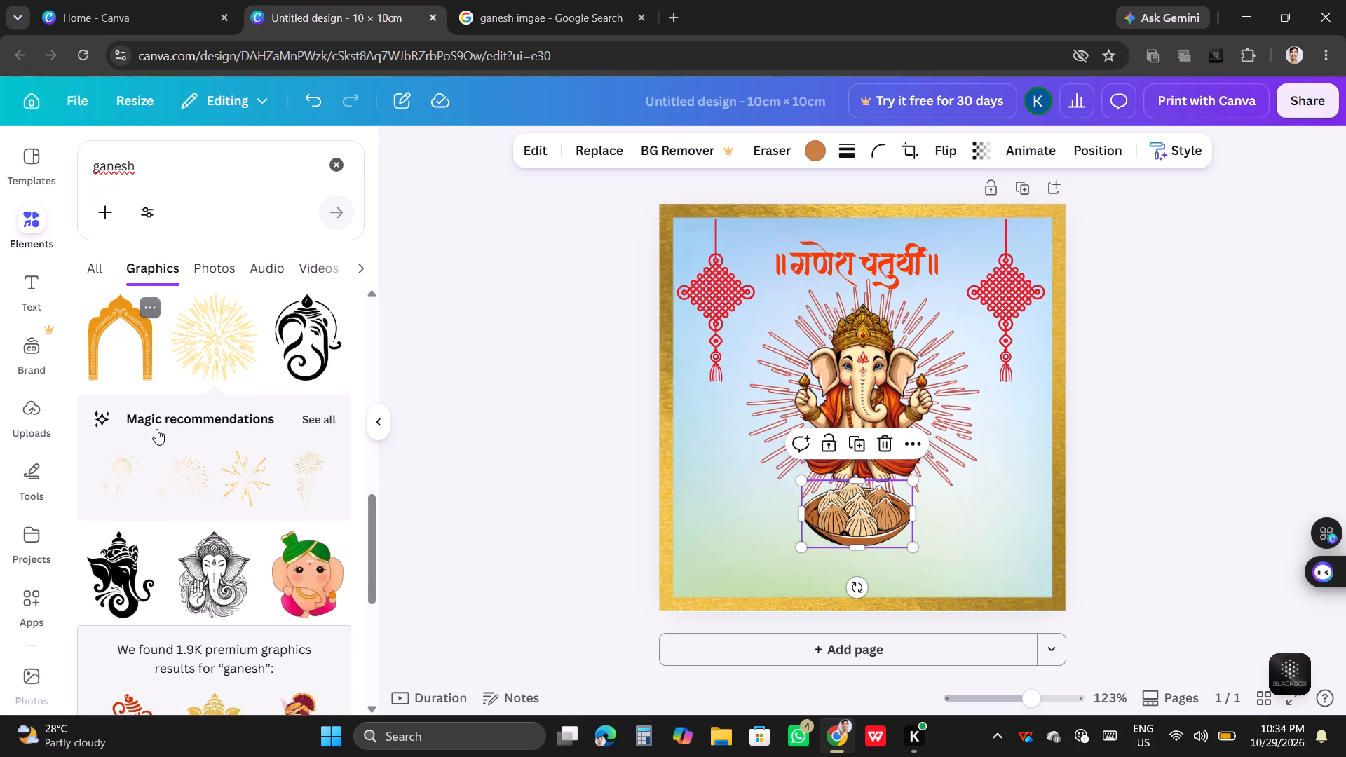
scroll(175, 497, down, 2)
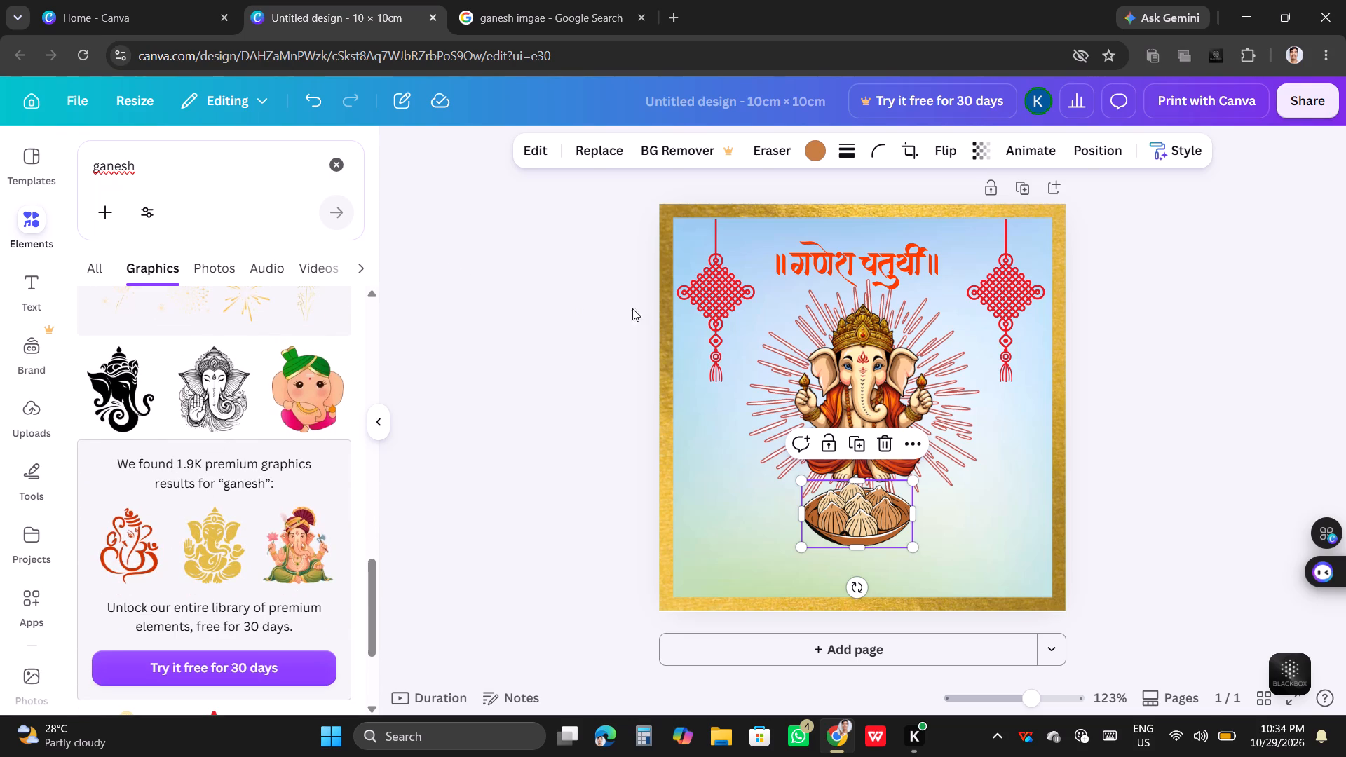
scroll(279, 573, down, 3)
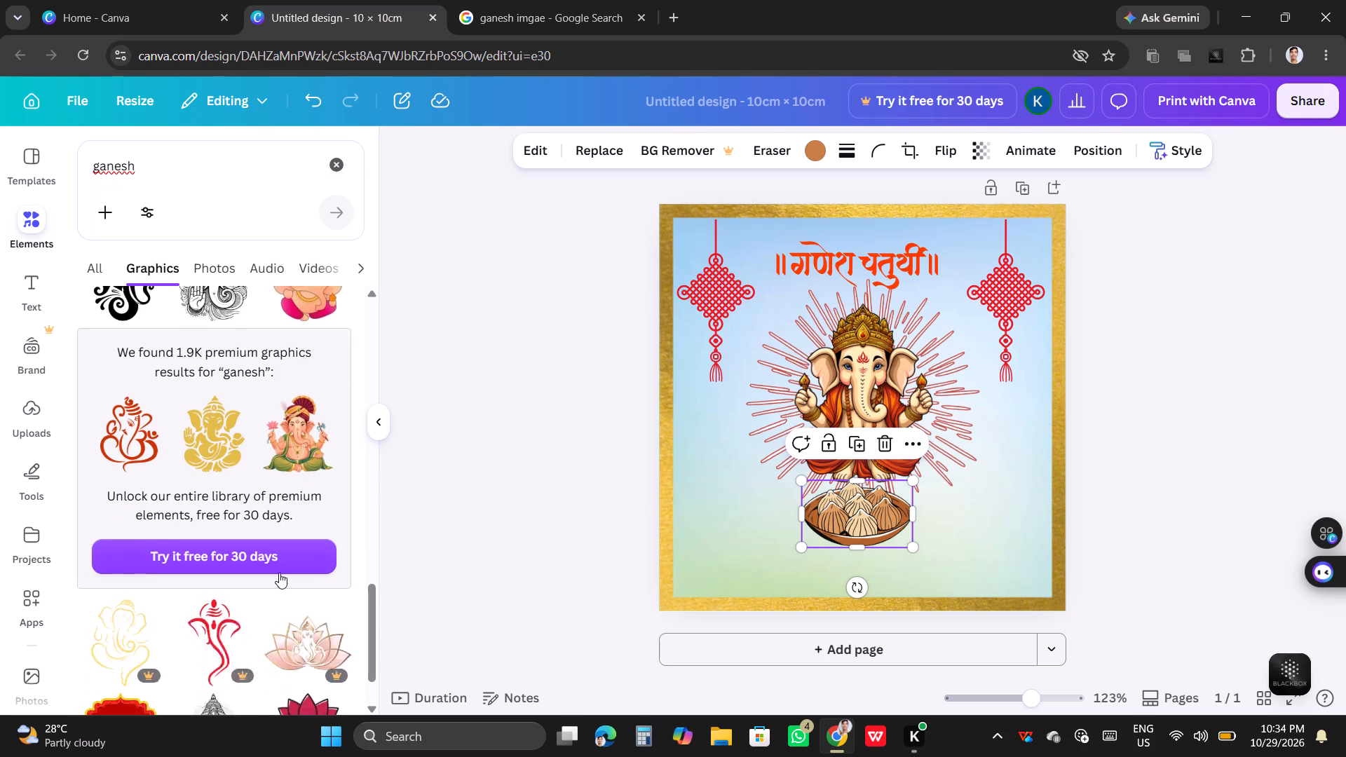
scroll(279, 573, down, 2)
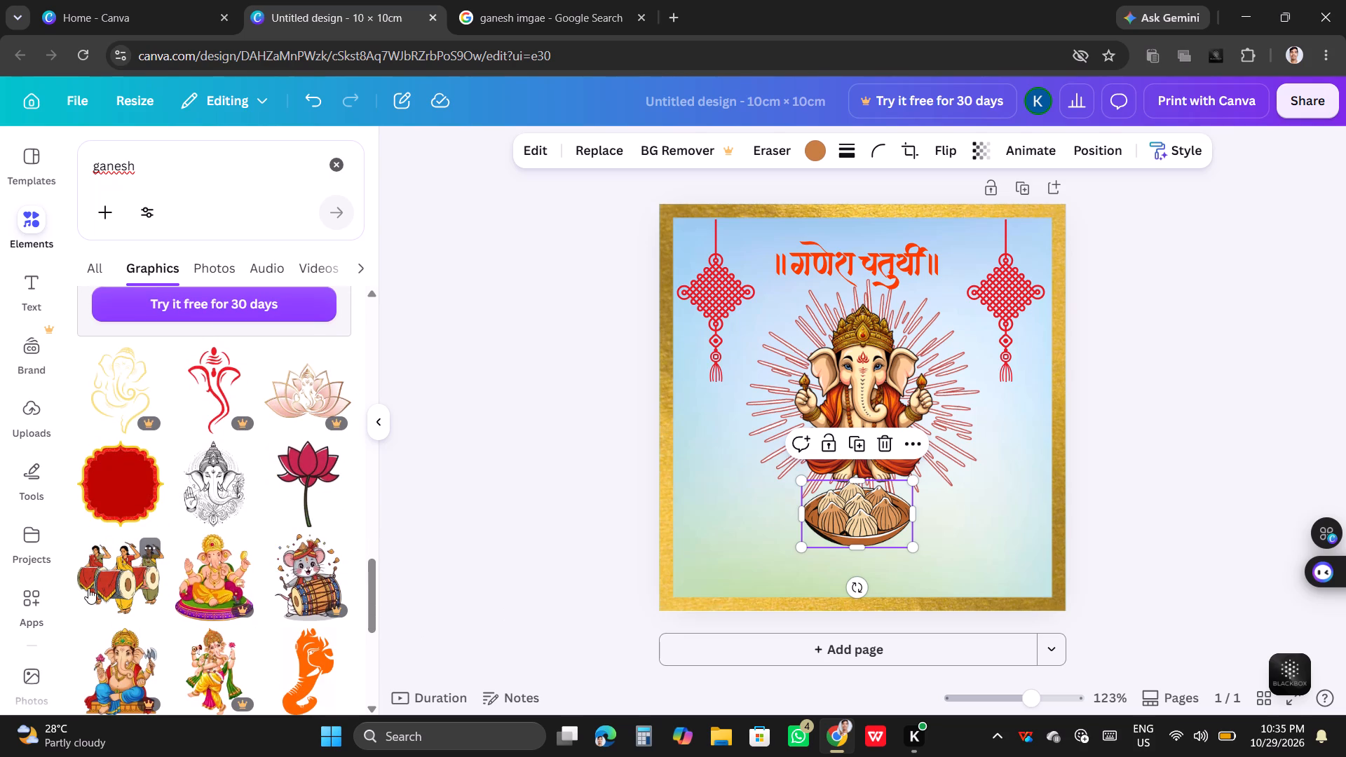
click(100, 573)
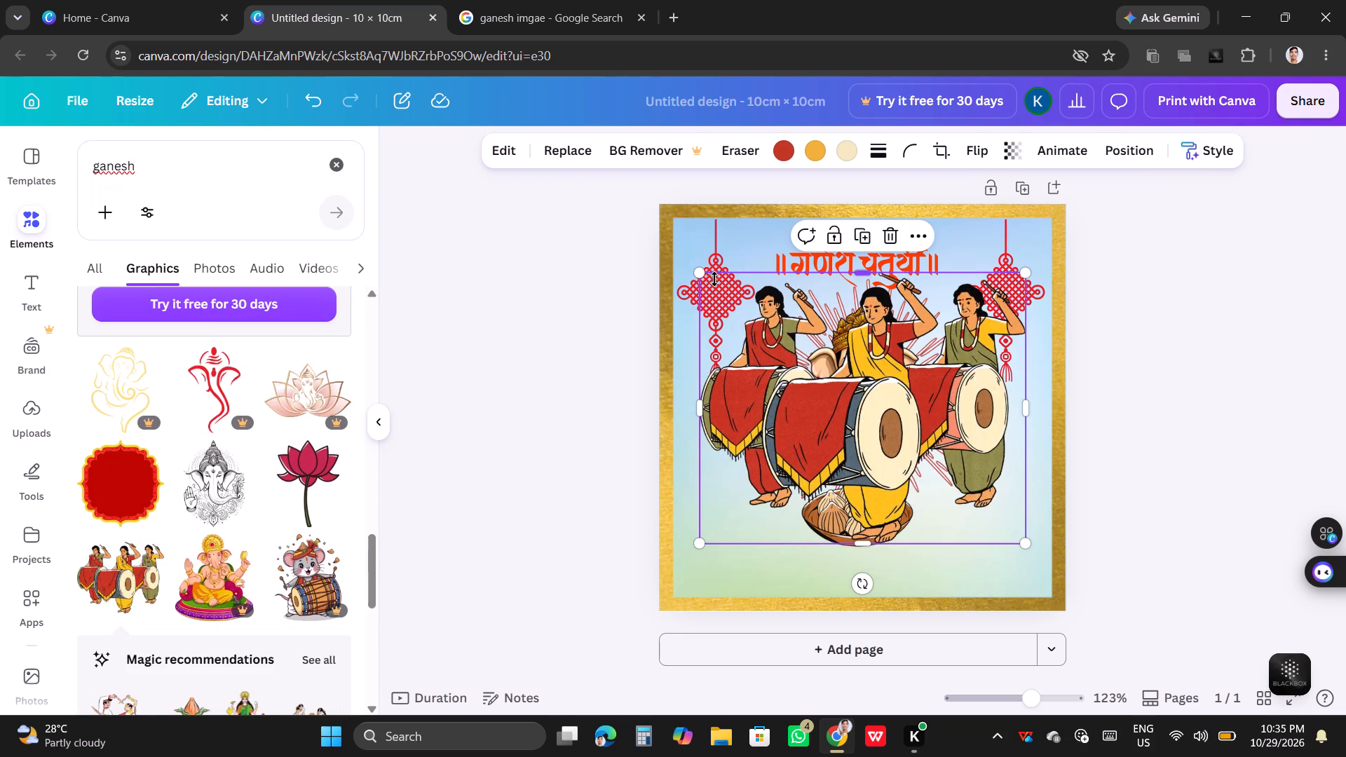
drag(703, 279, 829, 443)
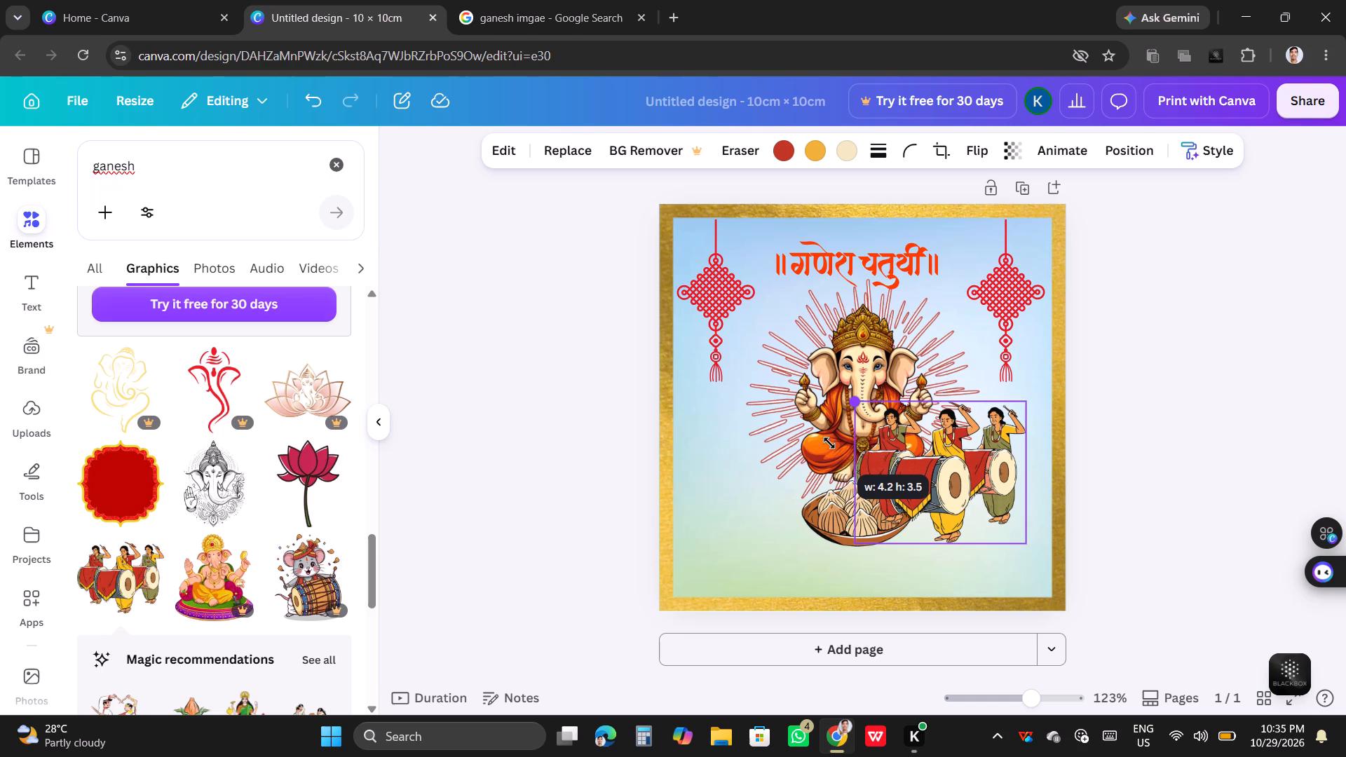
drag(829, 443, 841, 457)
drag(926, 458, 945, 512)
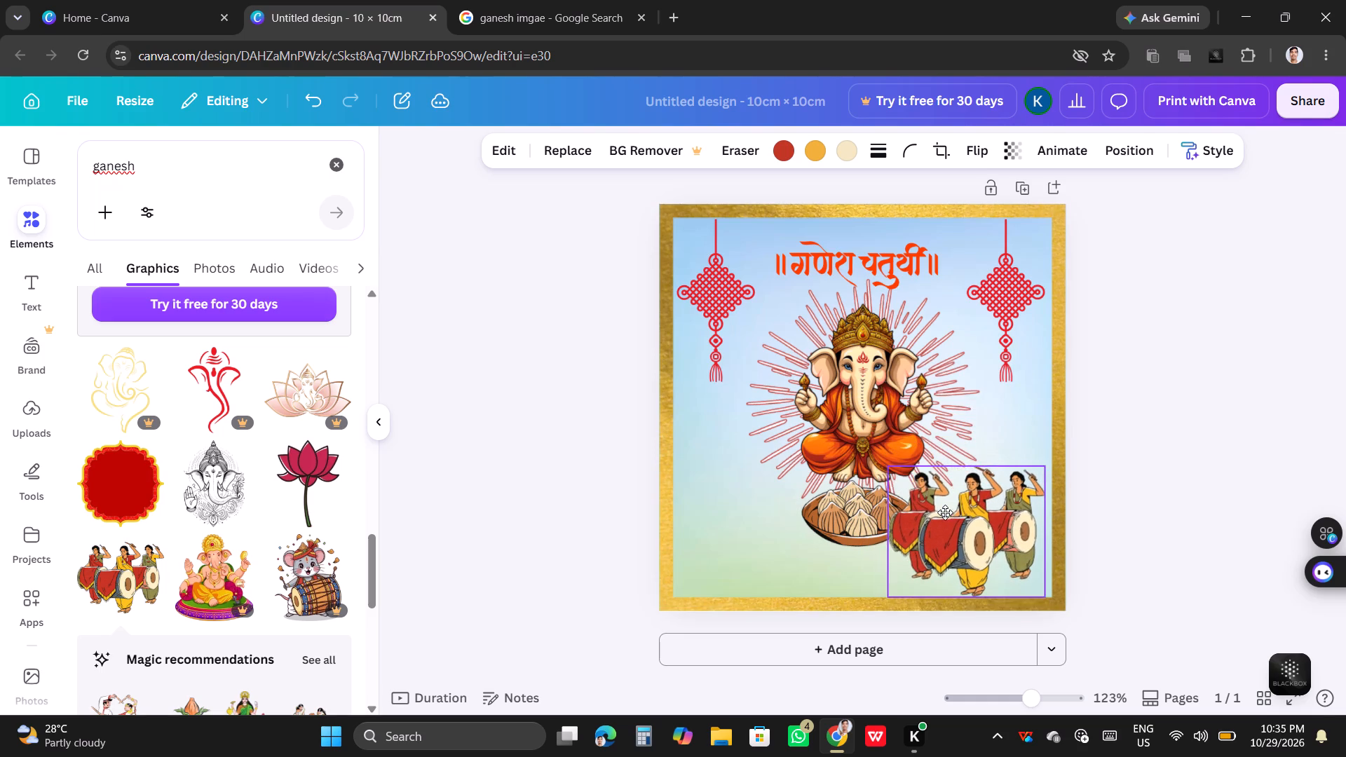
drag(945, 512, 951, 519)
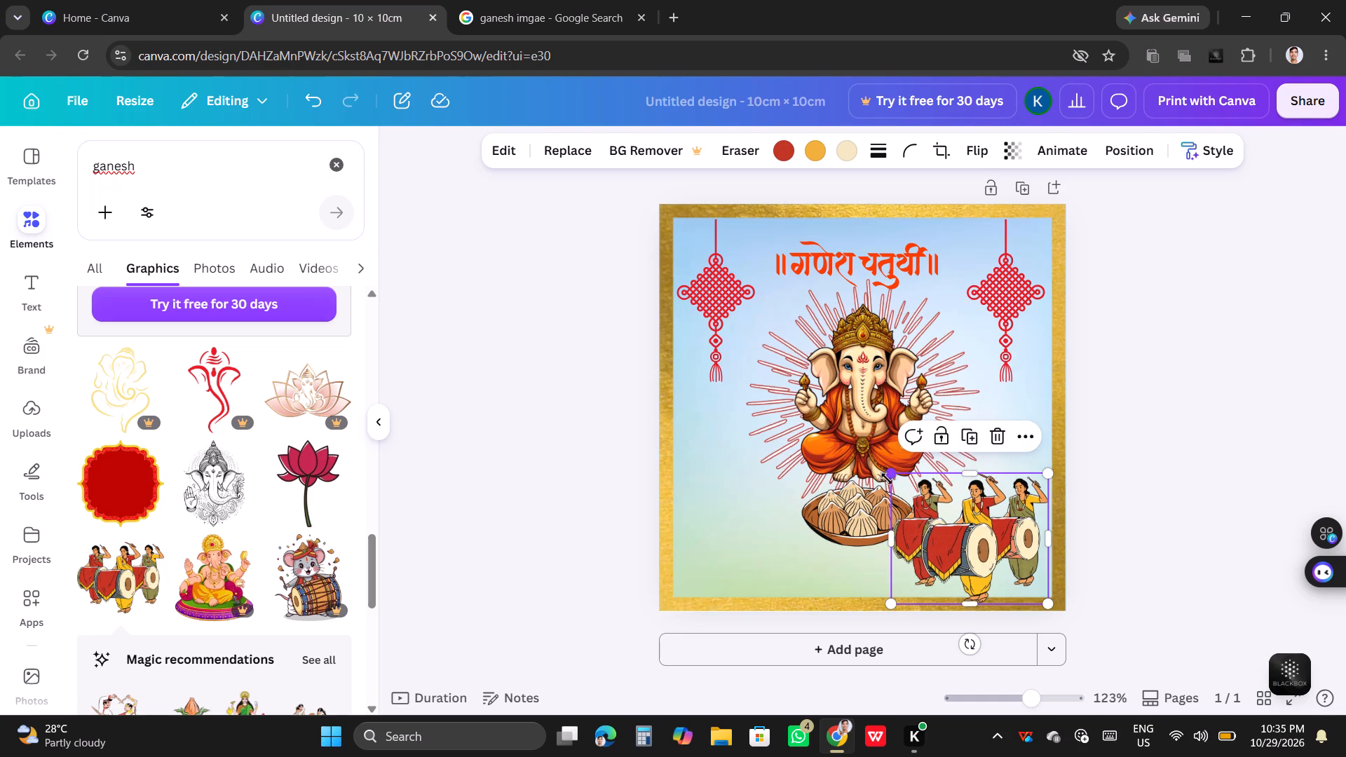
drag(890, 477, 940, 534)
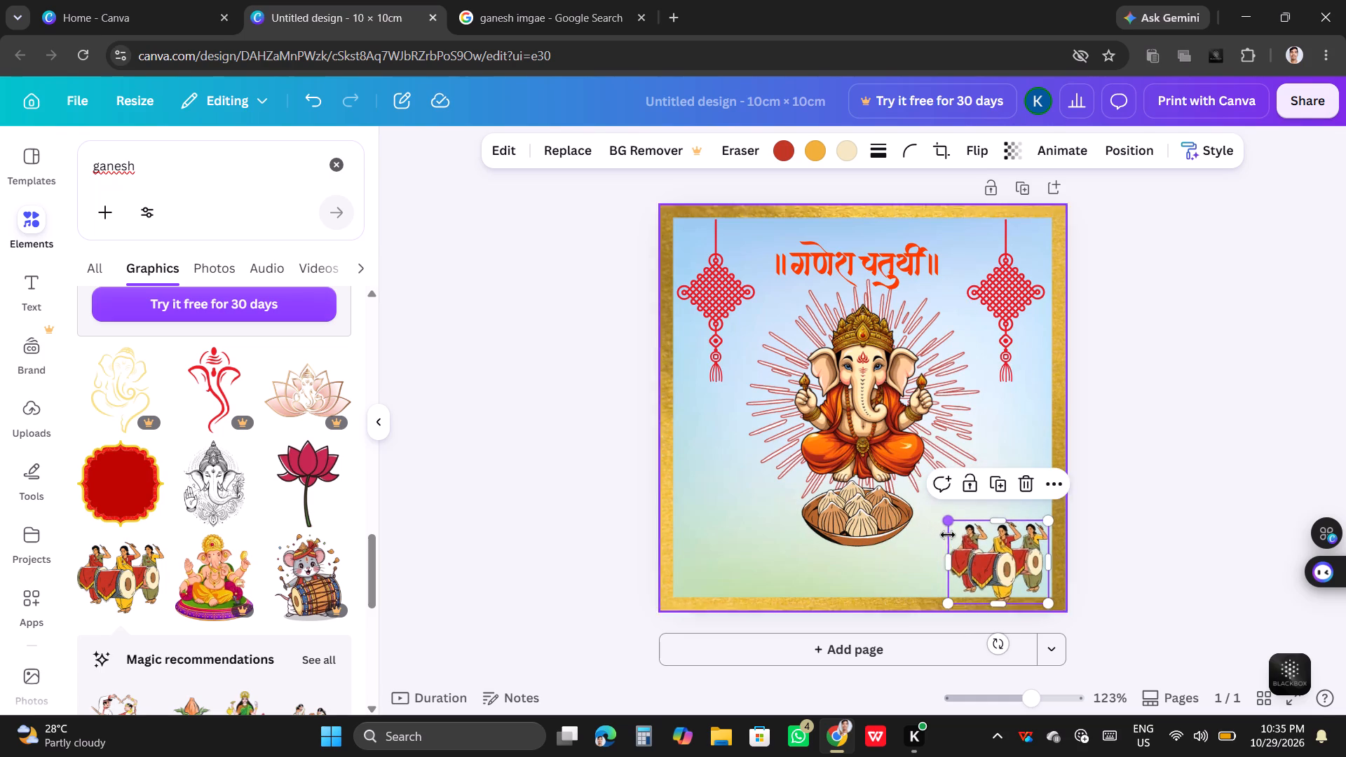
drag(1005, 556, 993, 524)
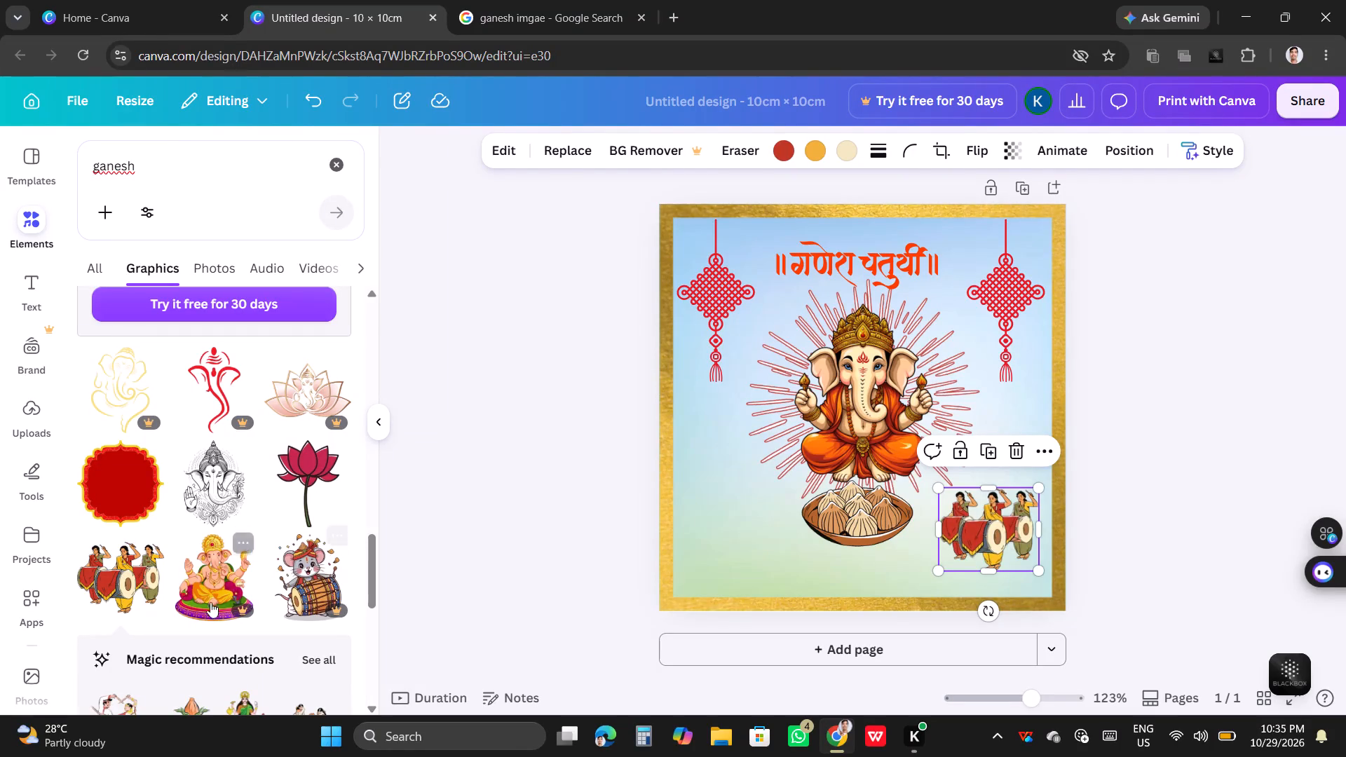
Add the dandiya dancing couple from the drummers' Magic recommendations and place it in the page's lower-left corner.
scroll(198, 580, down, 2)
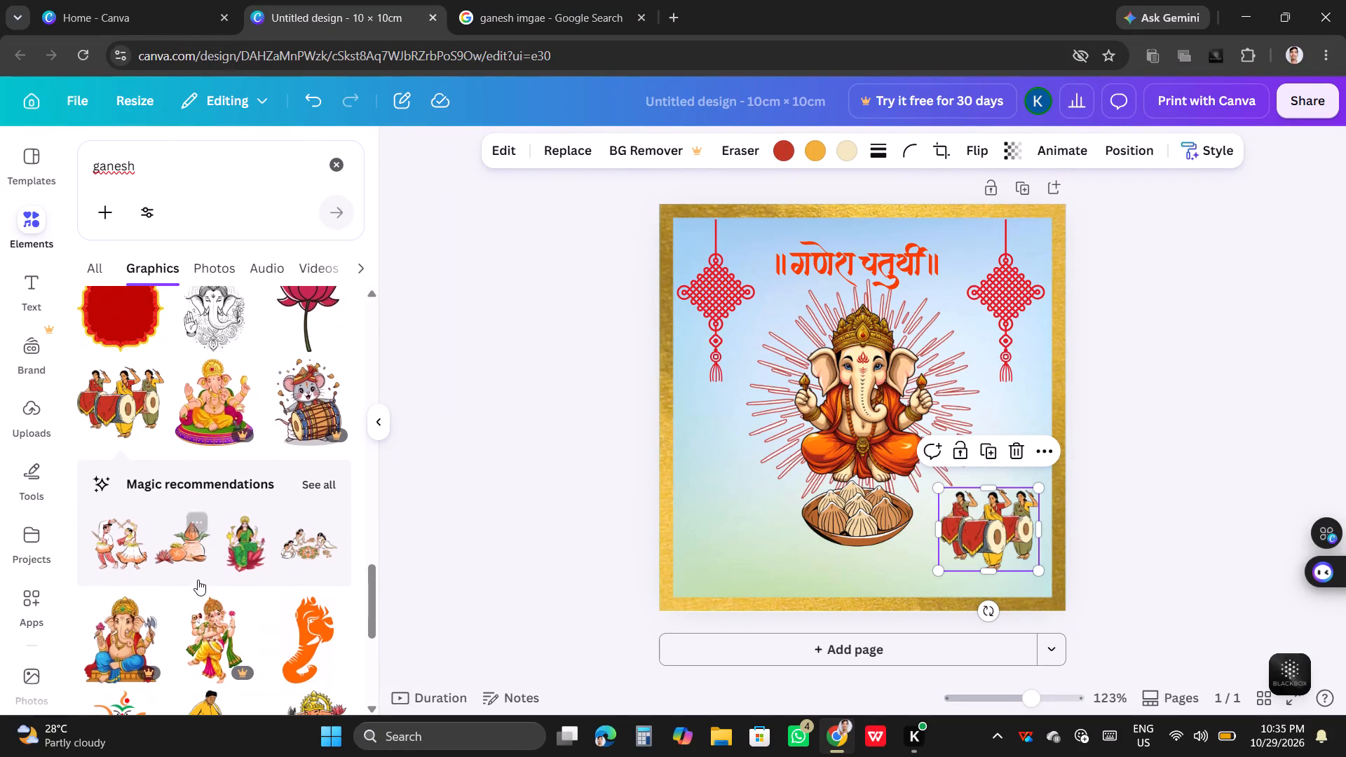
click(116, 546)
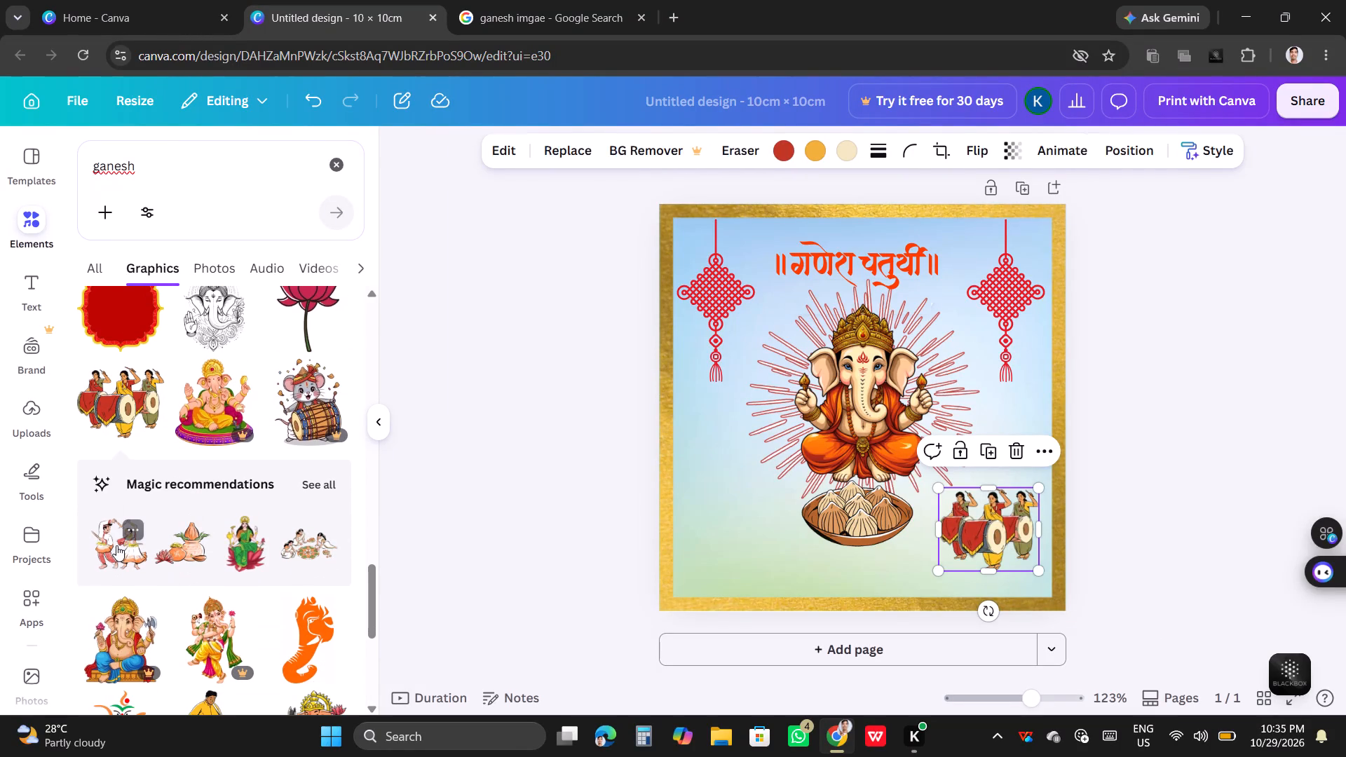
drag(891, 427, 766, 514)
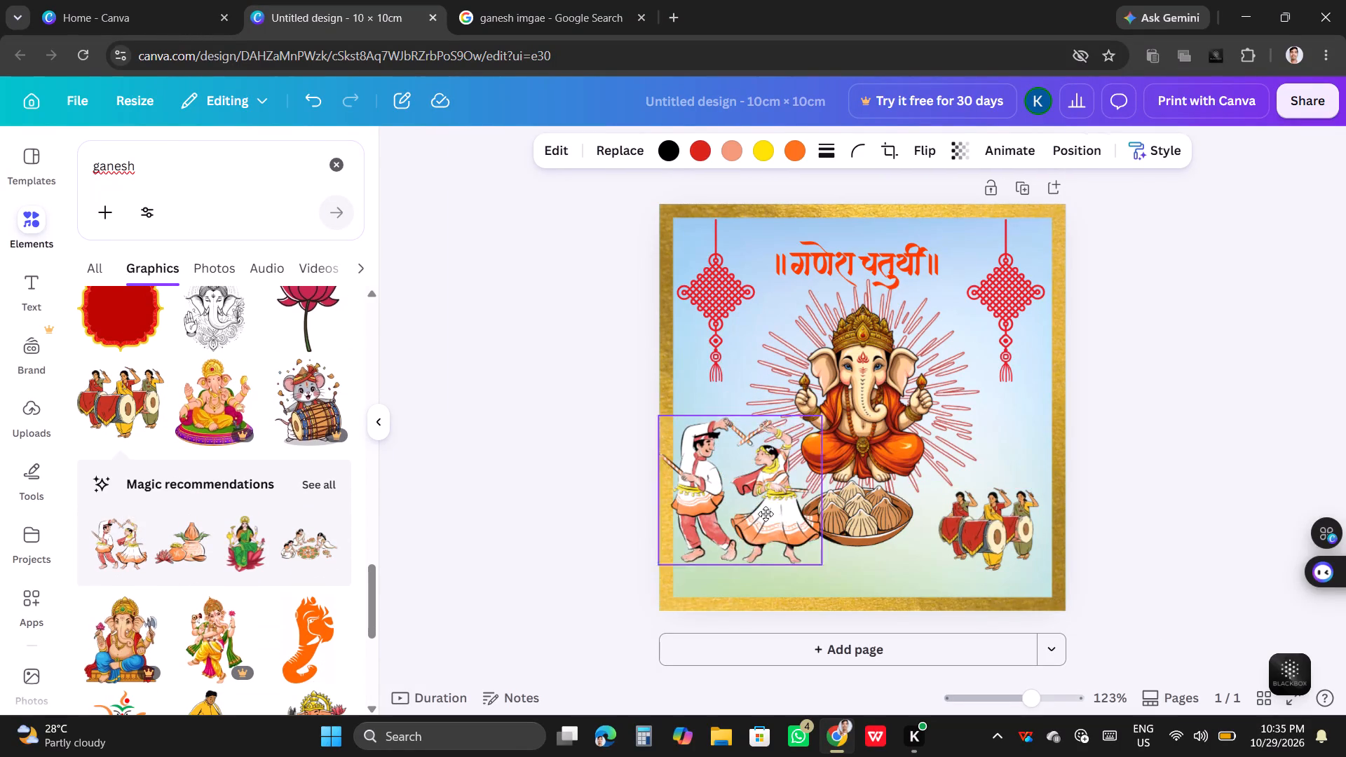
drag(766, 514, 793, 557)
Move the three drummers up and right so they sit against the right gold border, beneath the hanging ornament.
drag(974, 531, 992, 515)
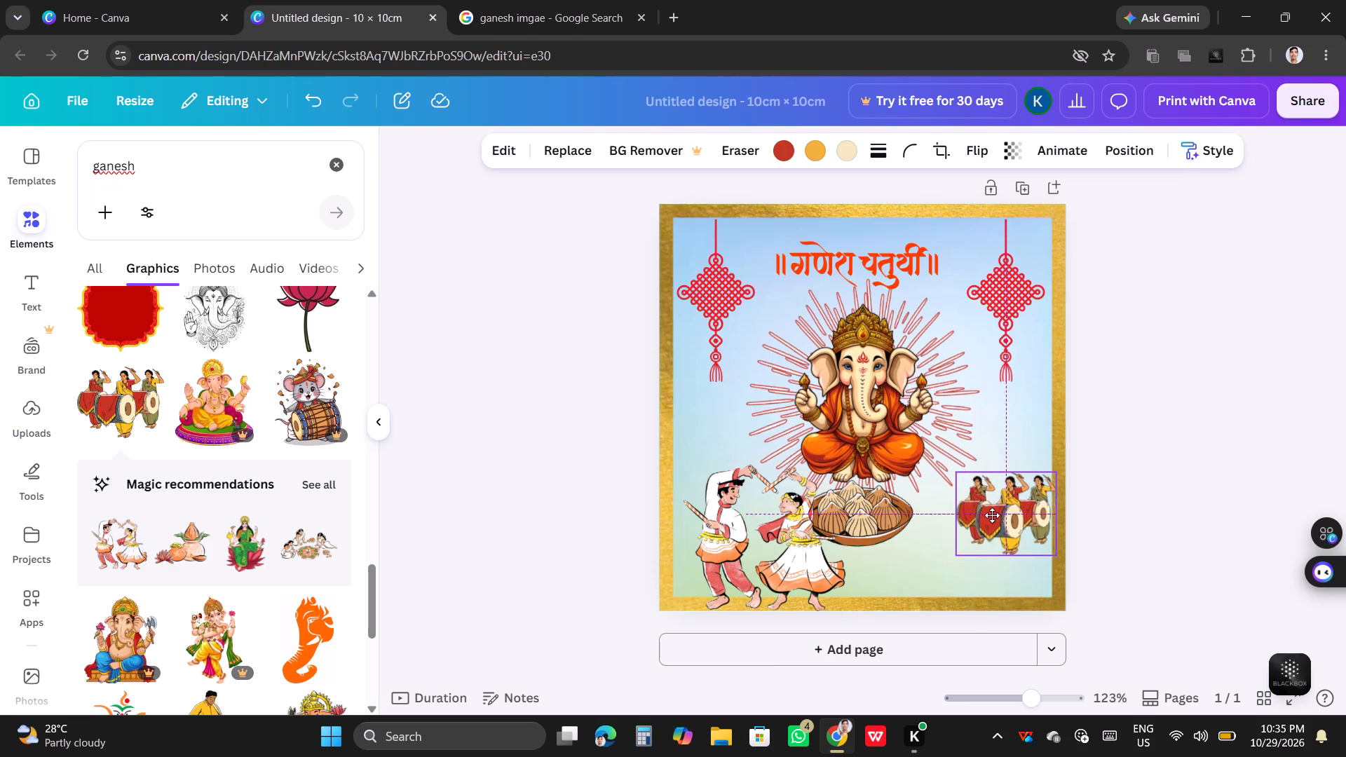
drag(992, 515, 991, 512)
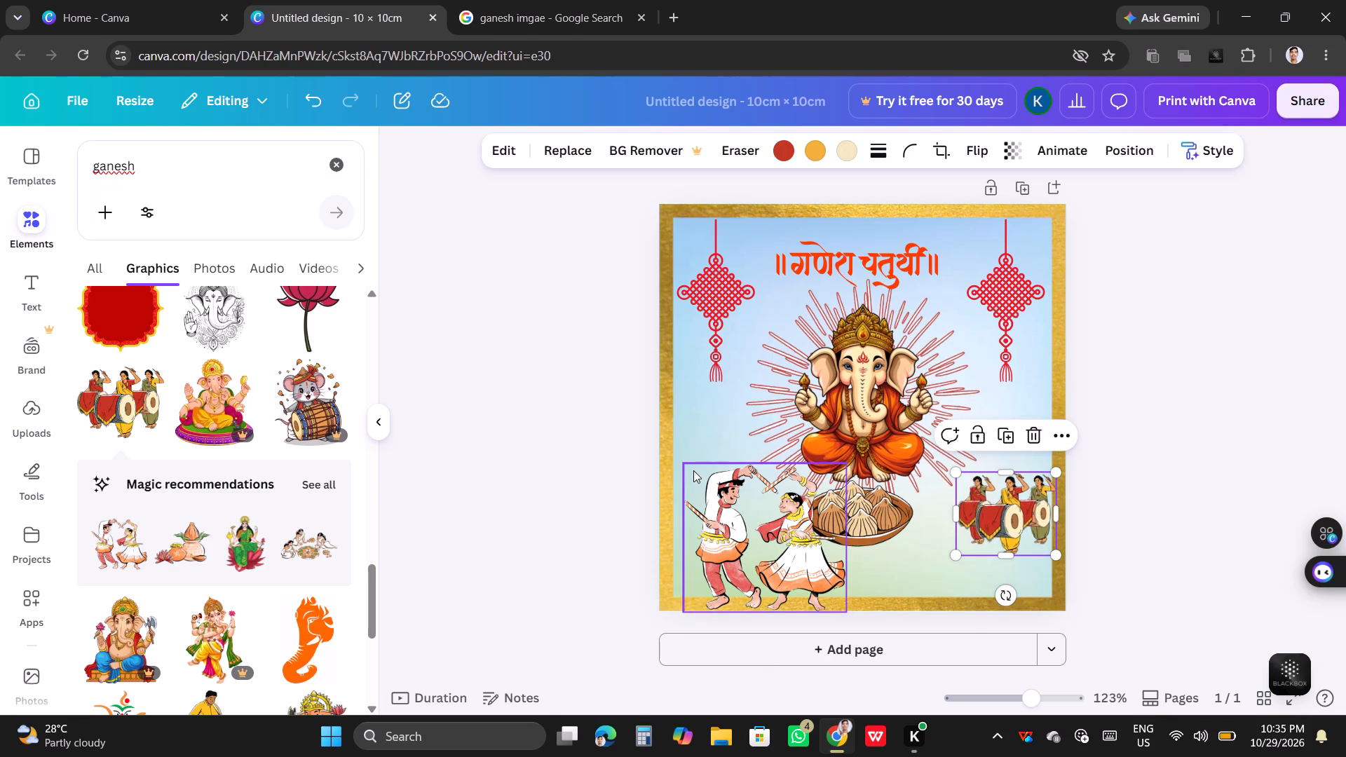
Shrink the dandiya couple to about half size and place it just below and left of the drummers.
click(720, 512)
drag(687, 468, 763, 525)
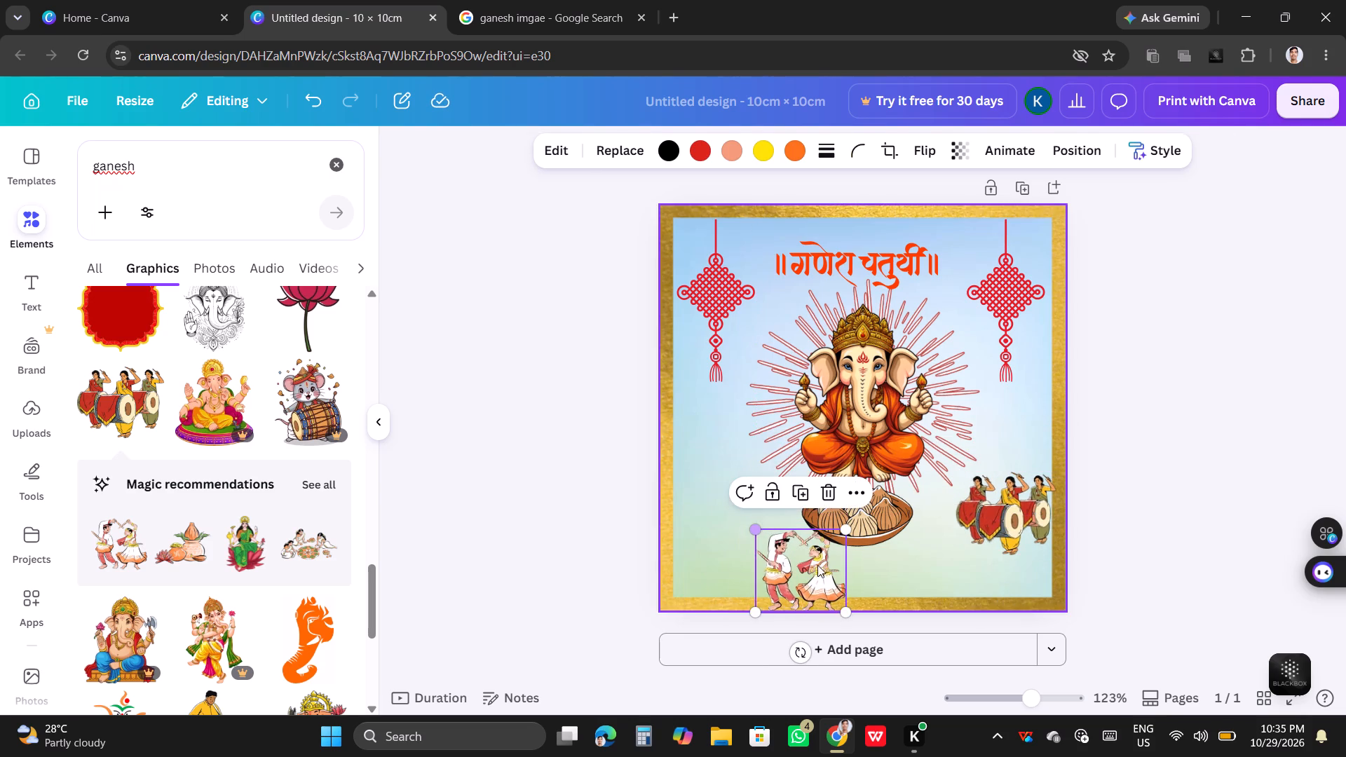
drag(798, 566, 940, 545)
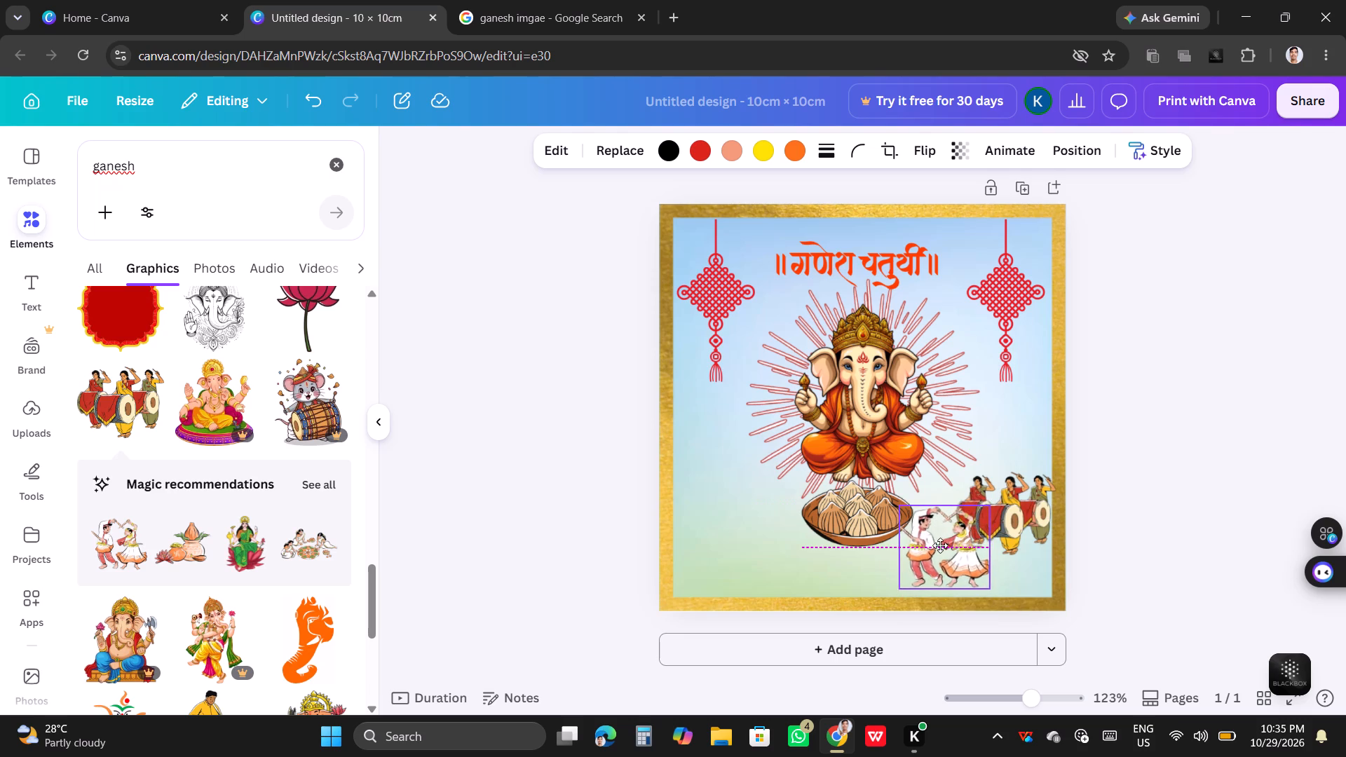
drag(940, 545, 939, 546)
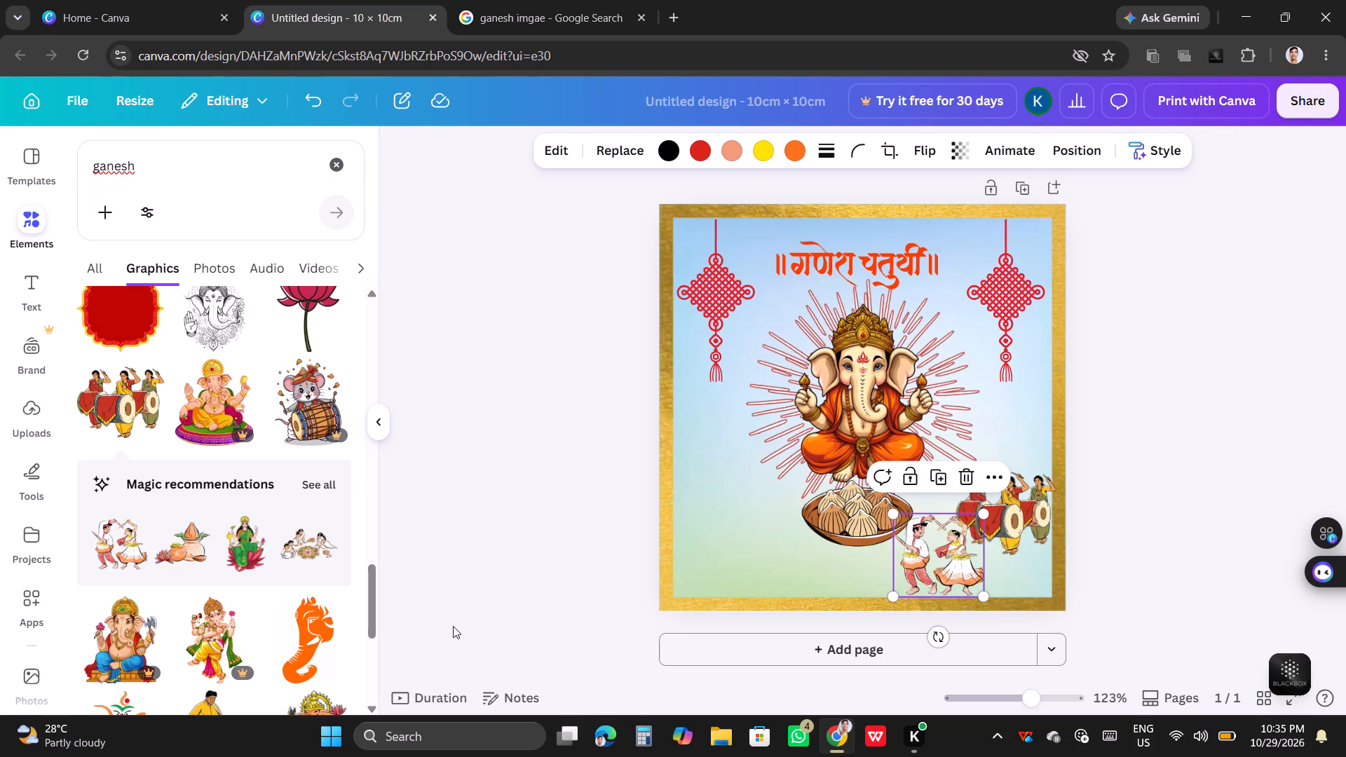
Add the kalash with lotus and coconut from the drummers' Magic recommendations, shrink it, and place it left of the dandiya couple.
click(169, 548)
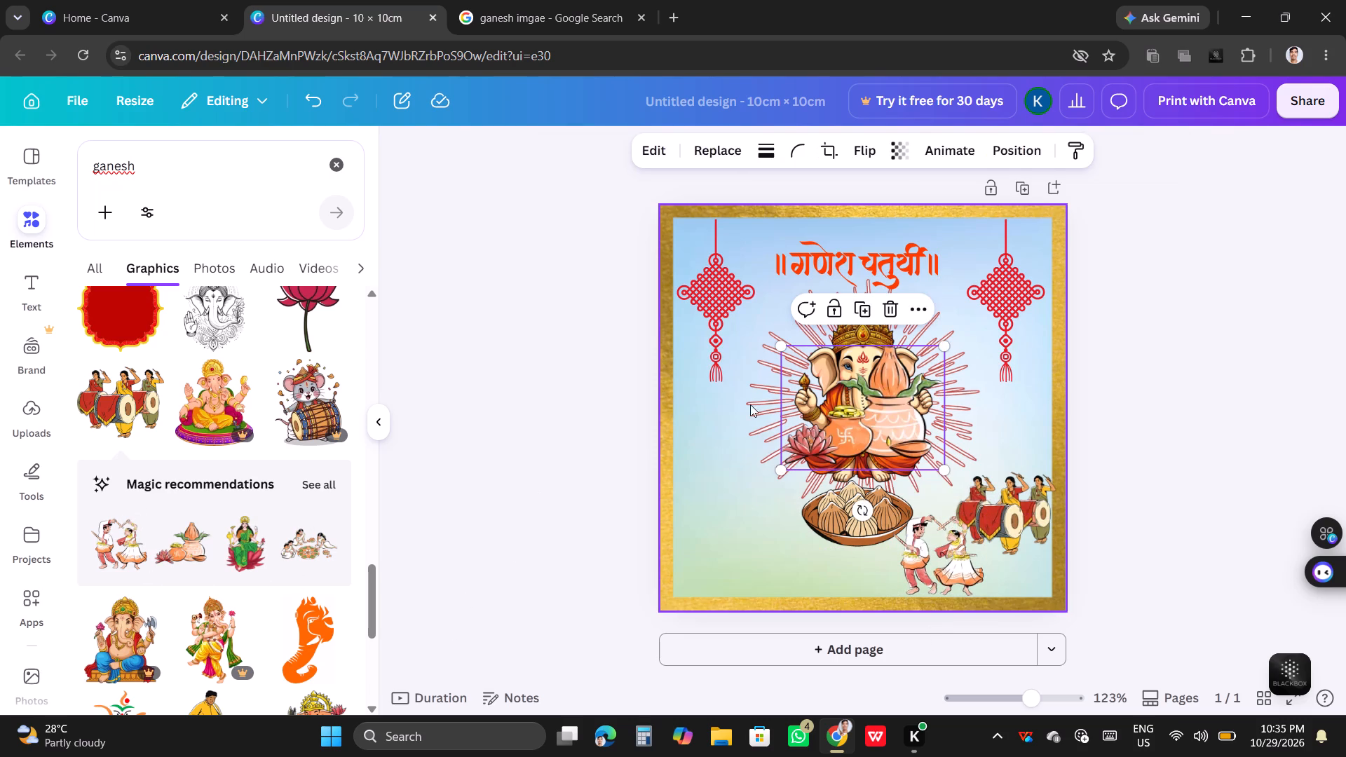
drag(783, 353, 810, 388)
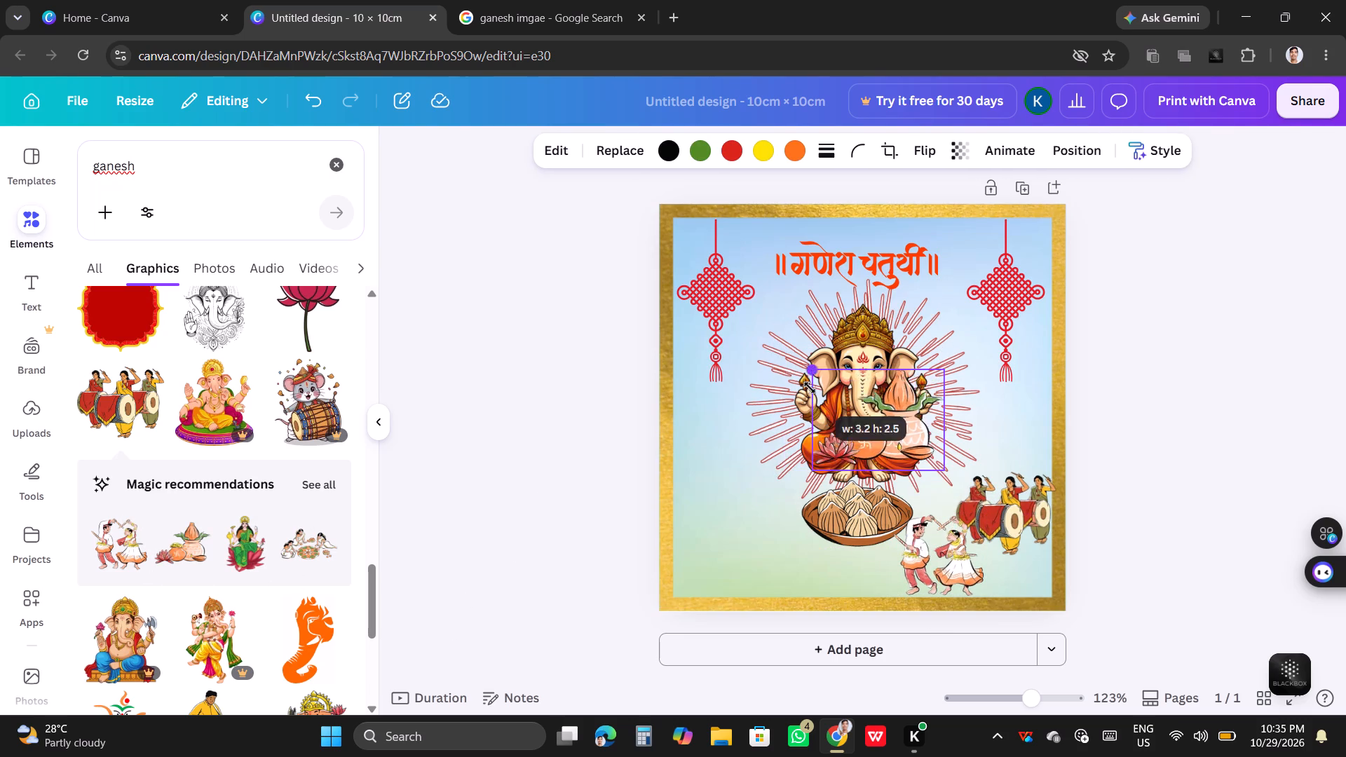
drag(810, 388, 844, 420)
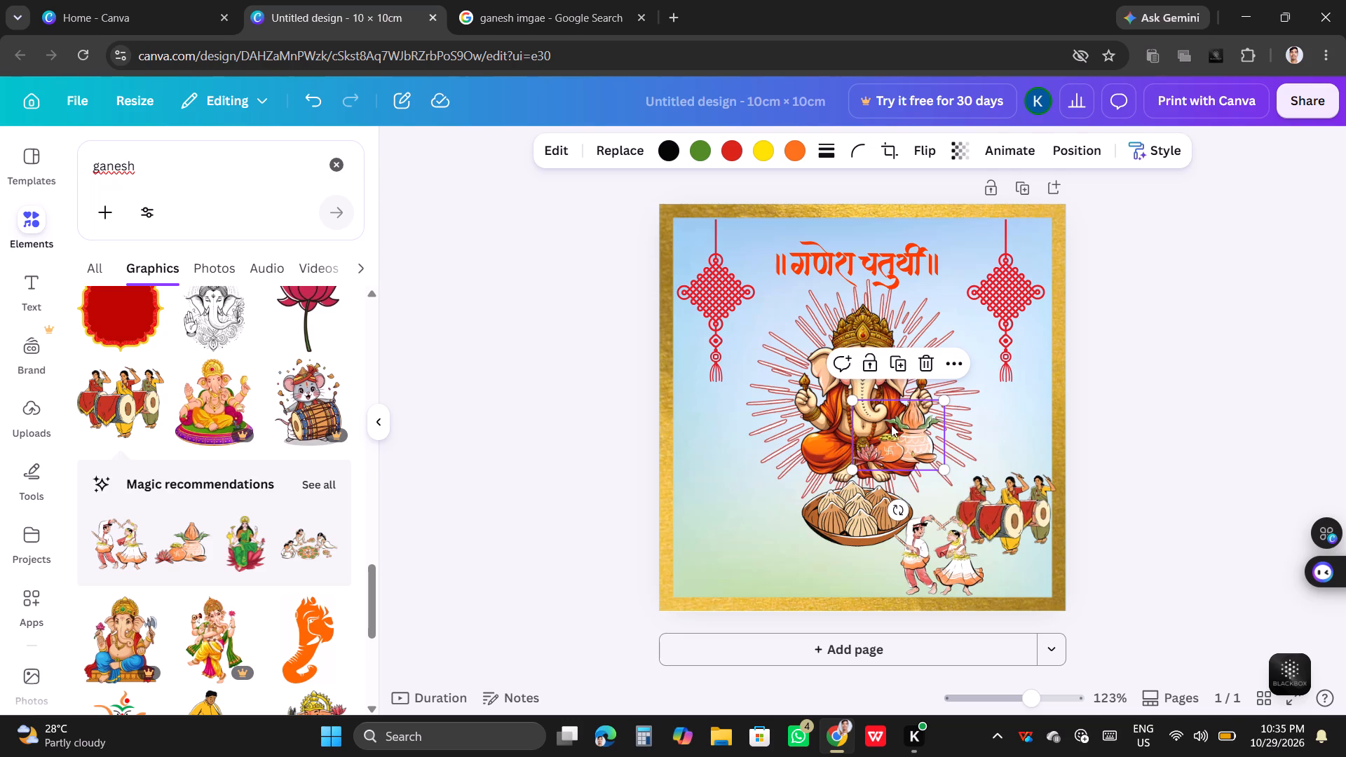
drag(882, 428, 747, 536)
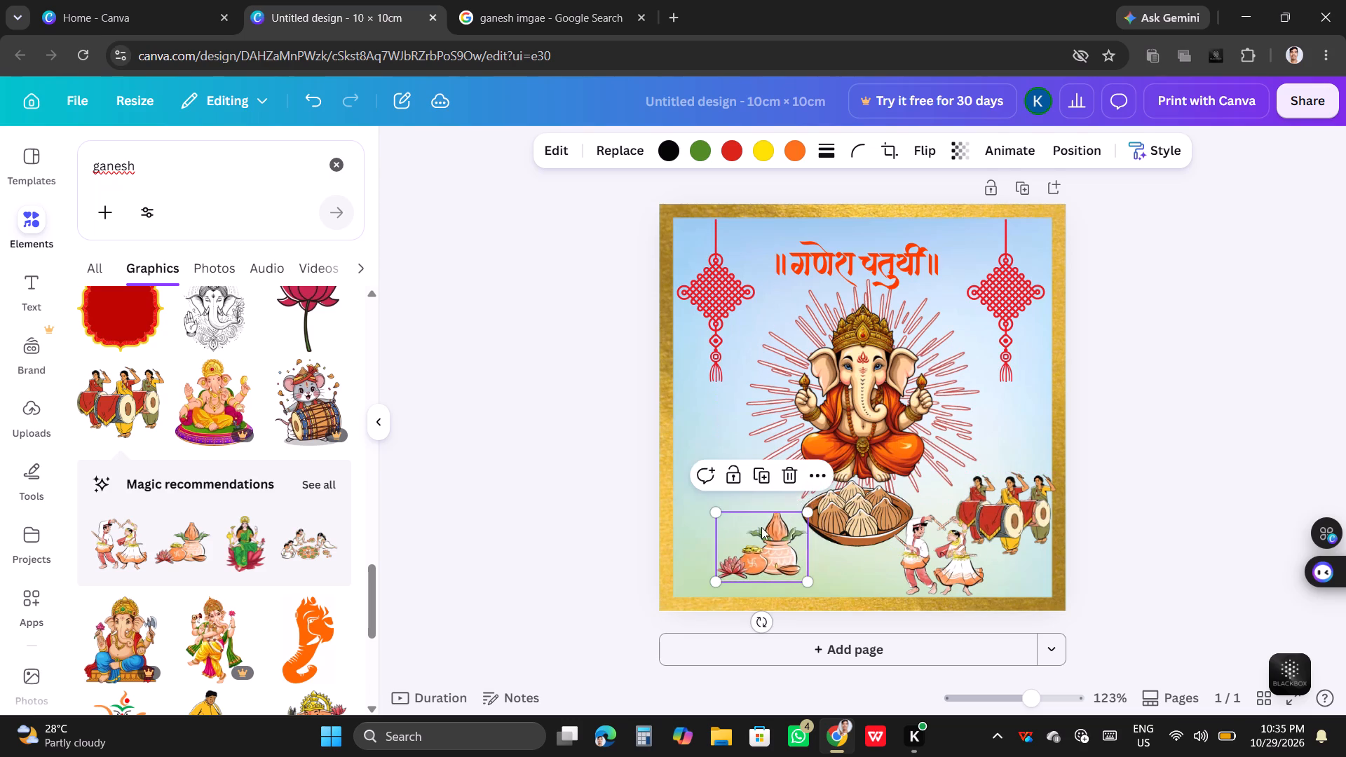
Move the modak bowl to the page's lower-left area and place the kalash centred beneath Ganesha instead.
drag(856, 508, 740, 483)
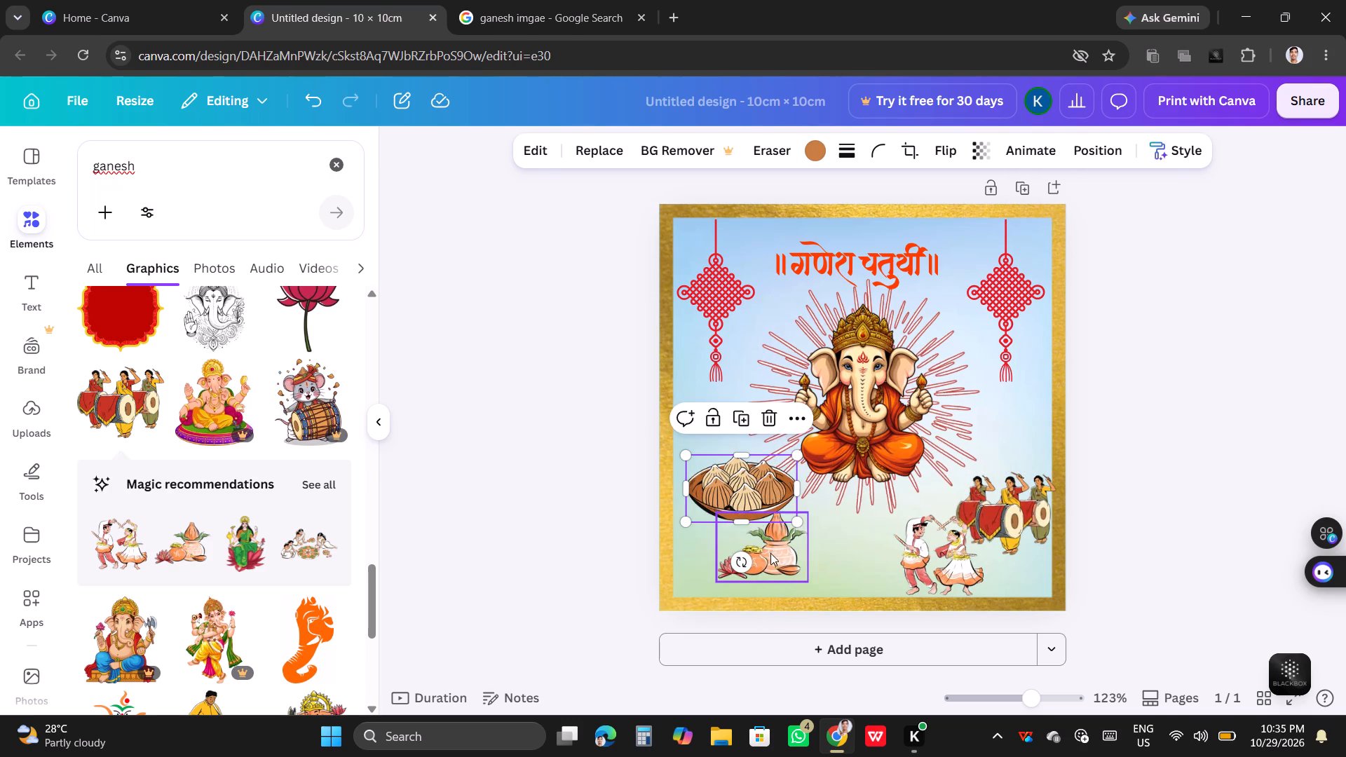
drag(770, 553, 871, 519)
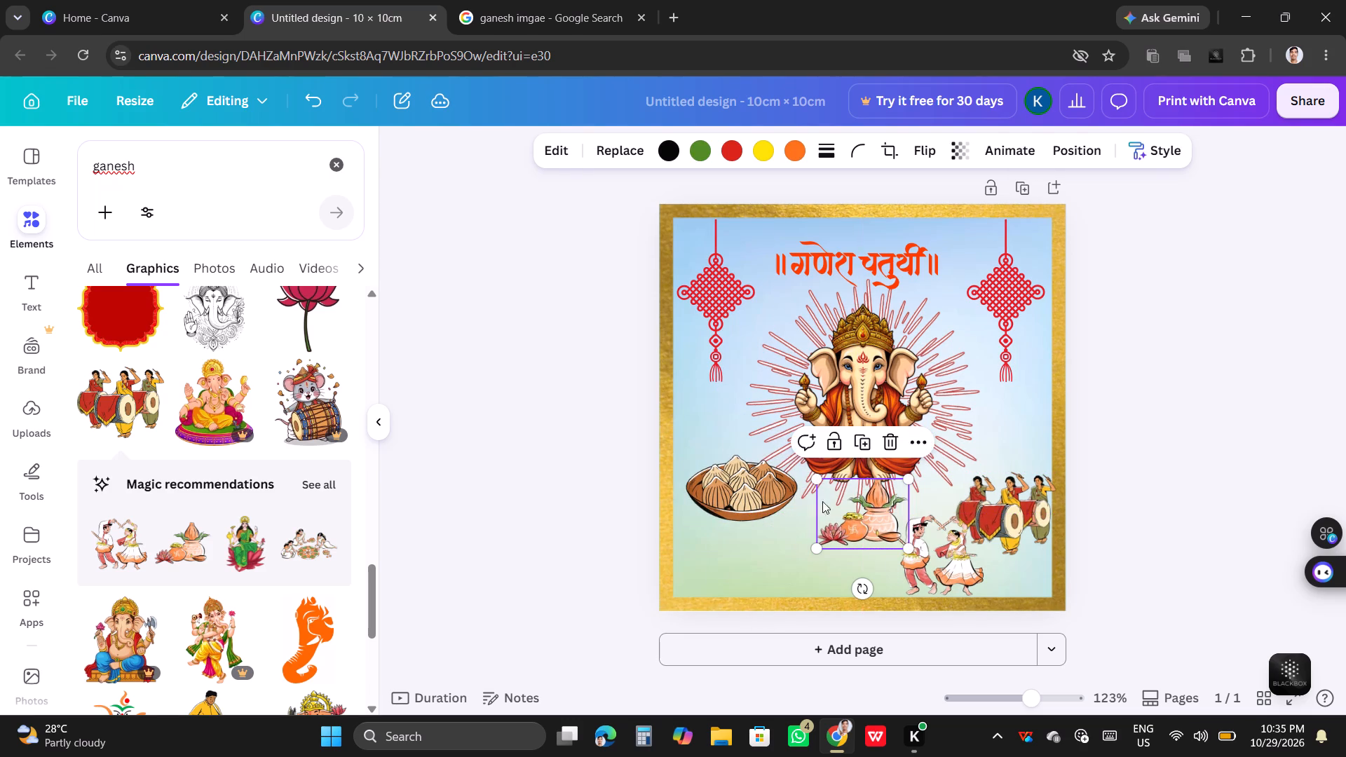
drag(733, 496, 749, 513)
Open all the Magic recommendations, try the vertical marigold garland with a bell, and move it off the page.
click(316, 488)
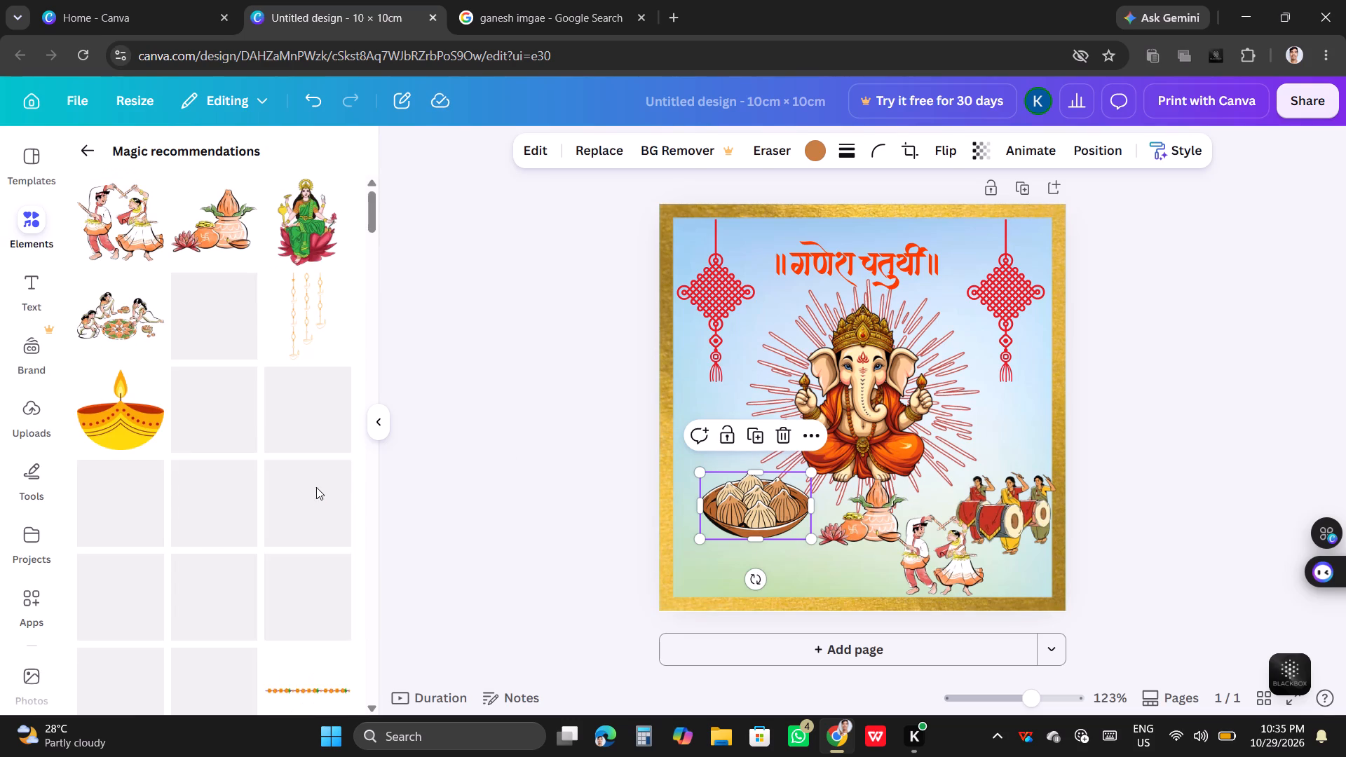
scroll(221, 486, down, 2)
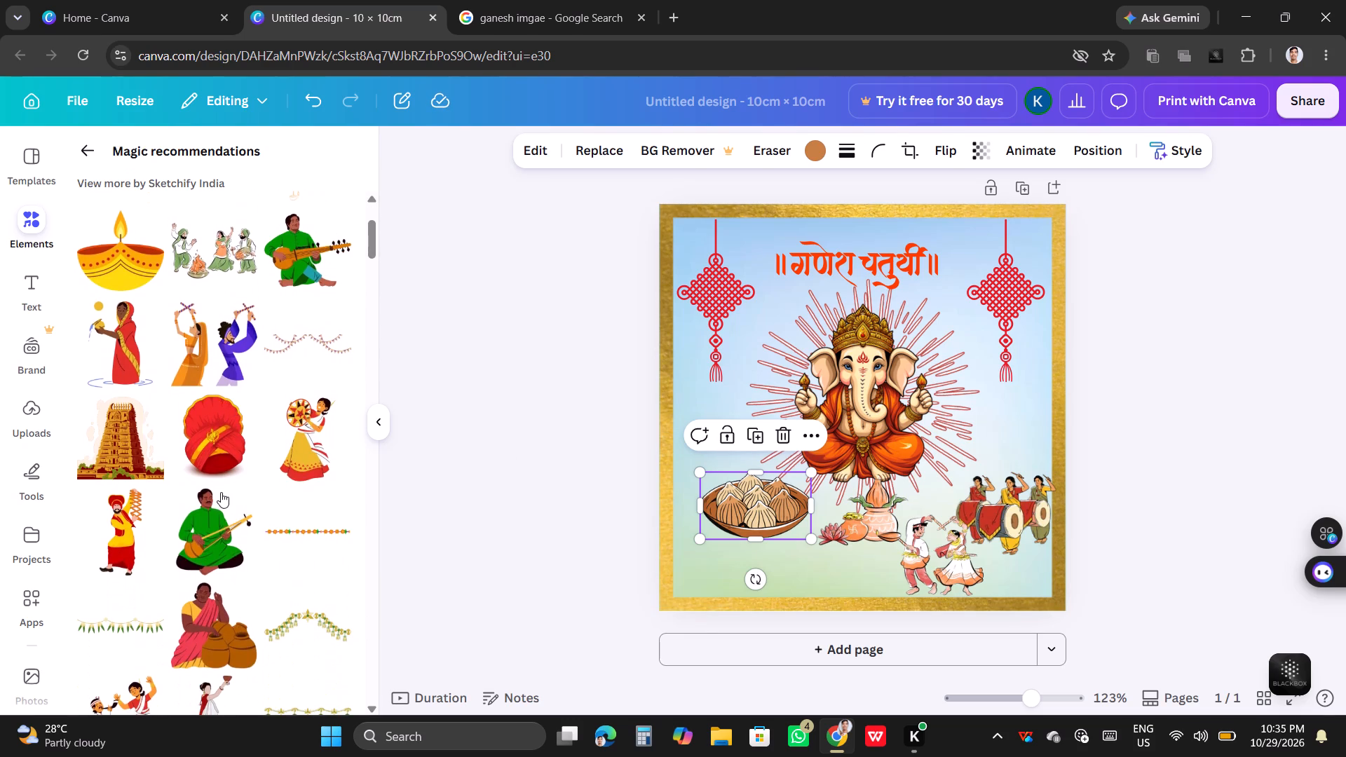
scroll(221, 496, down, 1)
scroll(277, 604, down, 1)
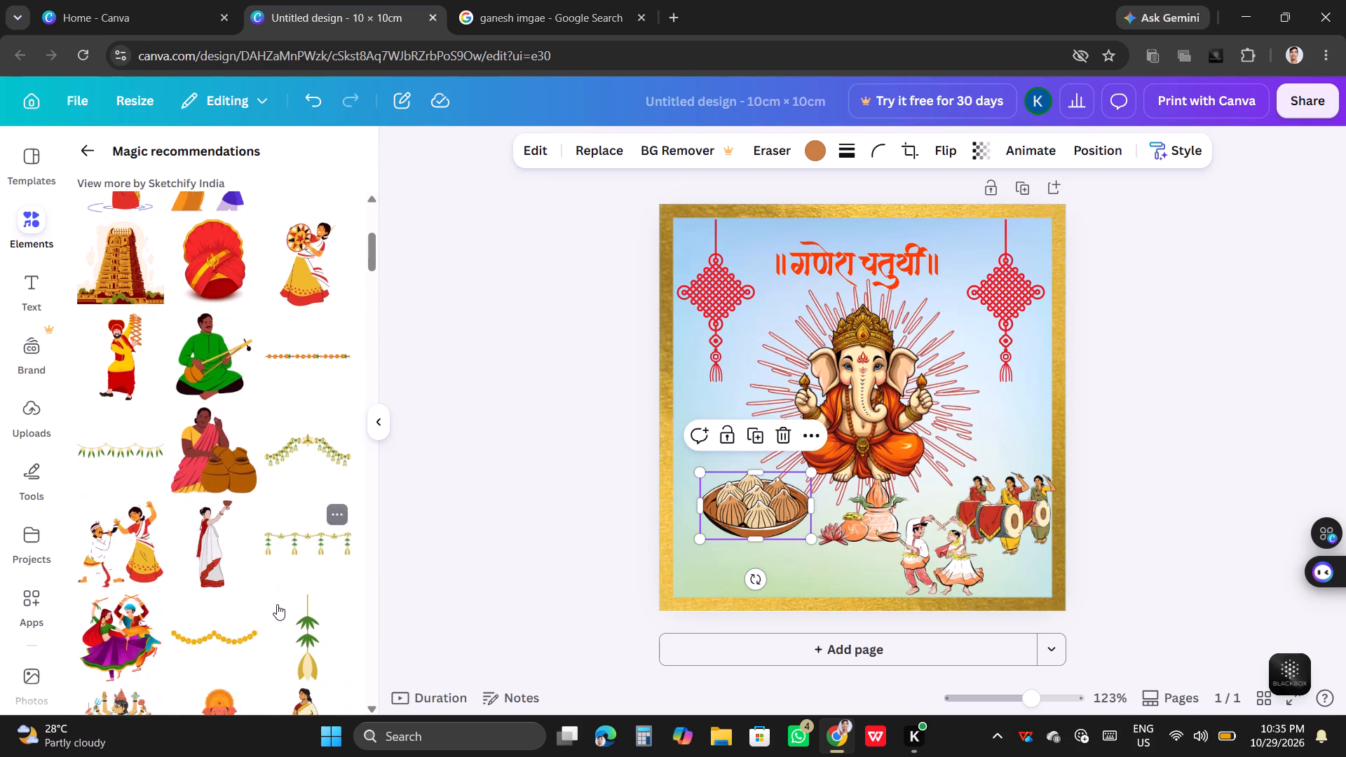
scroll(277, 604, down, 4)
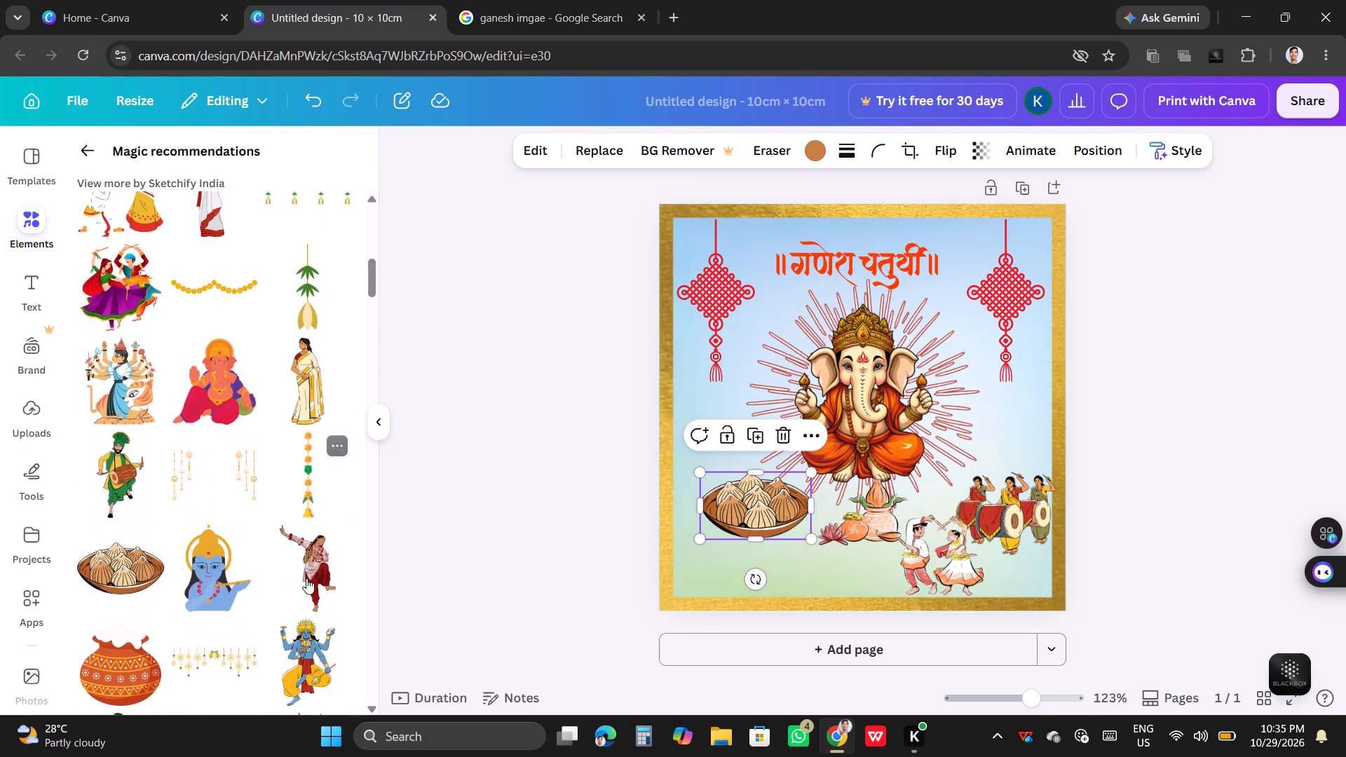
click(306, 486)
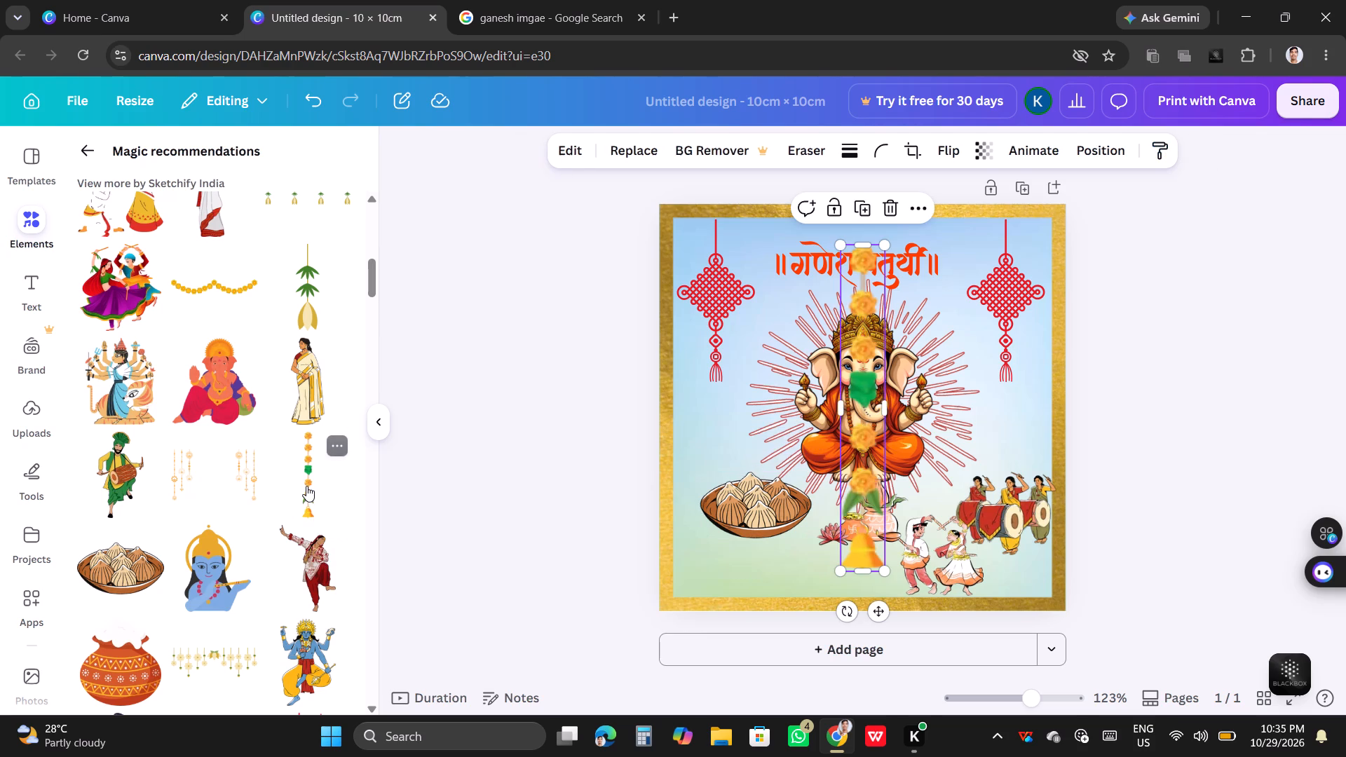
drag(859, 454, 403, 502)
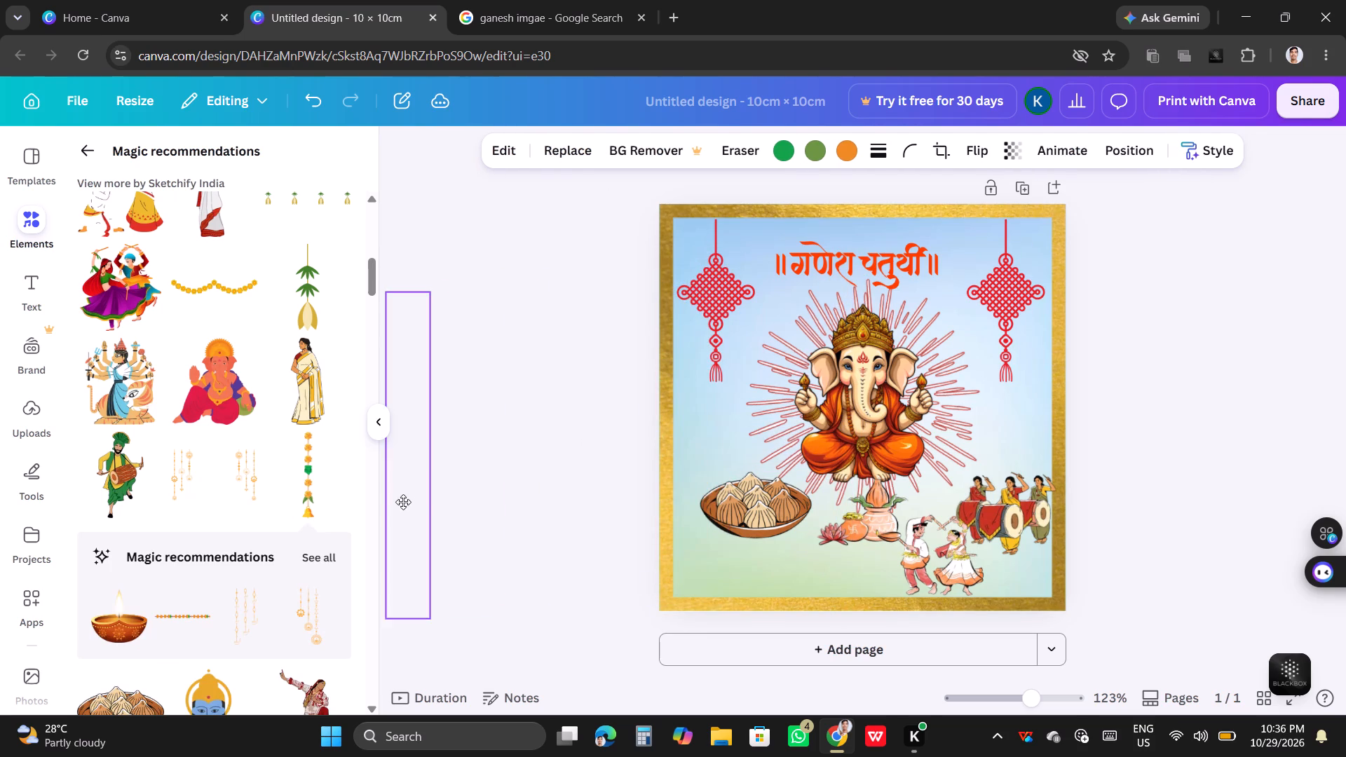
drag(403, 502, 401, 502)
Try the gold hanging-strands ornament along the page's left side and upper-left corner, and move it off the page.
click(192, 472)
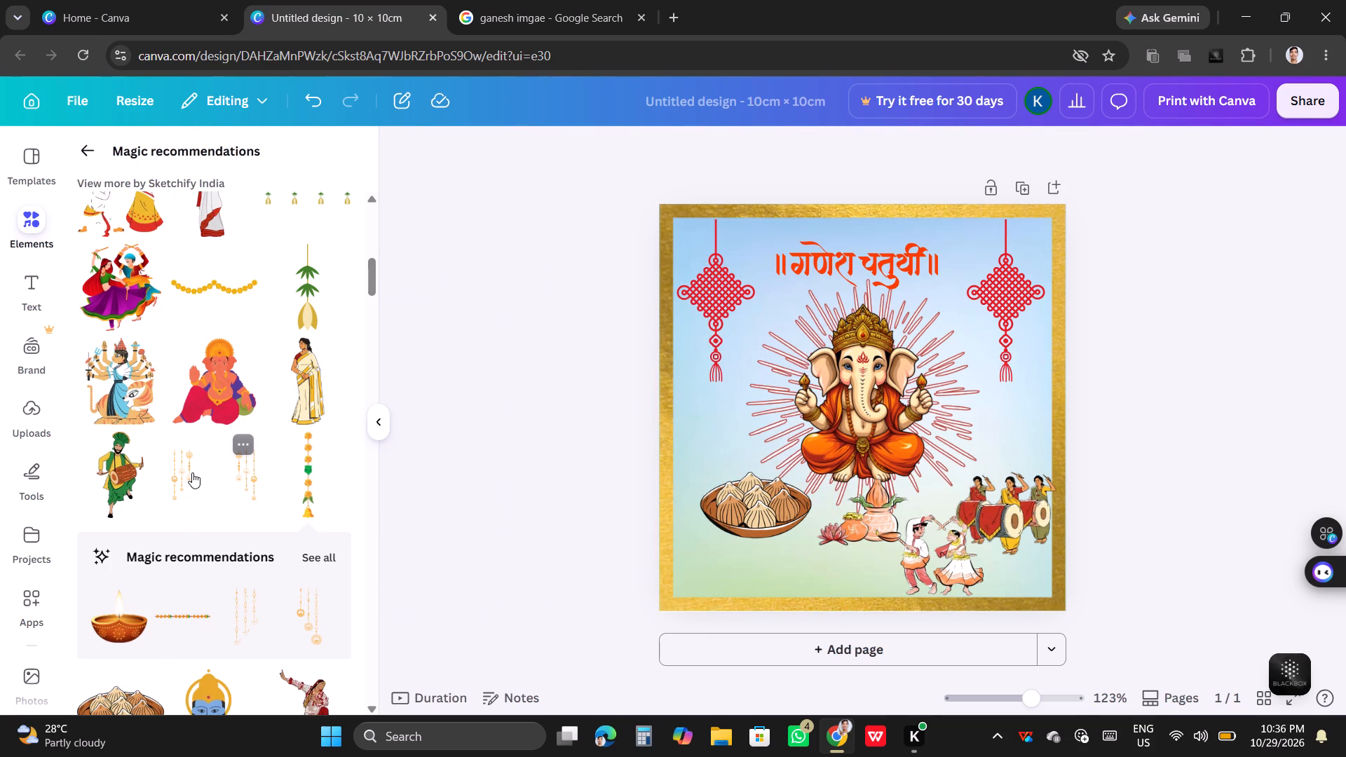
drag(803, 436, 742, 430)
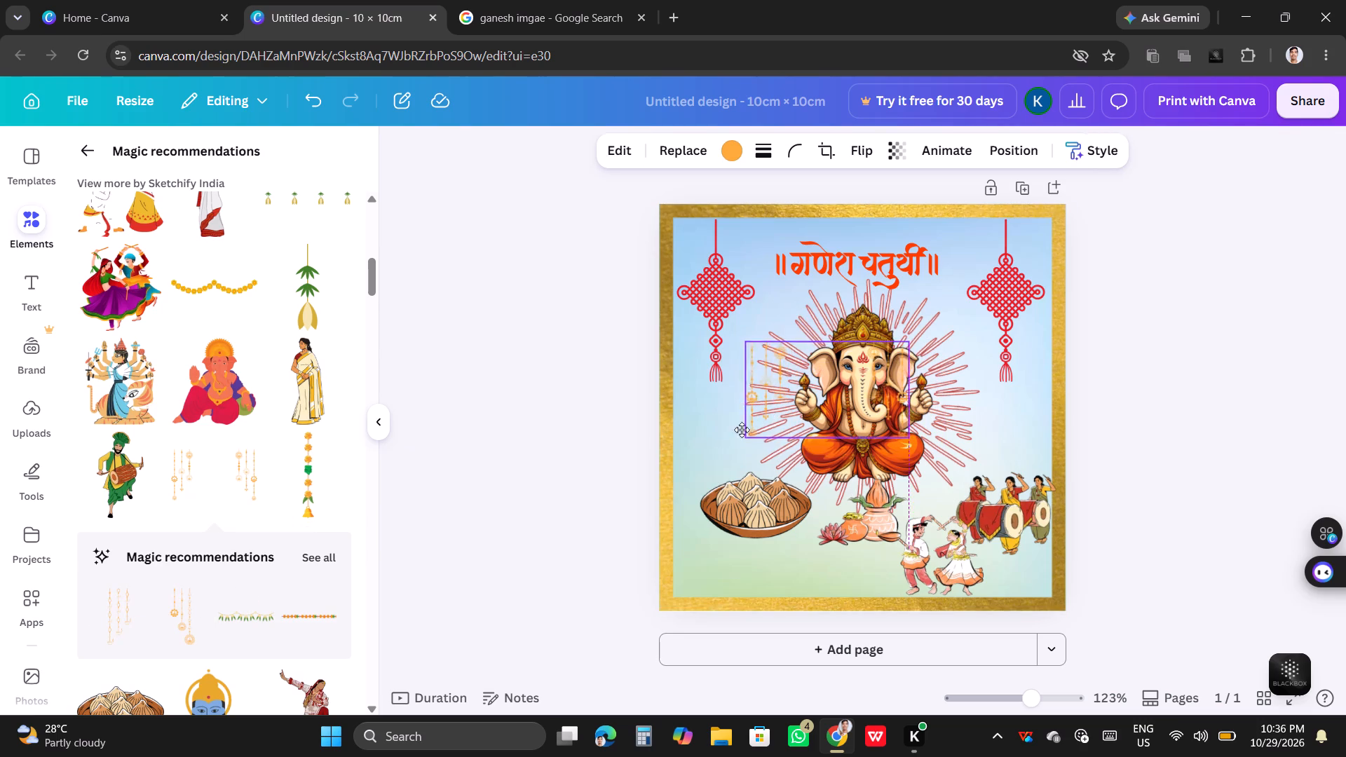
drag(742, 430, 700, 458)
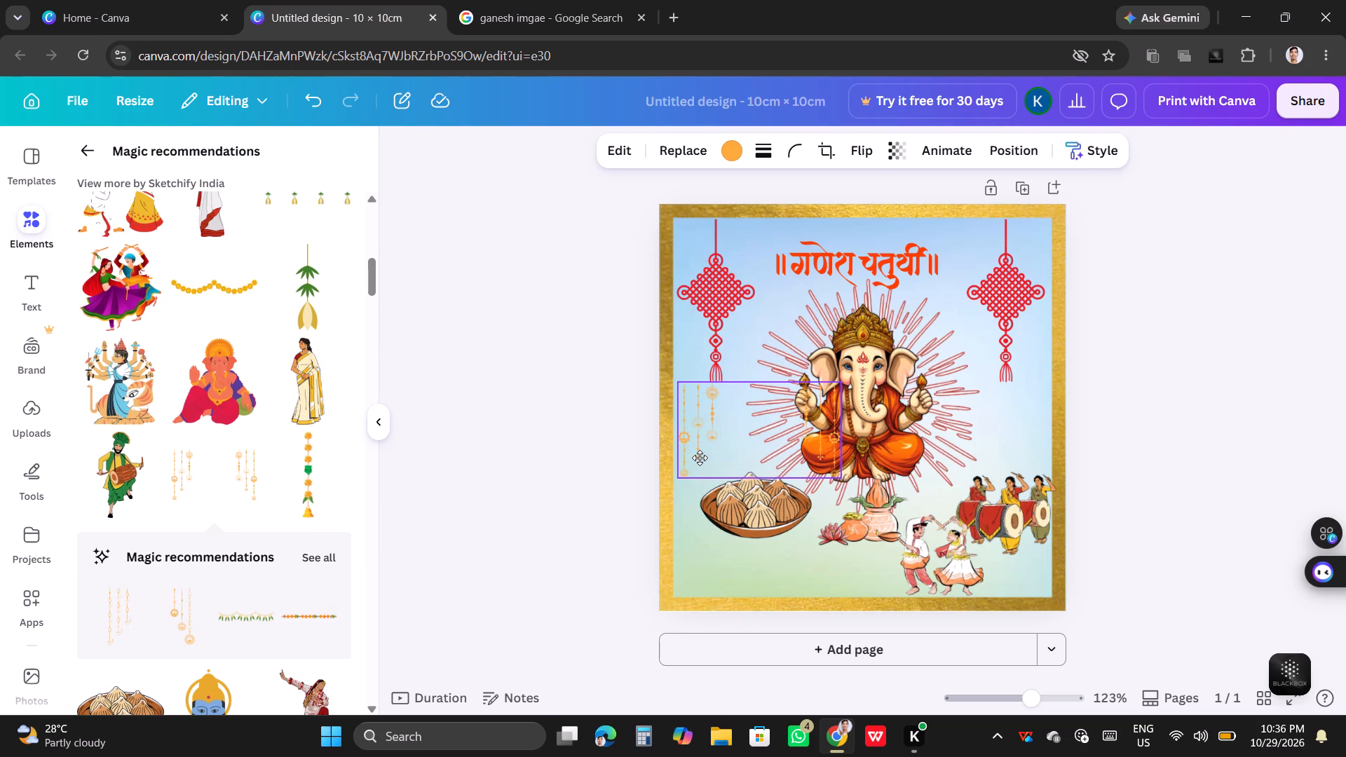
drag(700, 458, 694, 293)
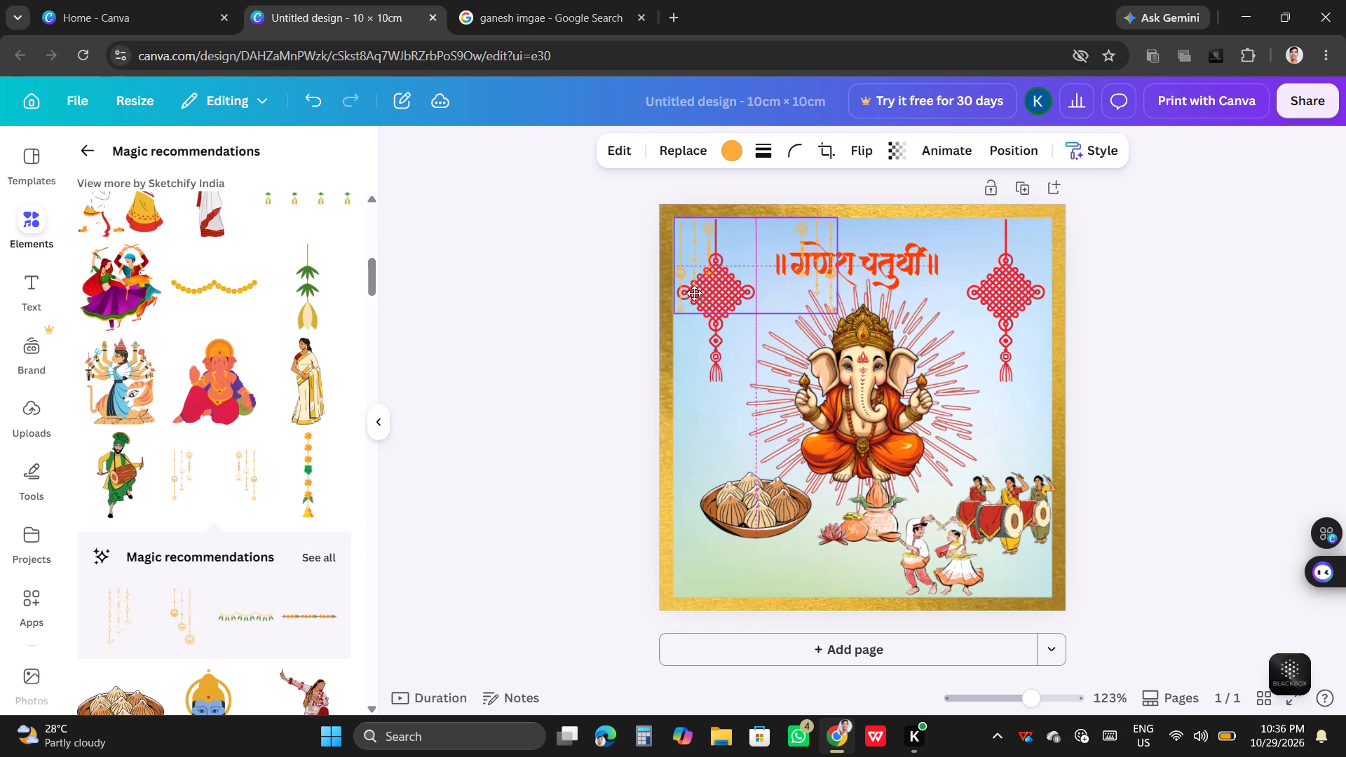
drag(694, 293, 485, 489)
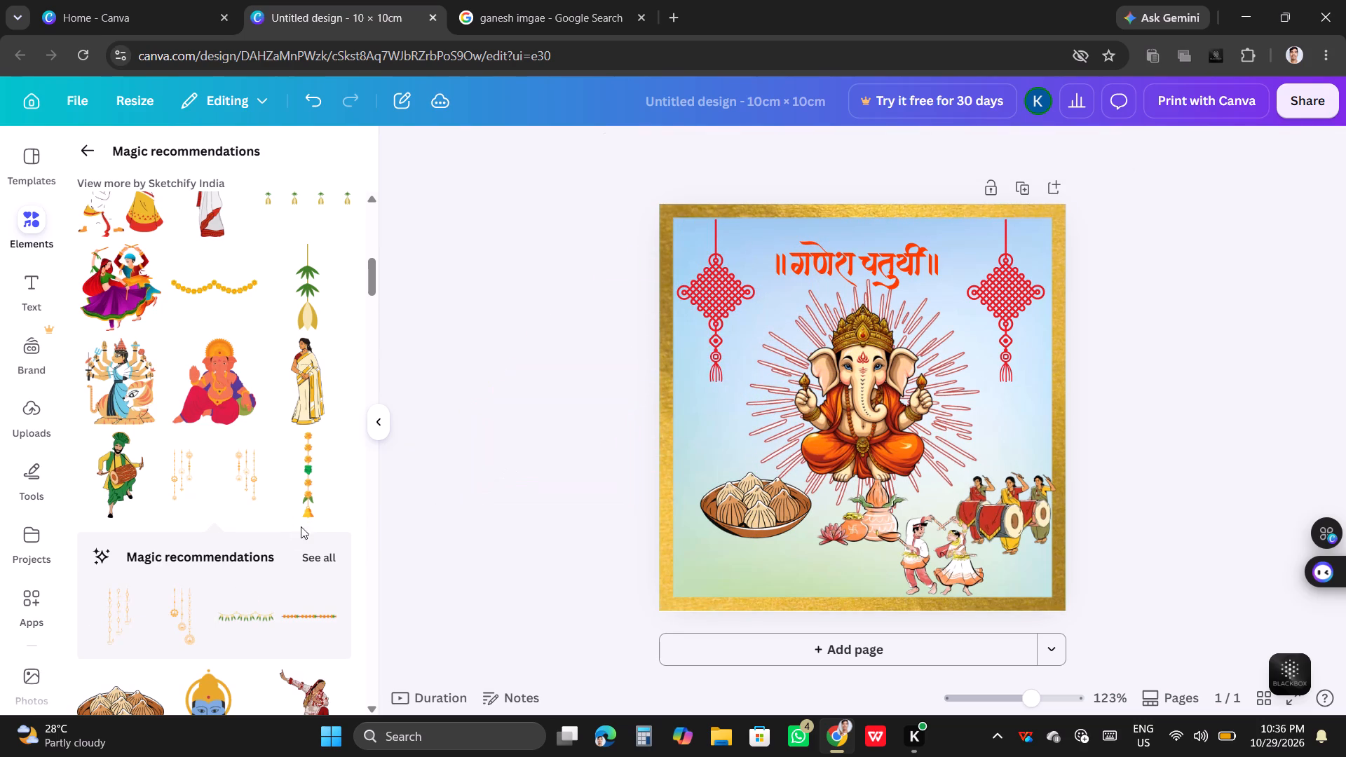
Add the yellow marigold swag garland and place it in the page's upper-left corner, just inside the gold border.
scroll(269, 430, down, 1)
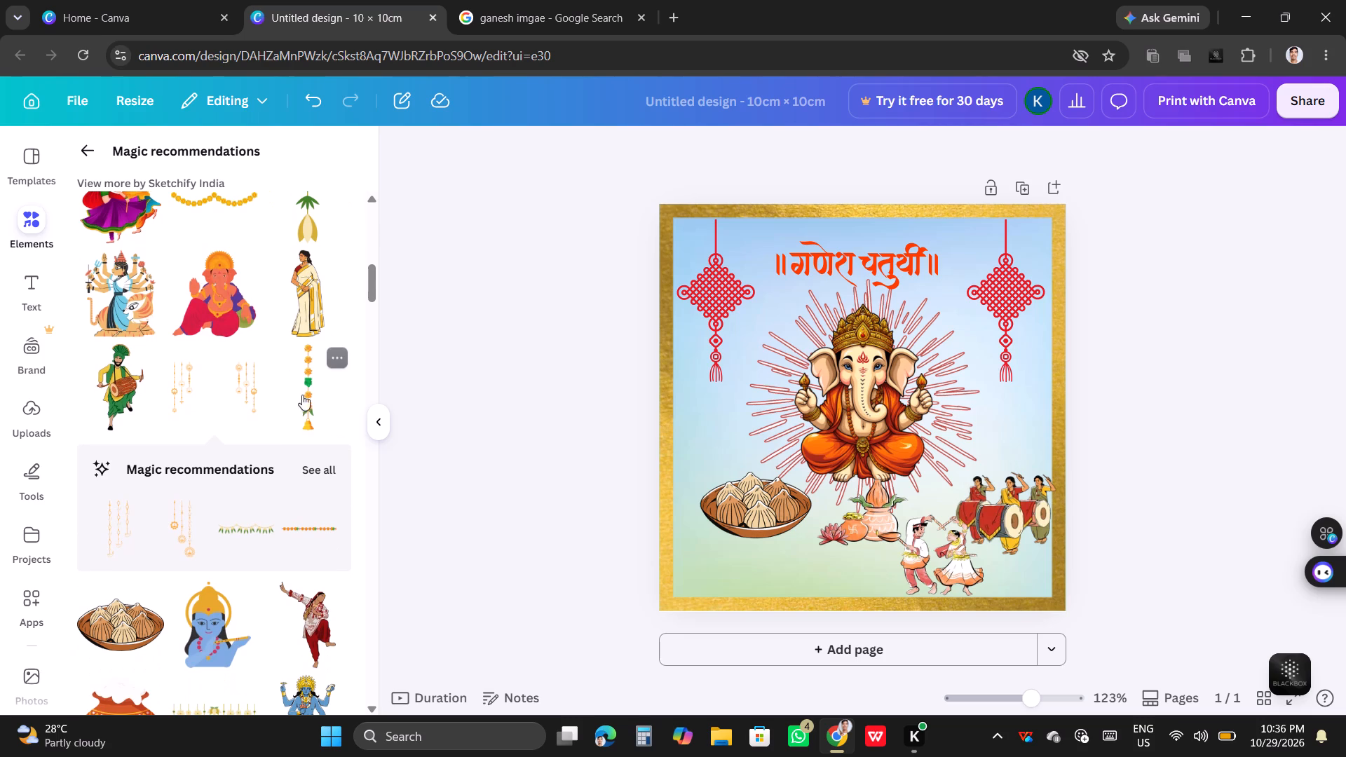
click(208, 204)
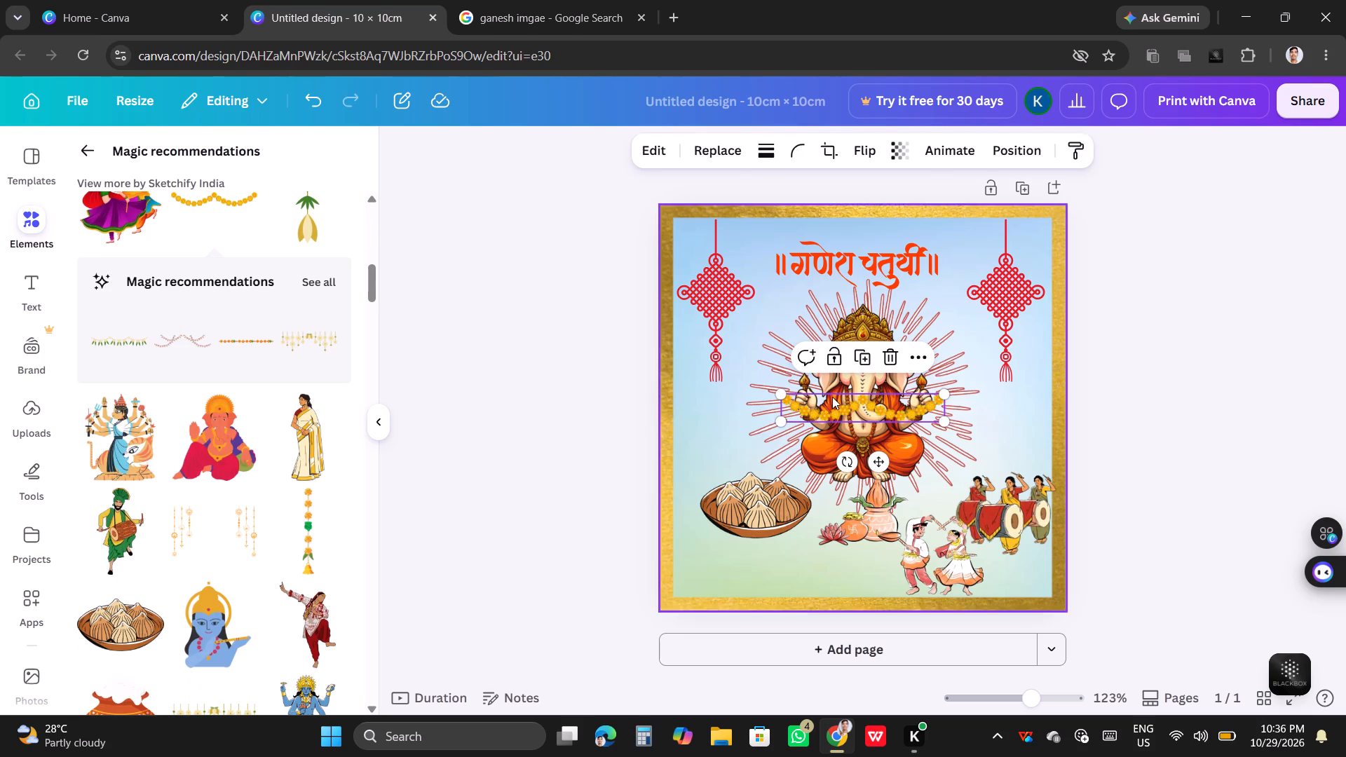
drag(845, 404, 734, 231)
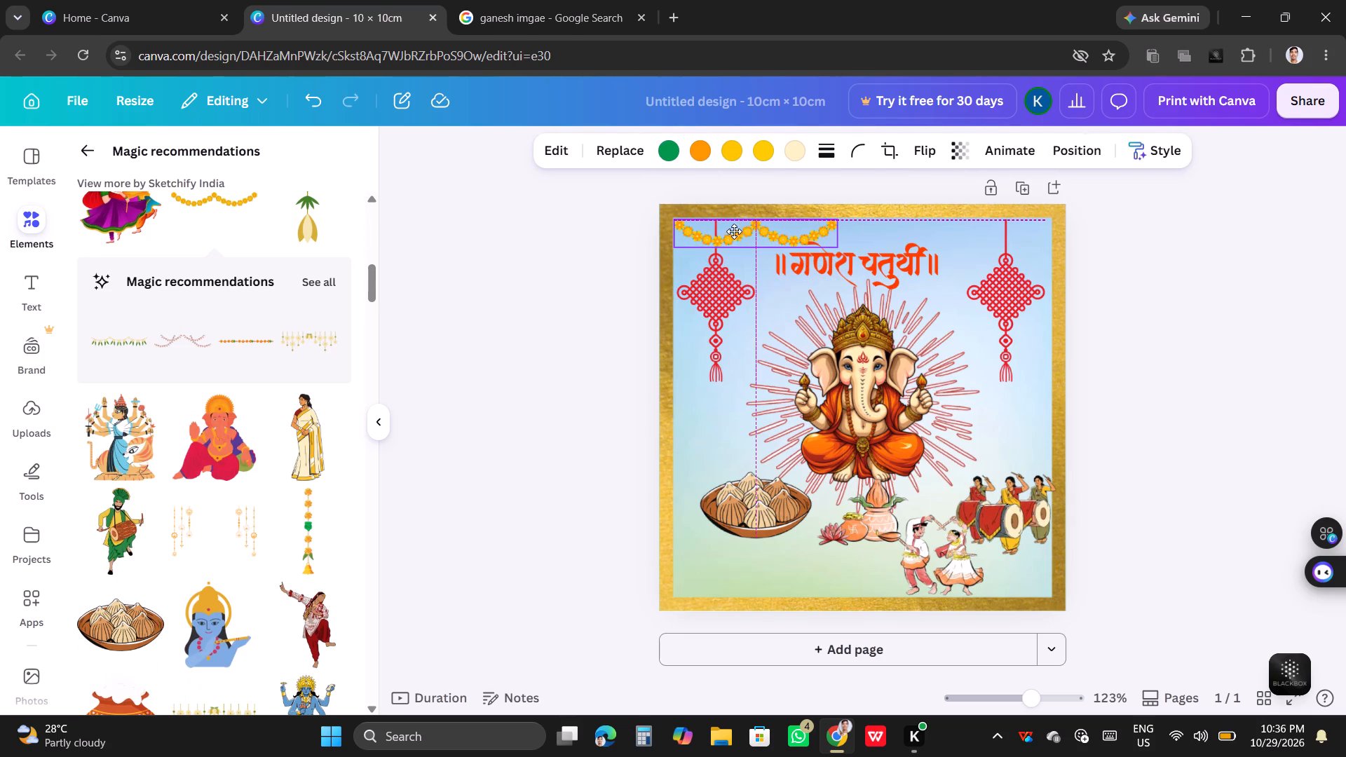
drag(734, 231, 735, 230)
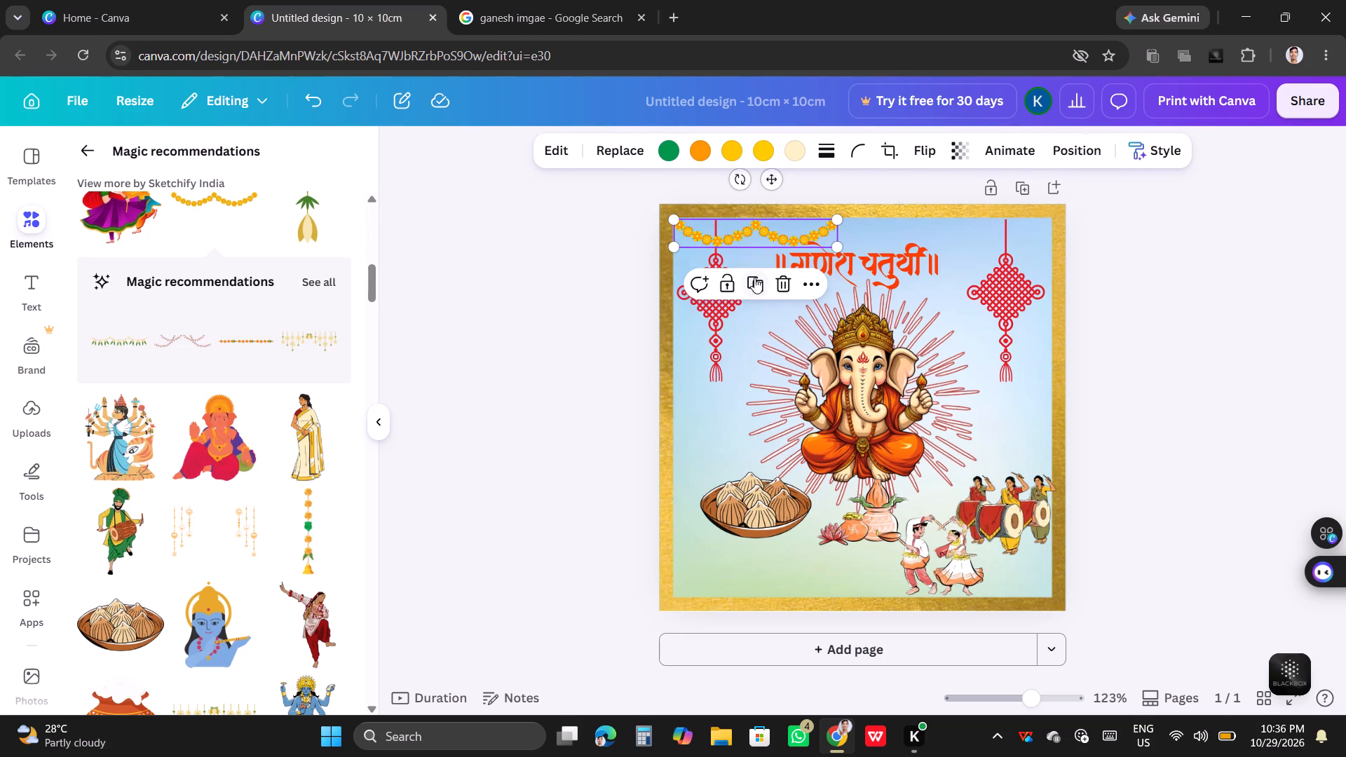
Duplicate the marigold garland and place the copy slightly right of the original, overlapping it along the top border.
click(754, 282)
click(790, 235)
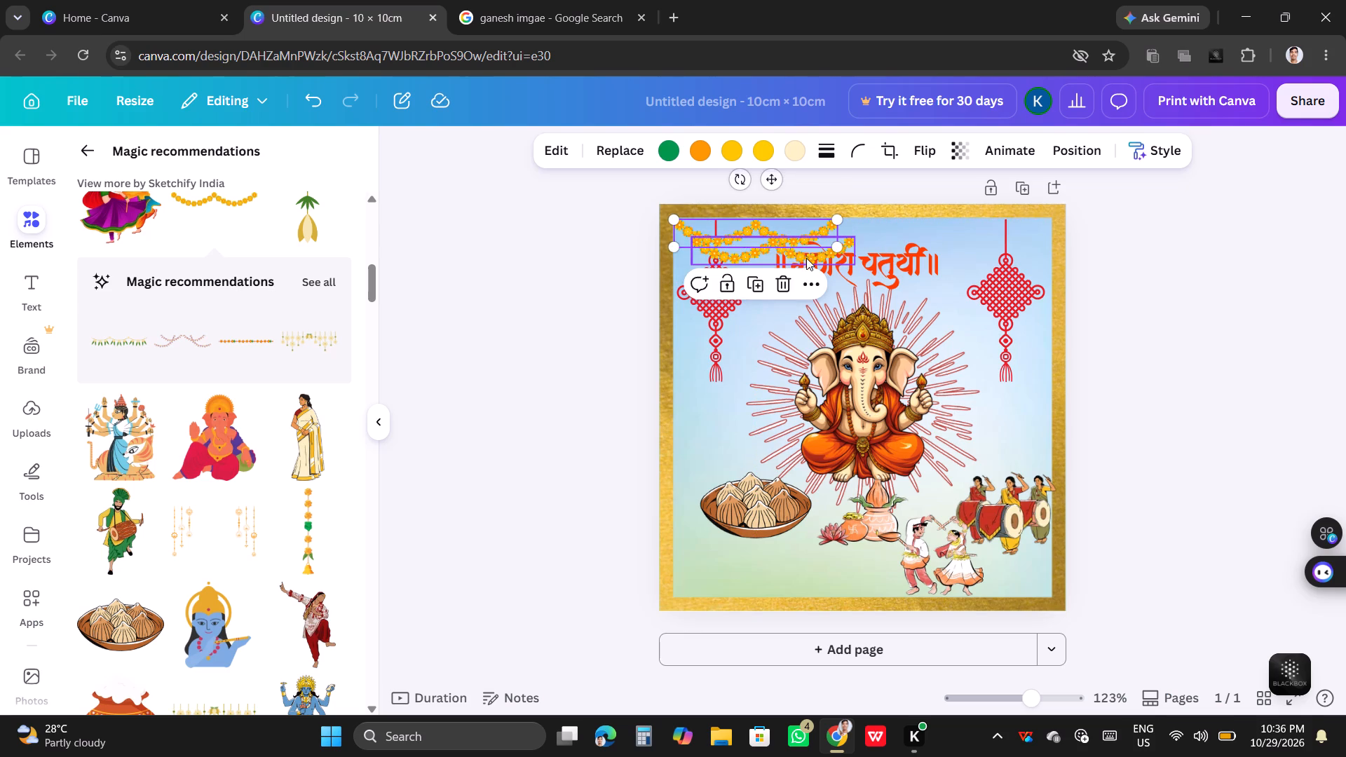
drag(806, 258, 828, 236)
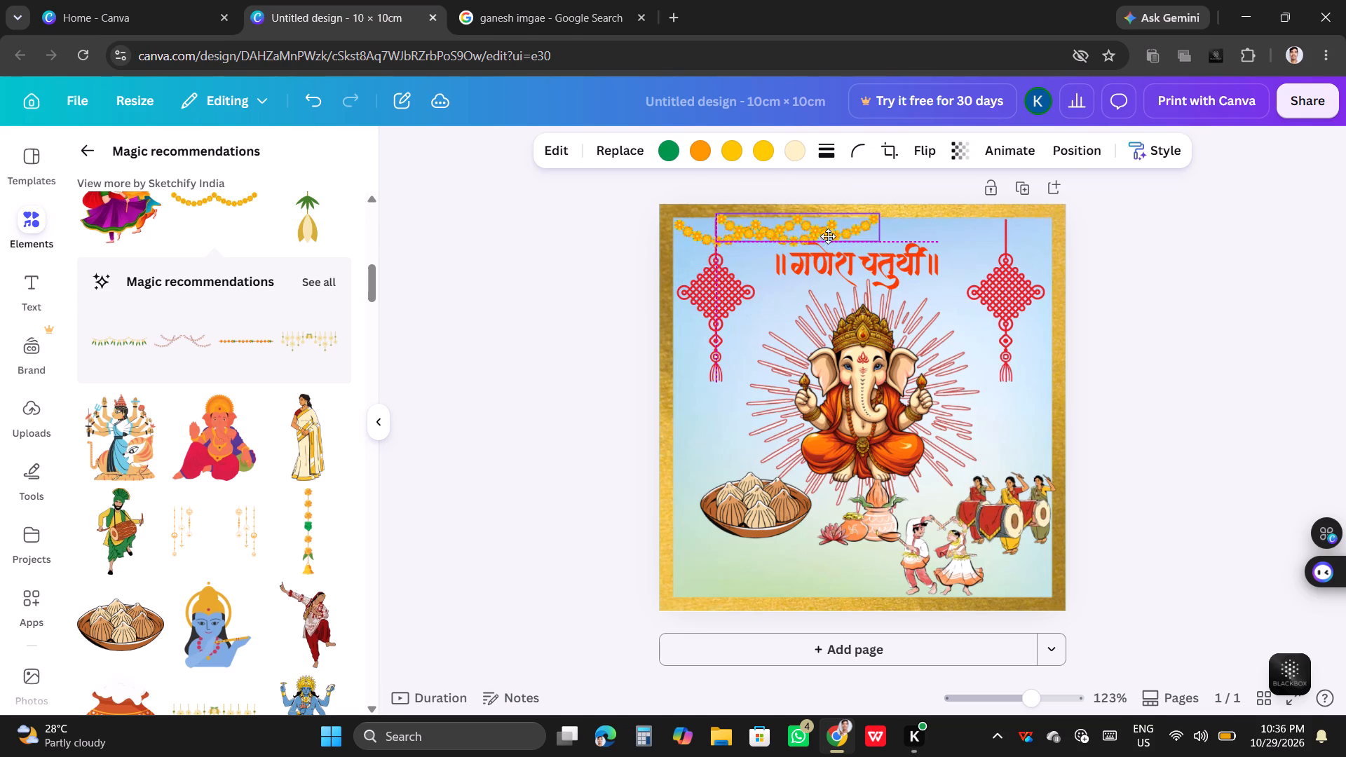
drag(828, 236, 822, 239)
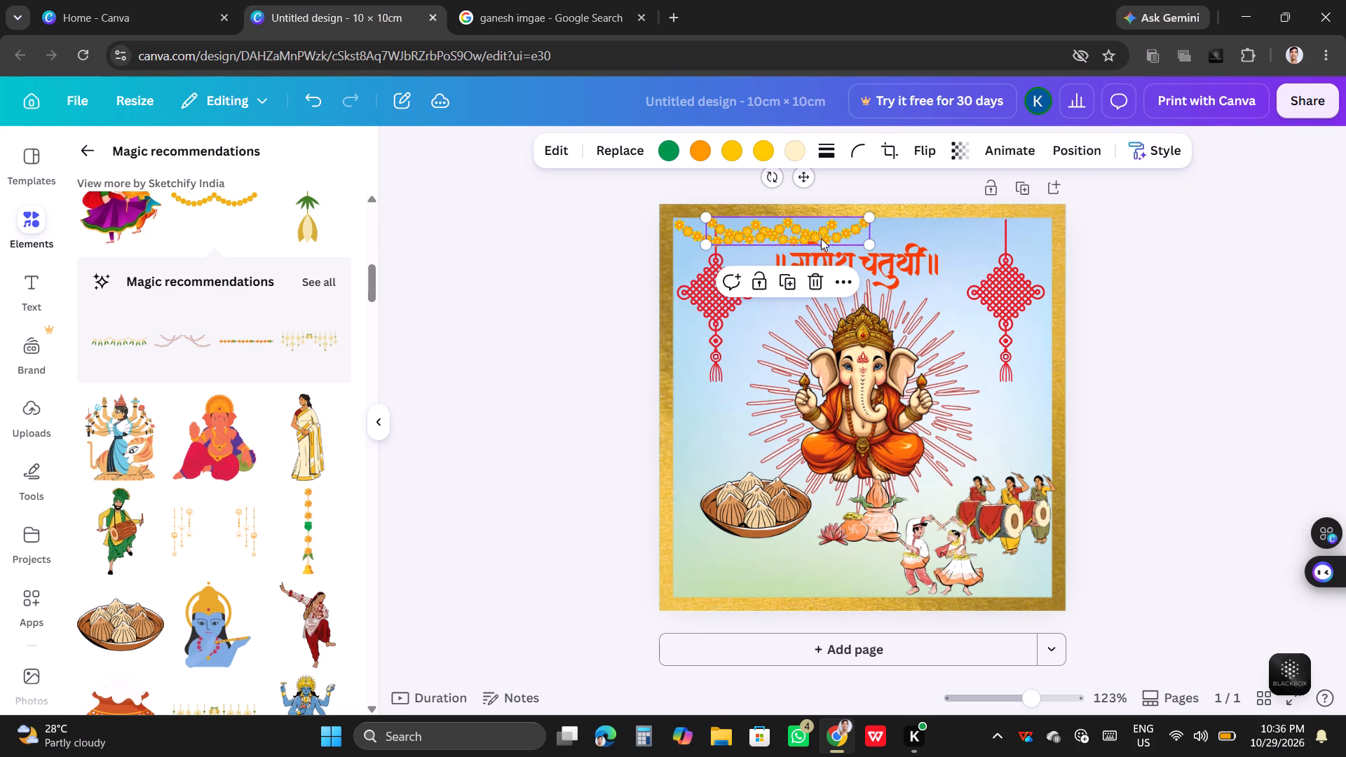
Duplicate the garland copy again and place the new one further right along the page's top border.
click(791, 280)
click(791, 280)
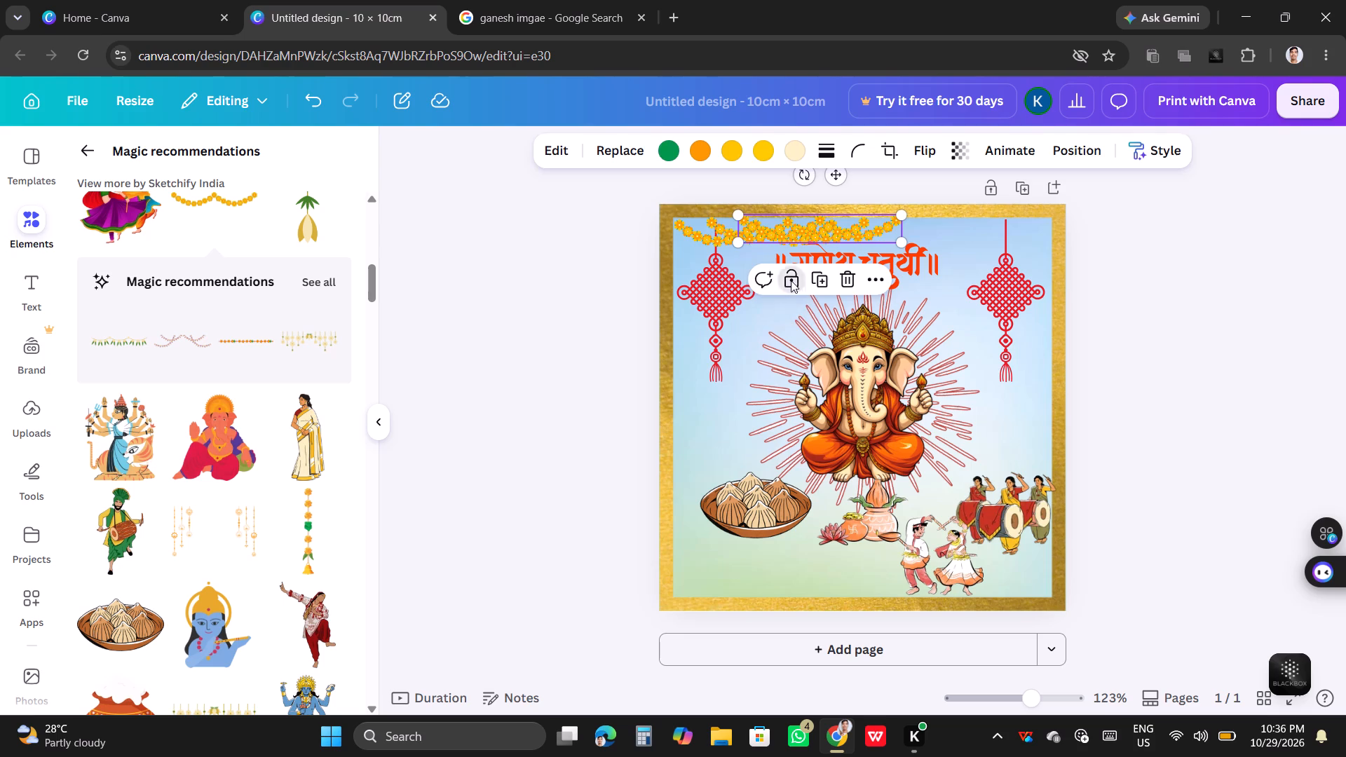
click(829, 279)
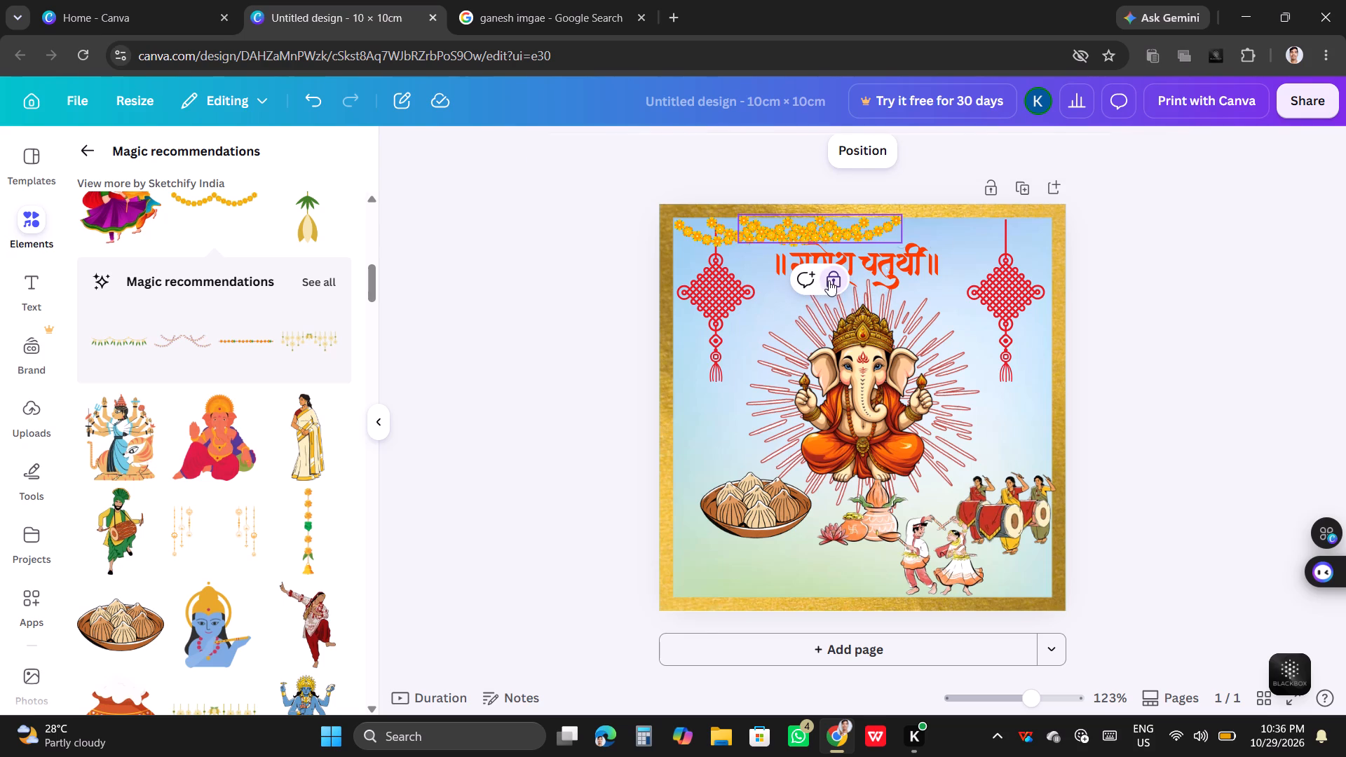
drag(821, 226, 888, 239)
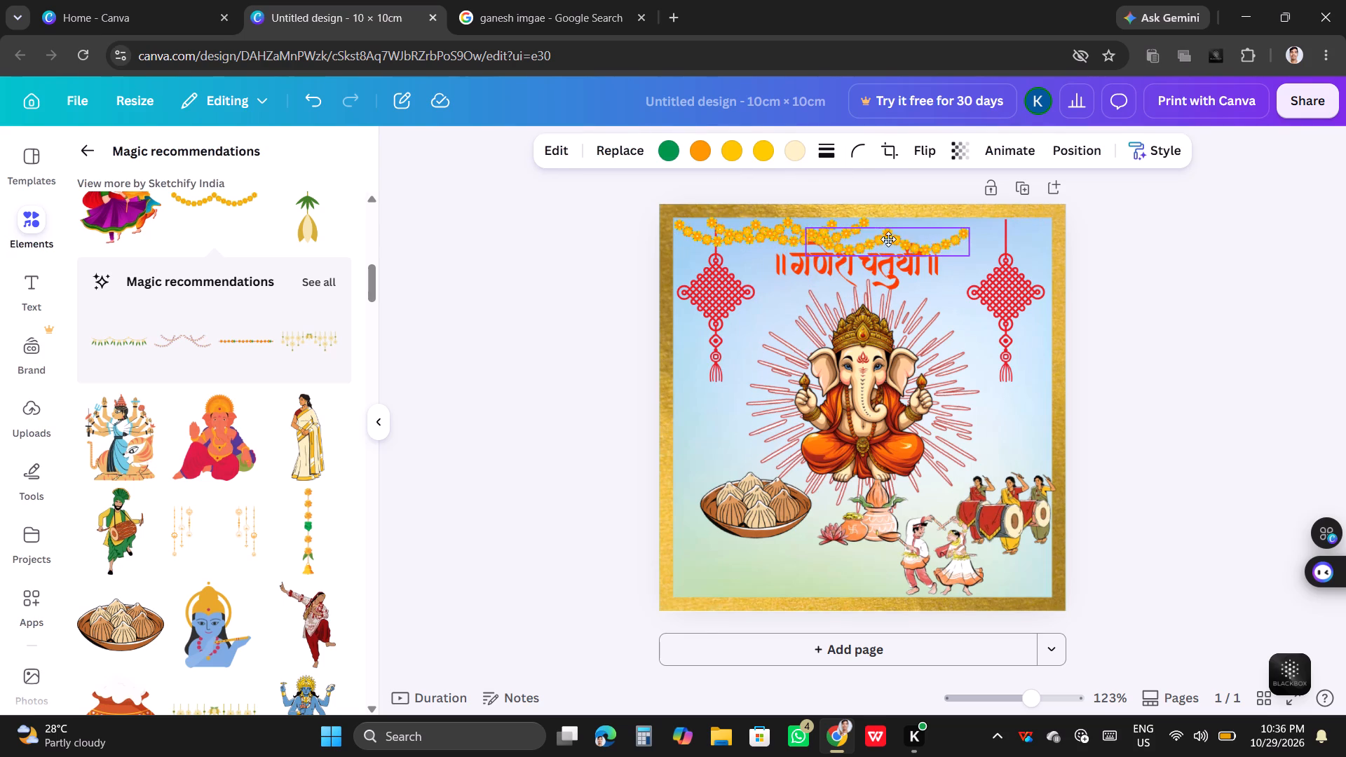
drag(888, 239, 902, 229)
Duplicate the marigold garland twice more and arrange the copies along the right half of the top border, reaching the page's right edge.
click(903, 285)
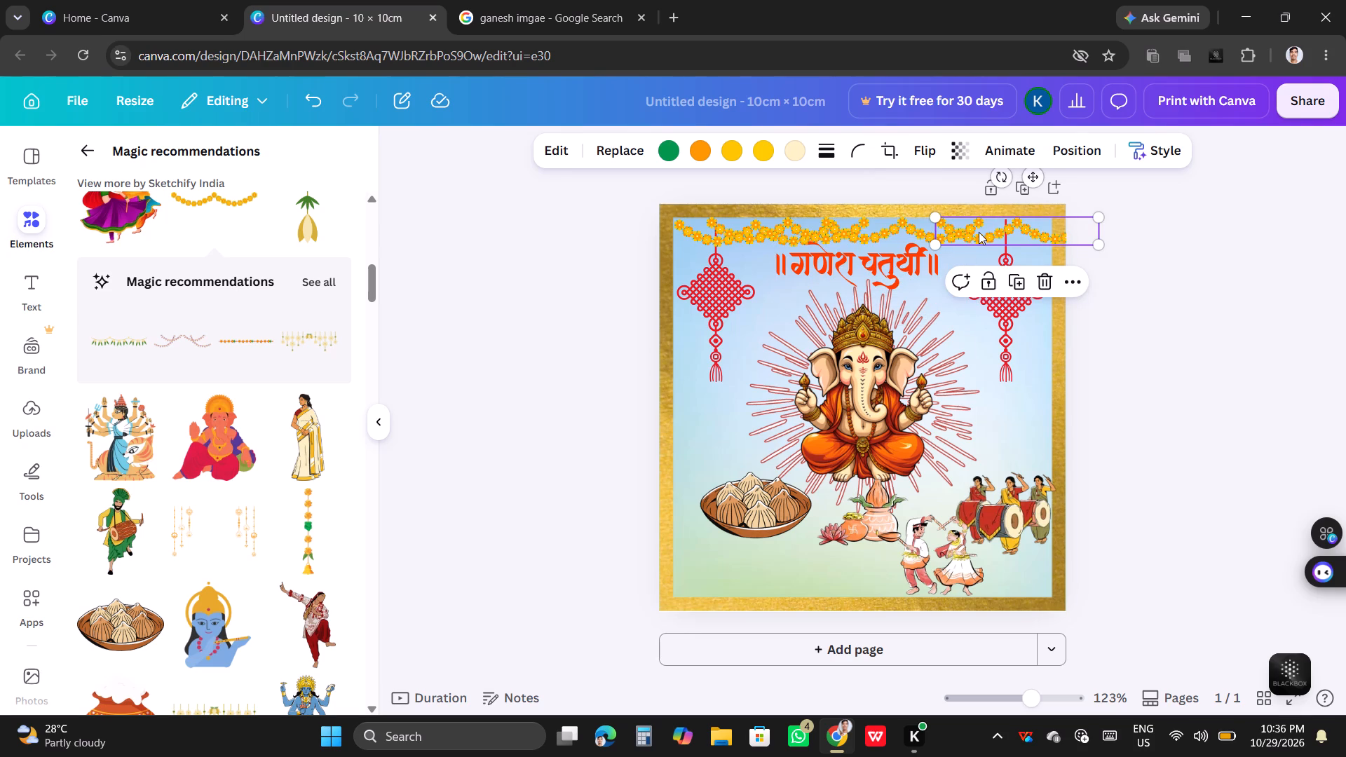
click(1012, 278)
drag(1113, 230, 1108, 230)
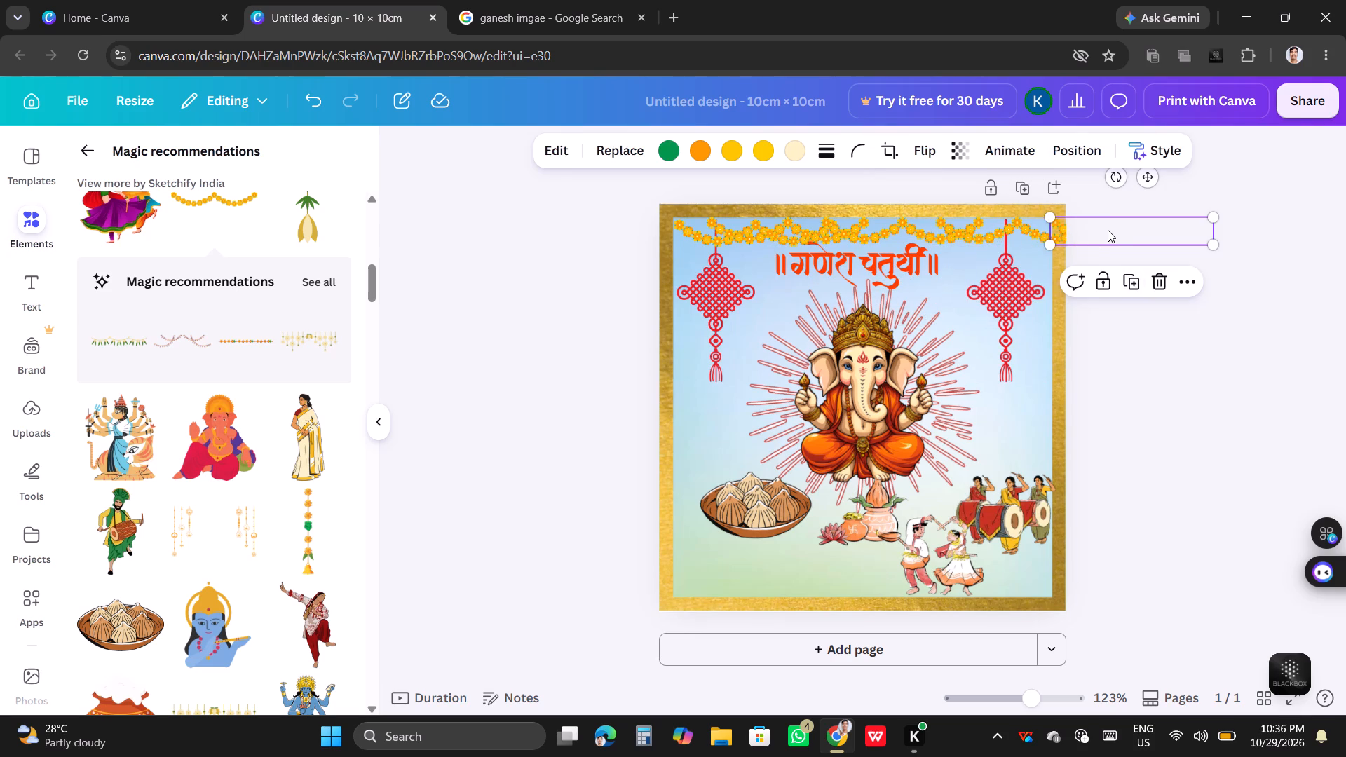
drag(1108, 230, 908, 235)
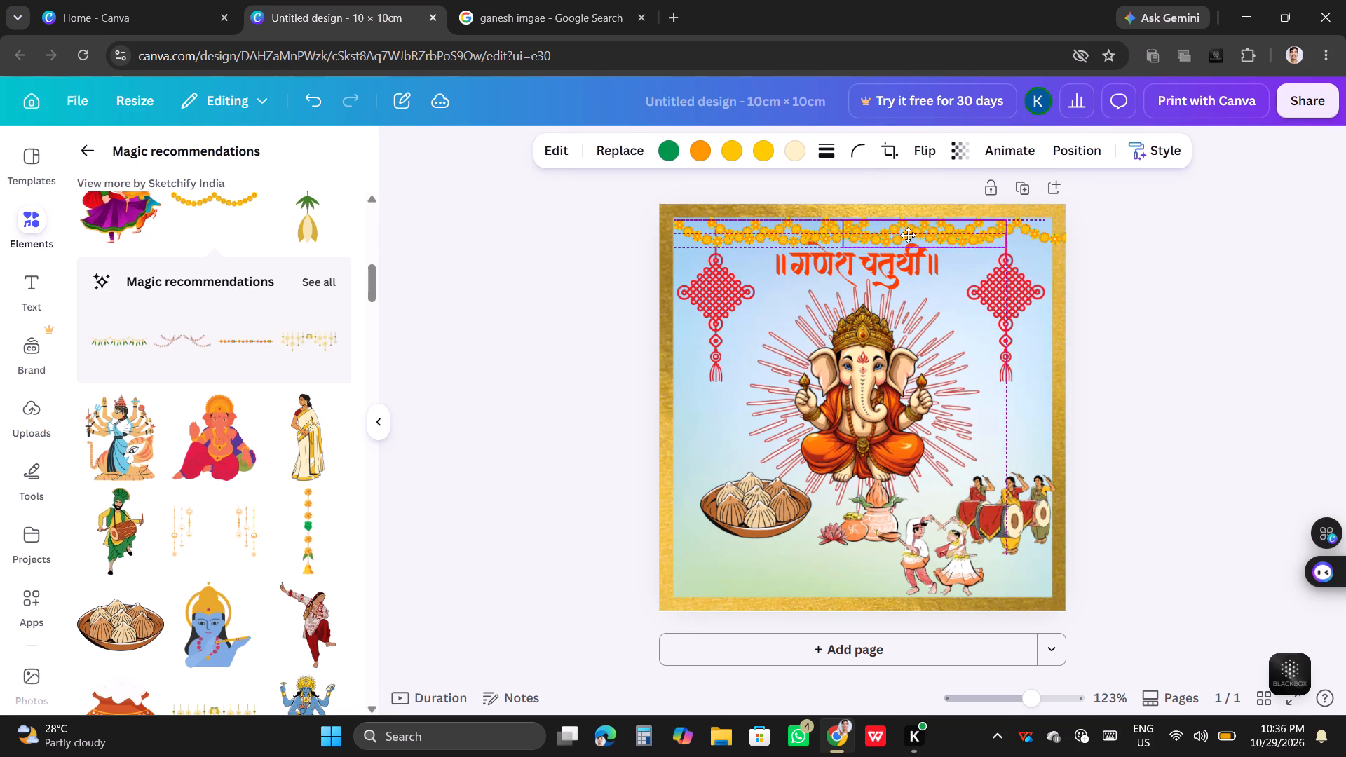
drag(908, 235, 918, 226)
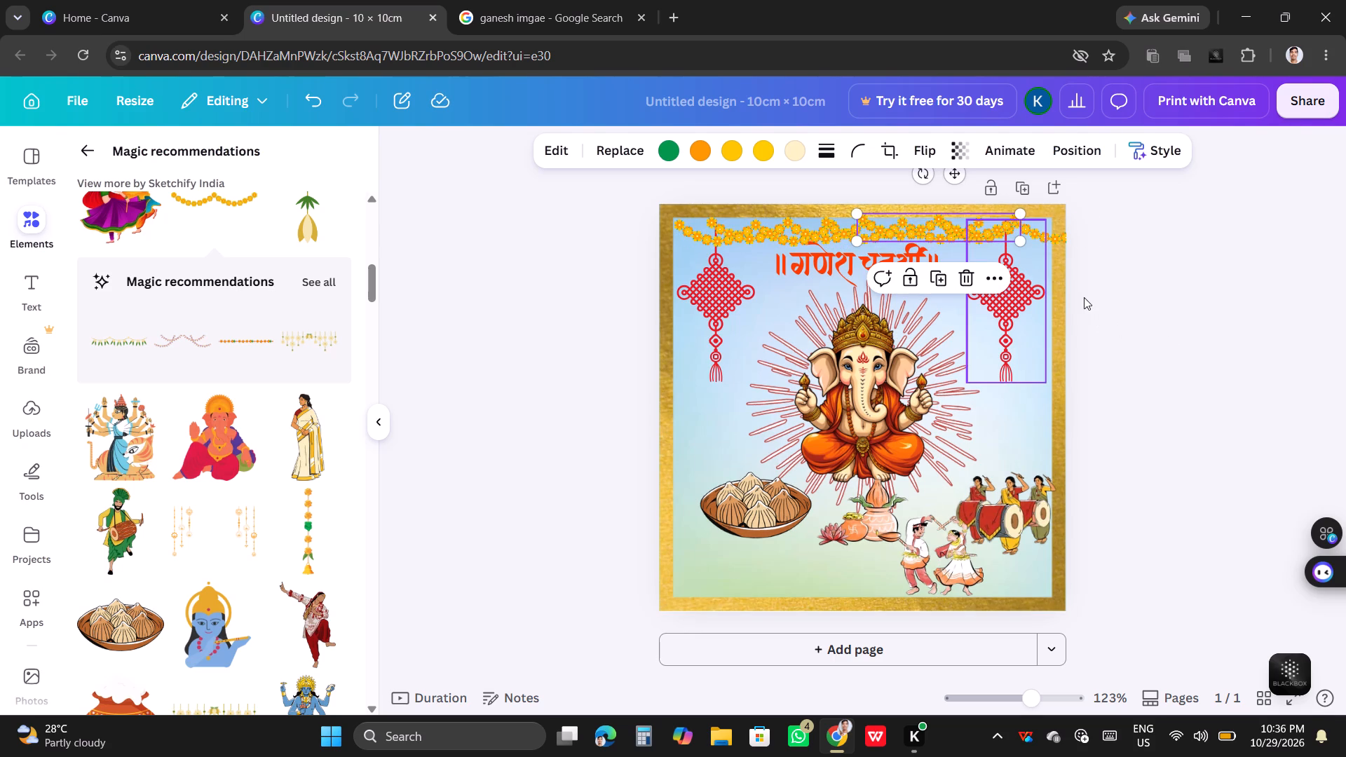
drag(1026, 232, 1045, 245)
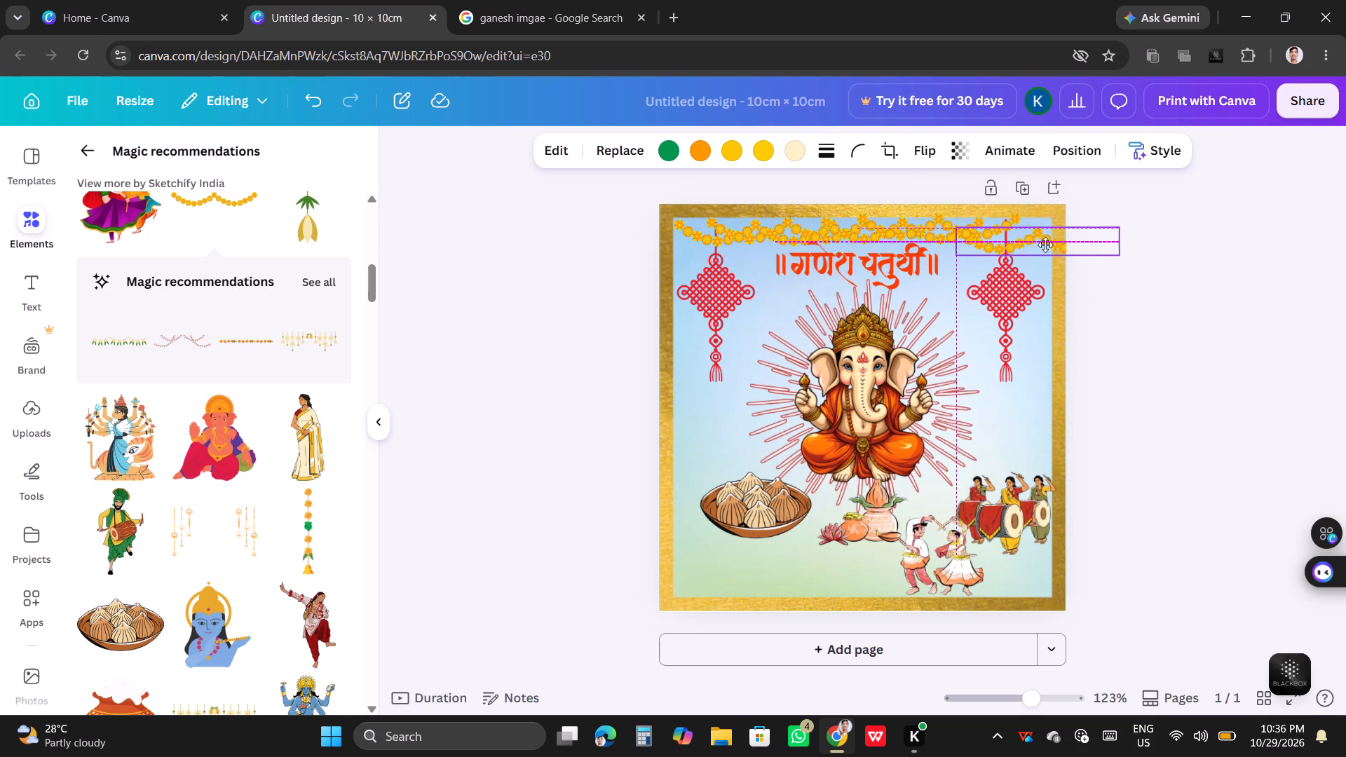
drag(1045, 245, 1066, 231)
click(1176, 390)
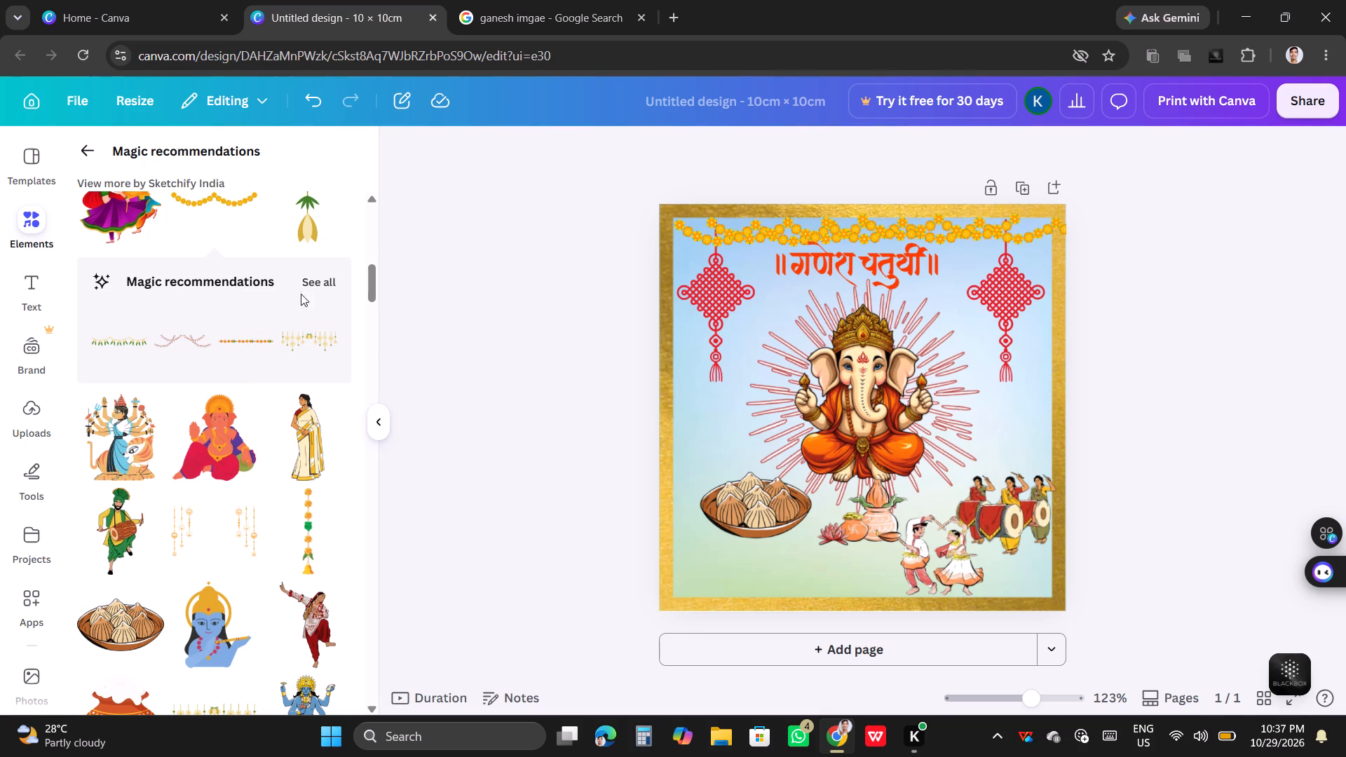
Open the full set of Magic recommendations and look through it for more garlands and decorations.
click(318, 283)
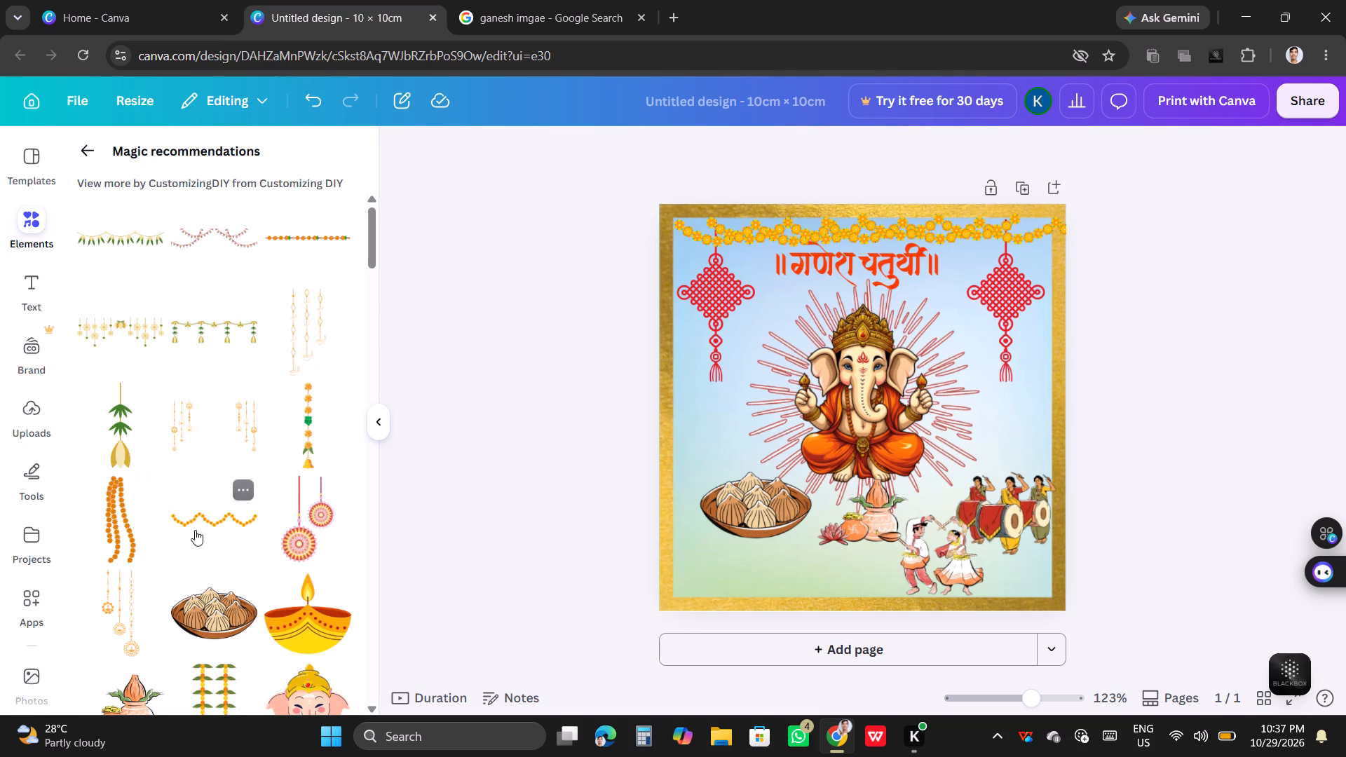
scroll(216, 571, down, 3)
scroll(219, 547, up, 2)
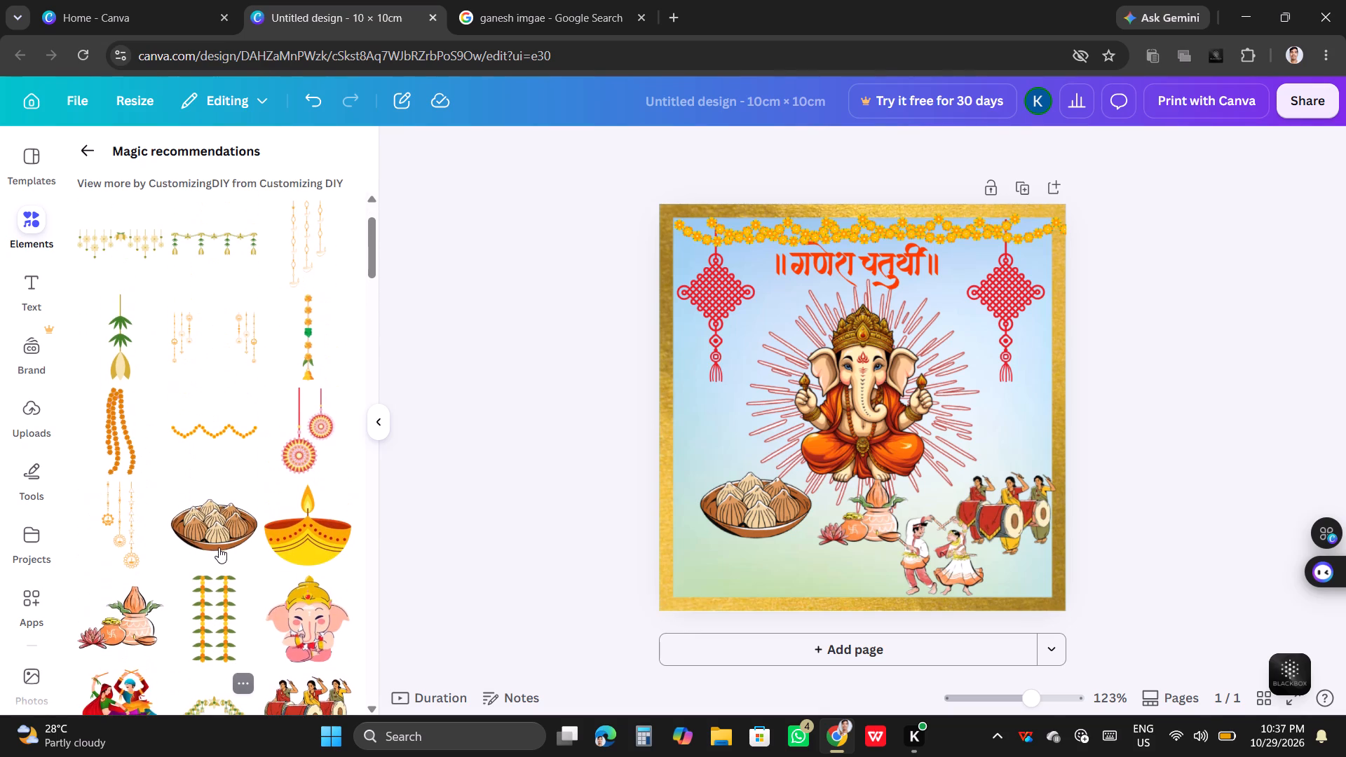
Move two surplus overlapping garland copies off the page so that a single row of swags spans the top border.
drag(760, 236, 468, 346)
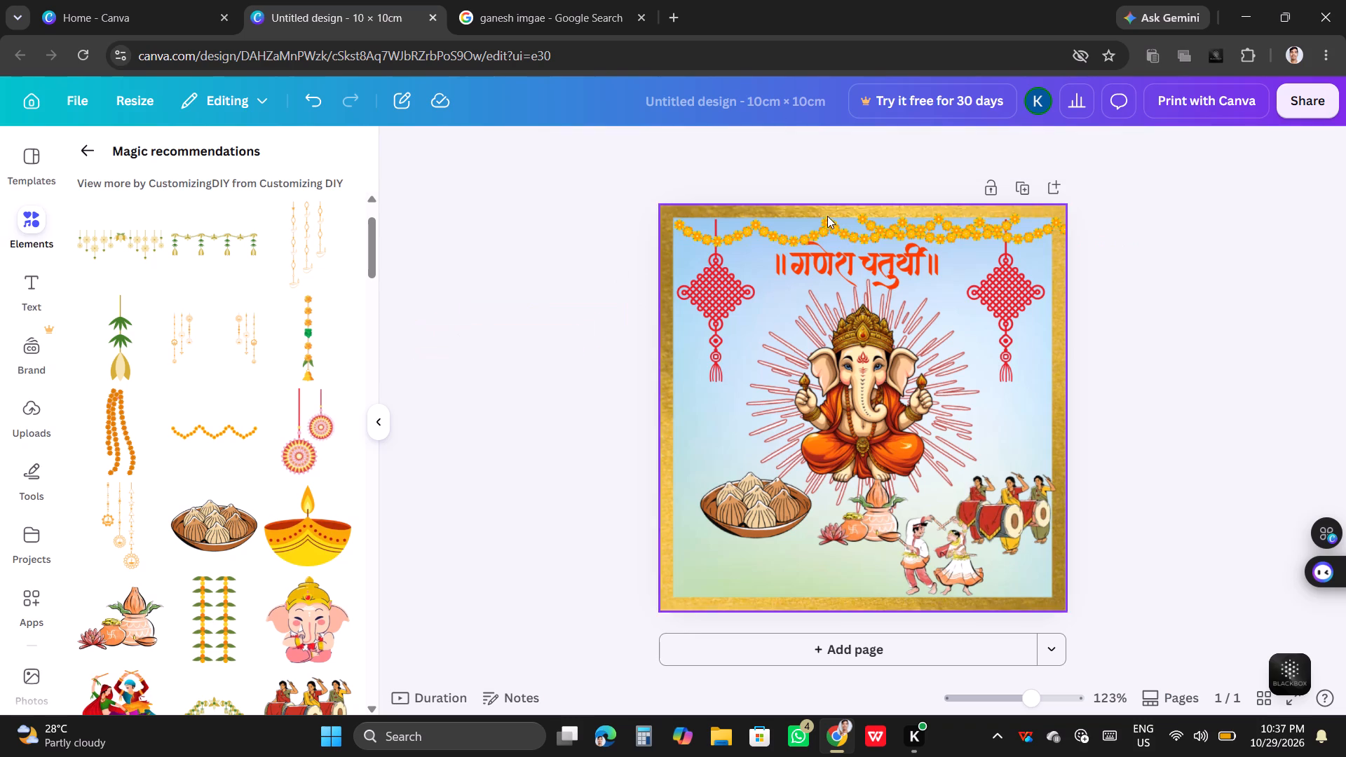
drag(934, 231, 470, 461)
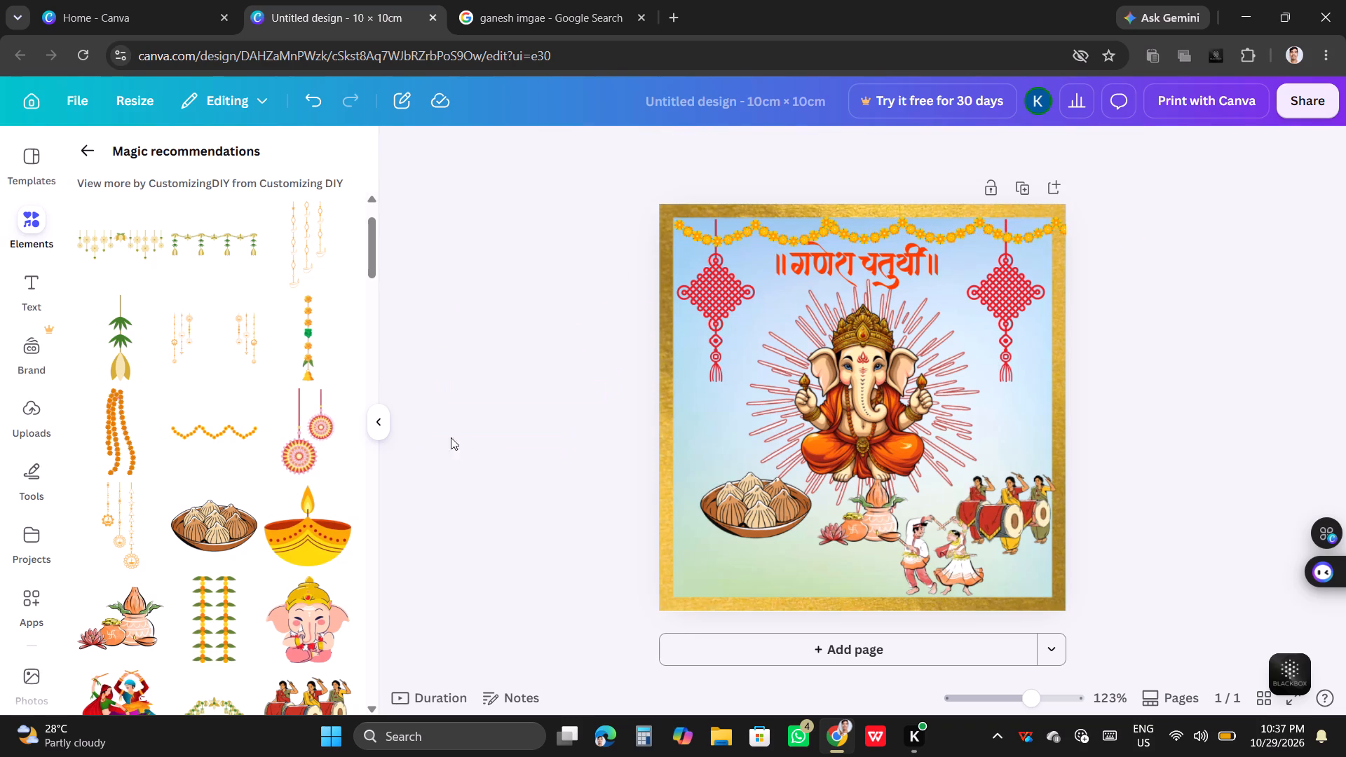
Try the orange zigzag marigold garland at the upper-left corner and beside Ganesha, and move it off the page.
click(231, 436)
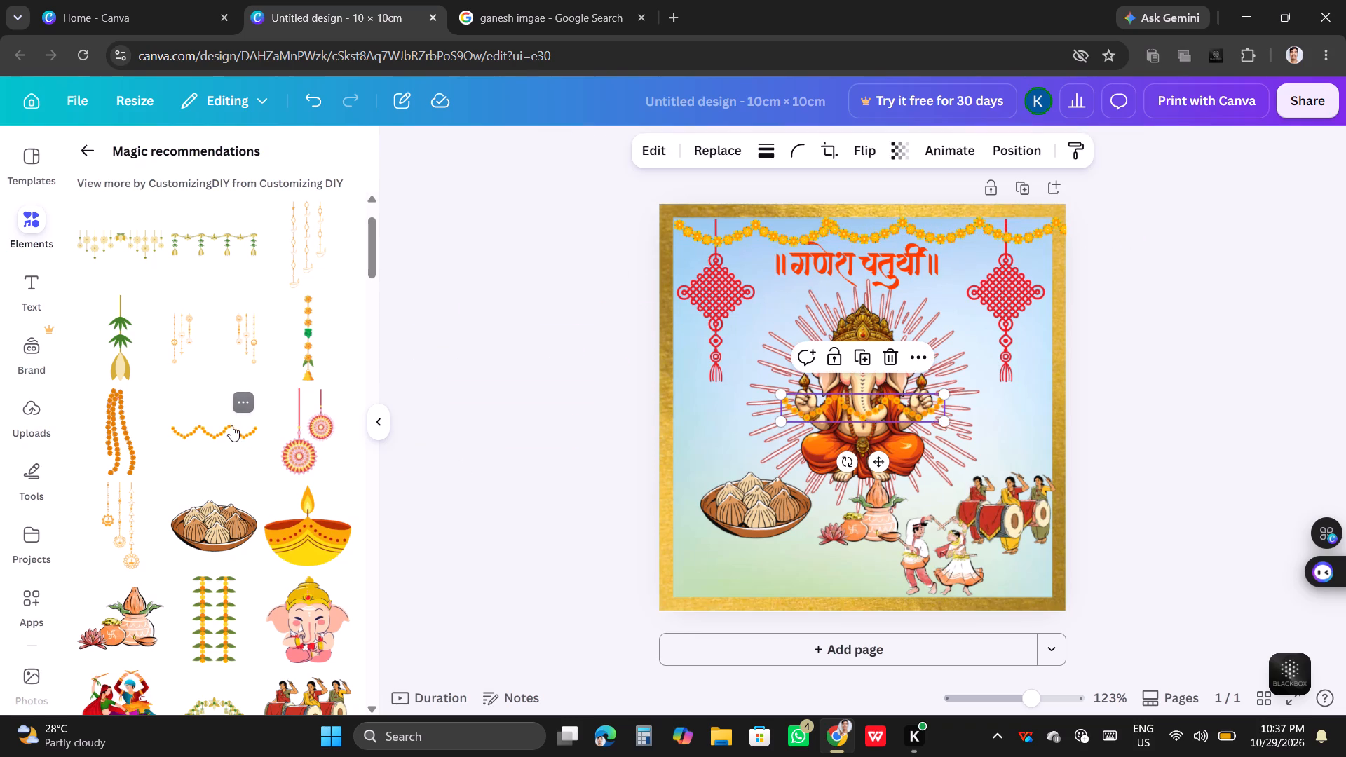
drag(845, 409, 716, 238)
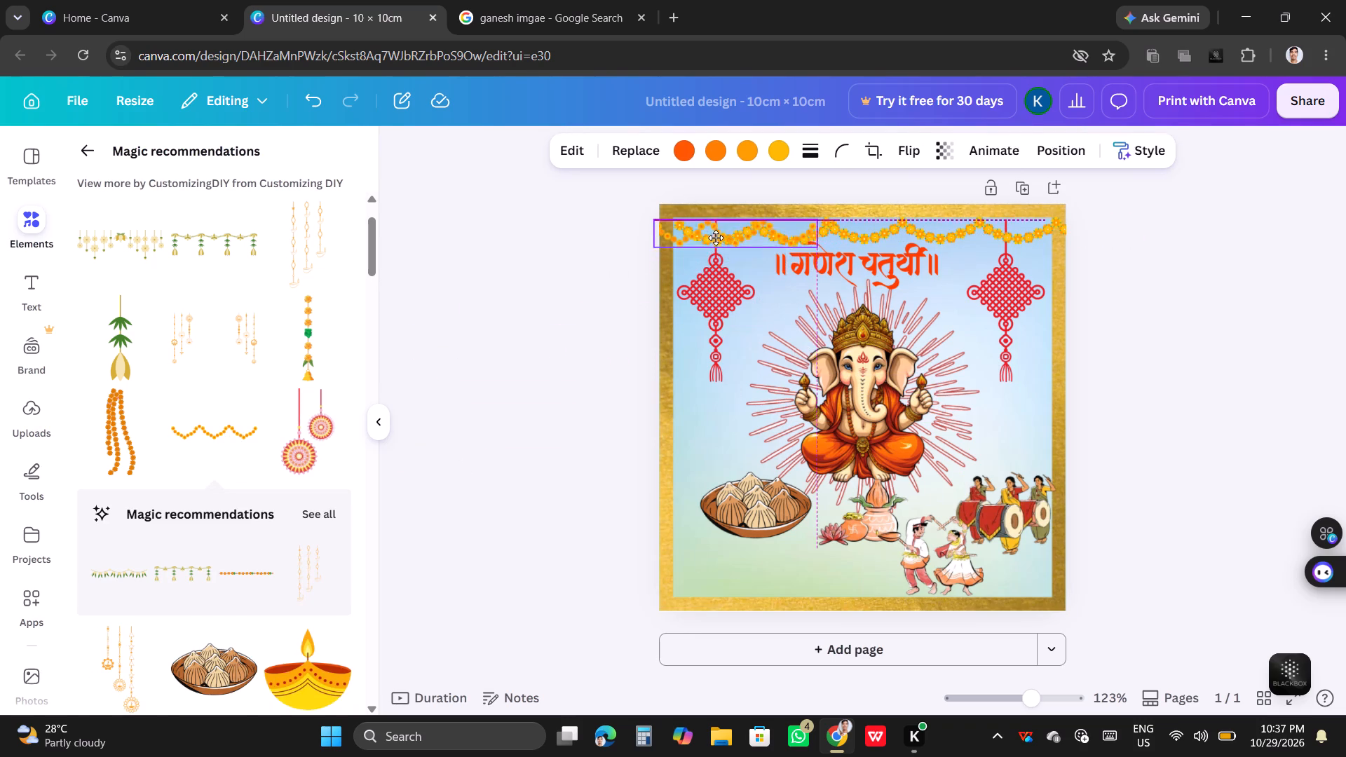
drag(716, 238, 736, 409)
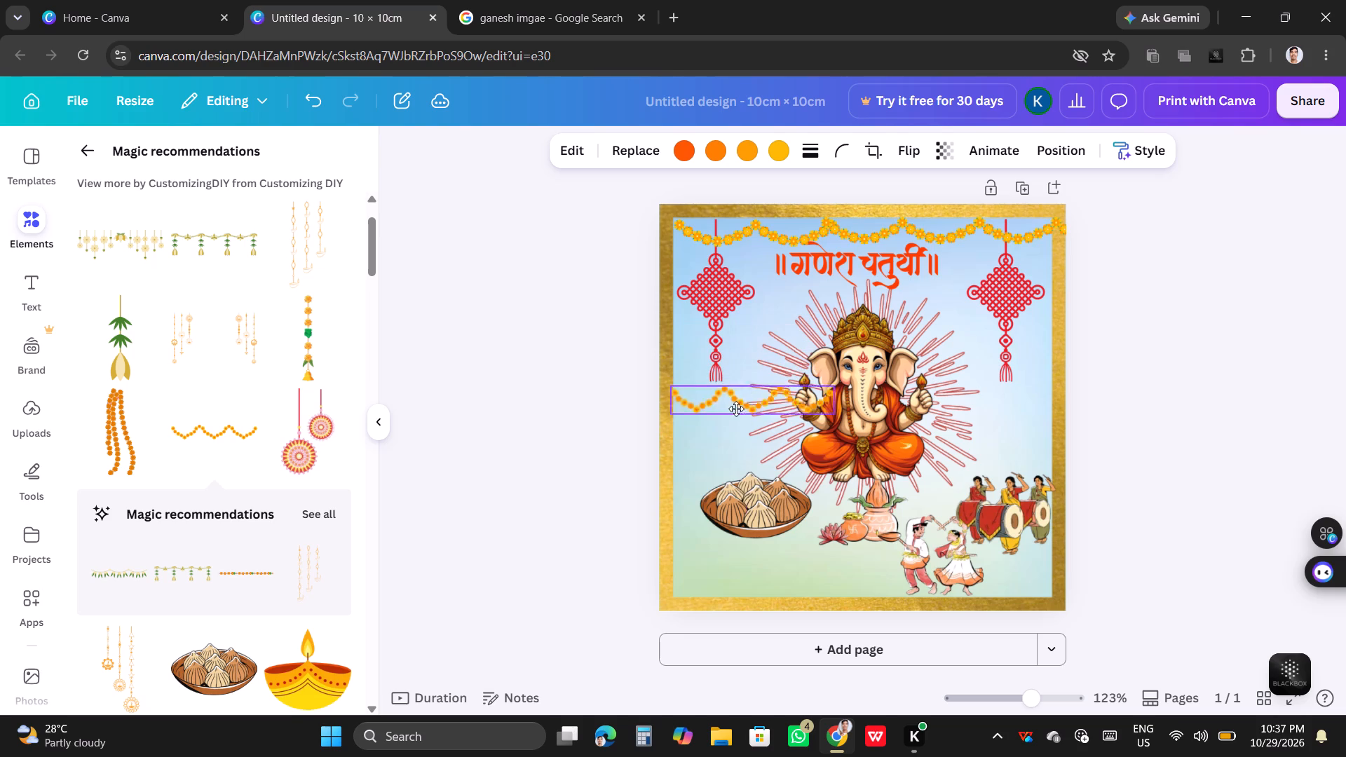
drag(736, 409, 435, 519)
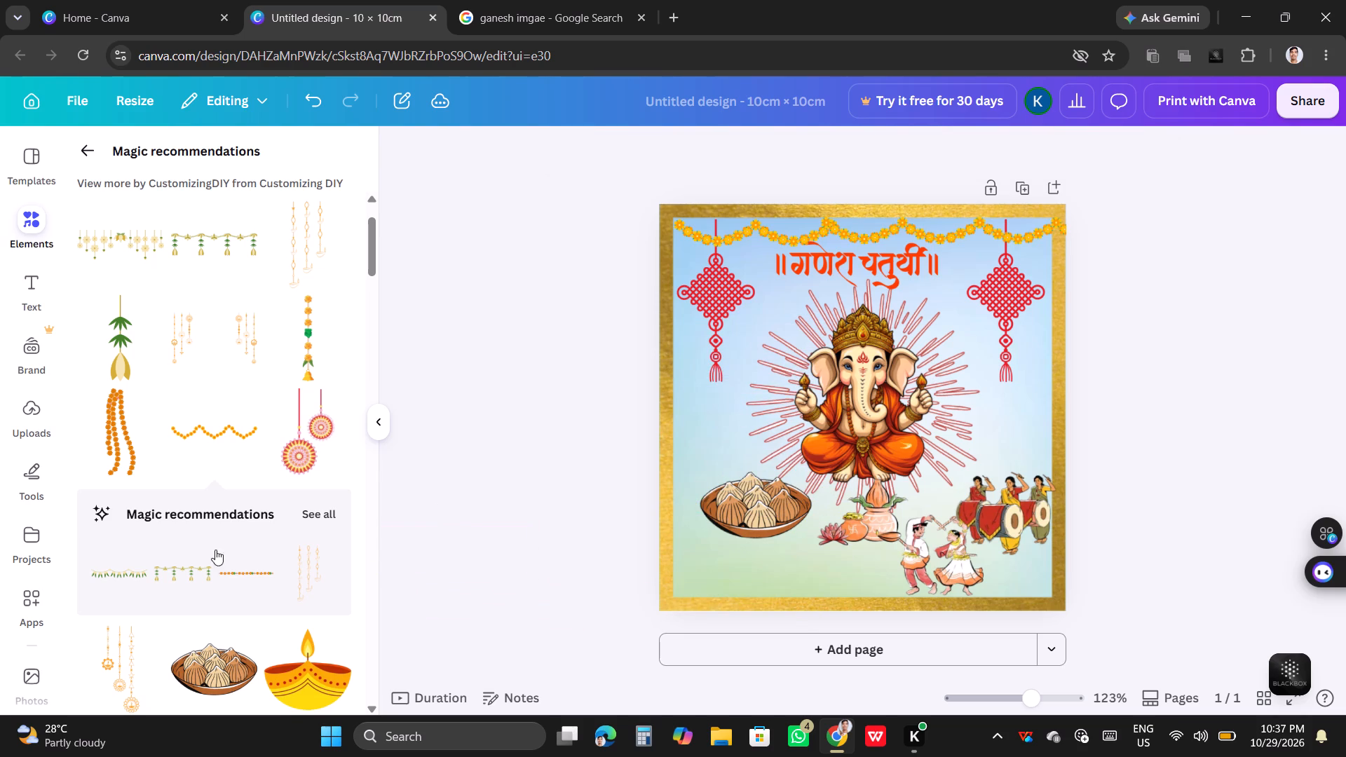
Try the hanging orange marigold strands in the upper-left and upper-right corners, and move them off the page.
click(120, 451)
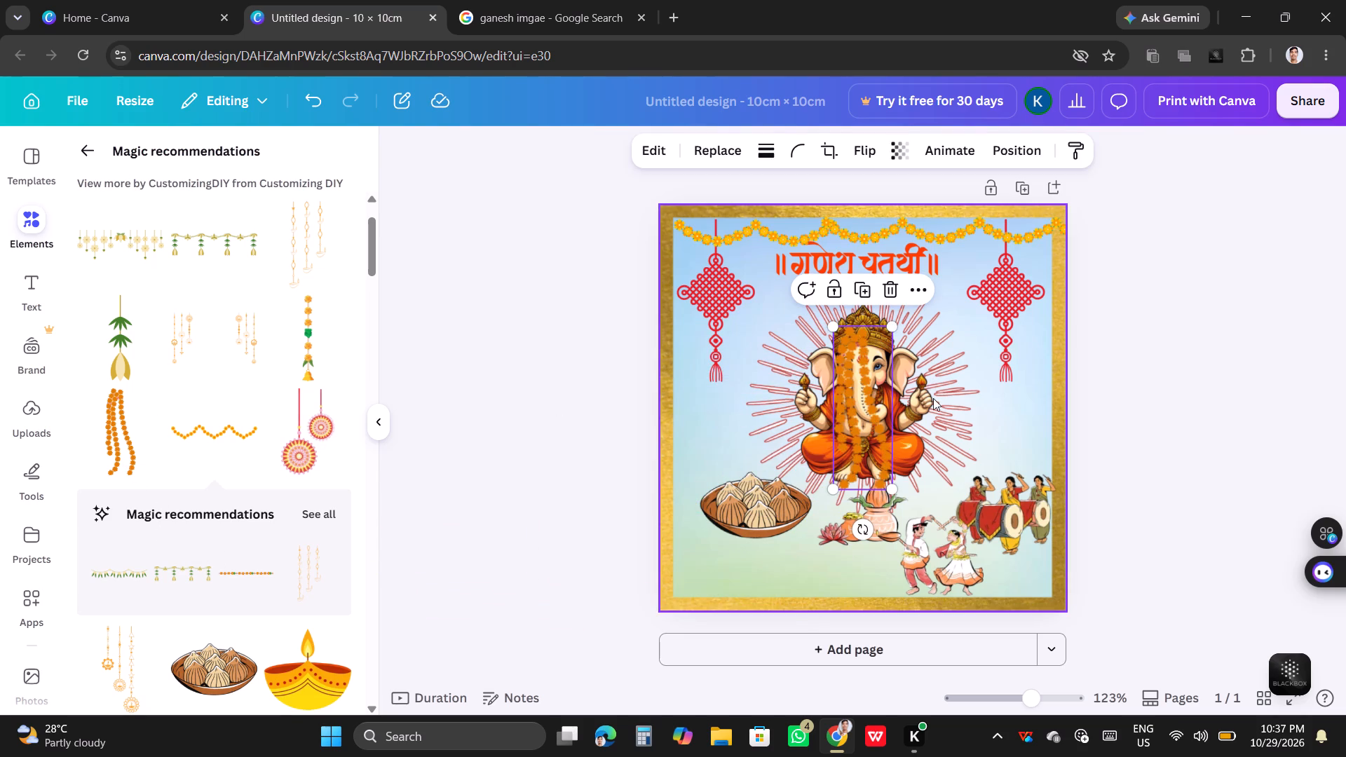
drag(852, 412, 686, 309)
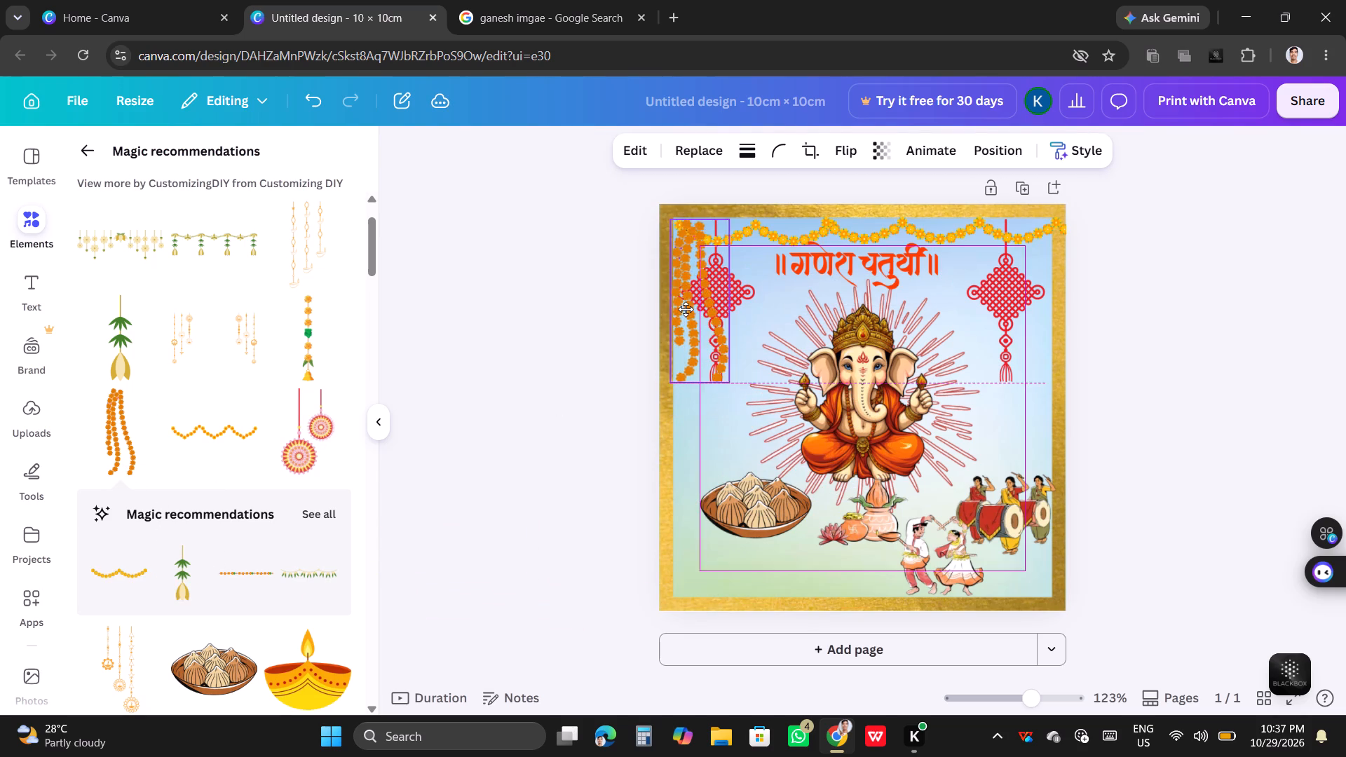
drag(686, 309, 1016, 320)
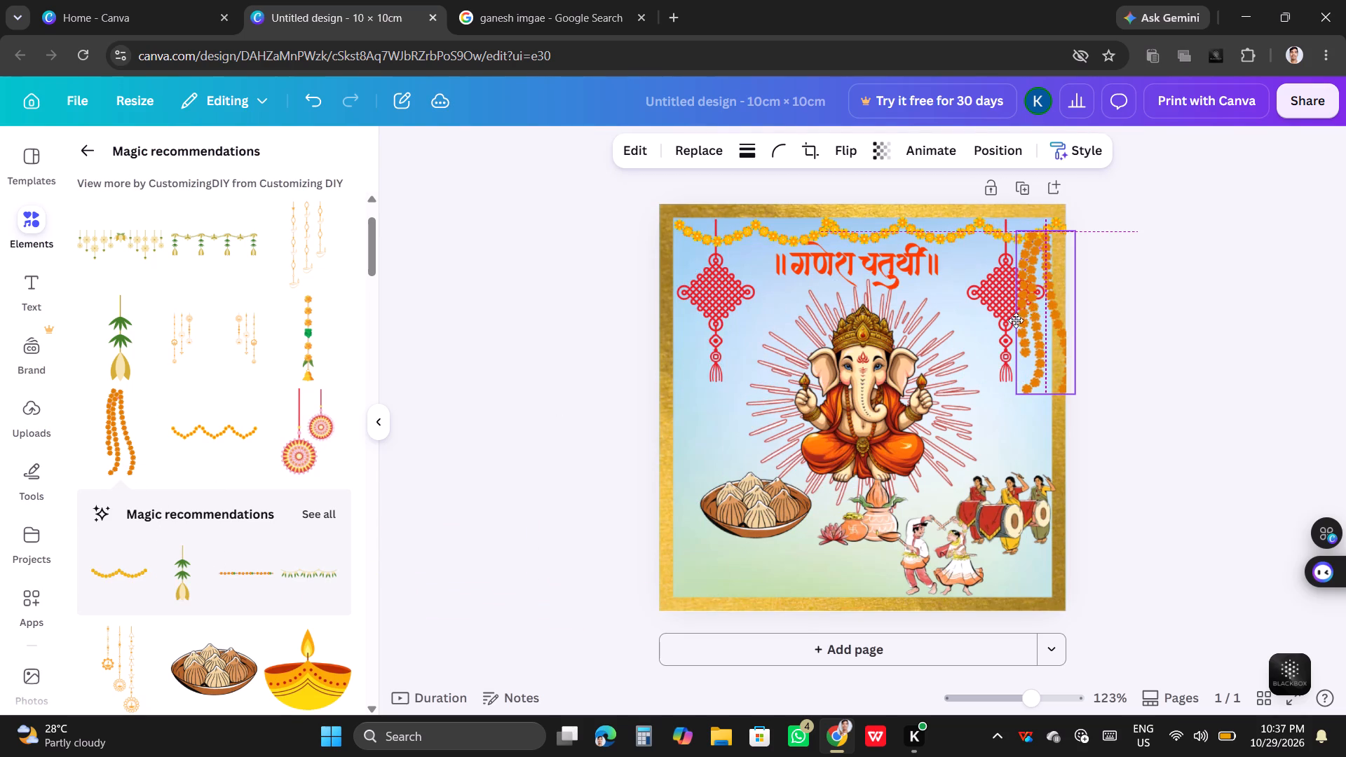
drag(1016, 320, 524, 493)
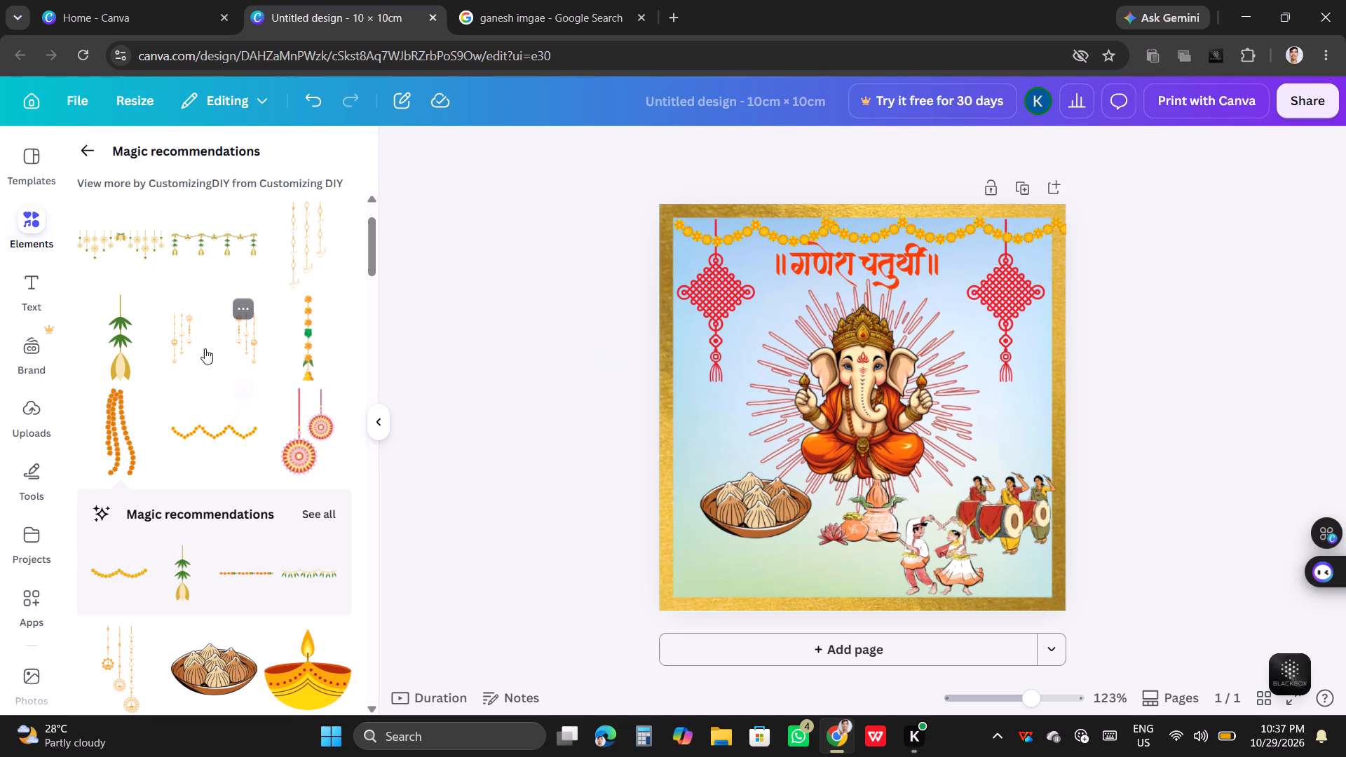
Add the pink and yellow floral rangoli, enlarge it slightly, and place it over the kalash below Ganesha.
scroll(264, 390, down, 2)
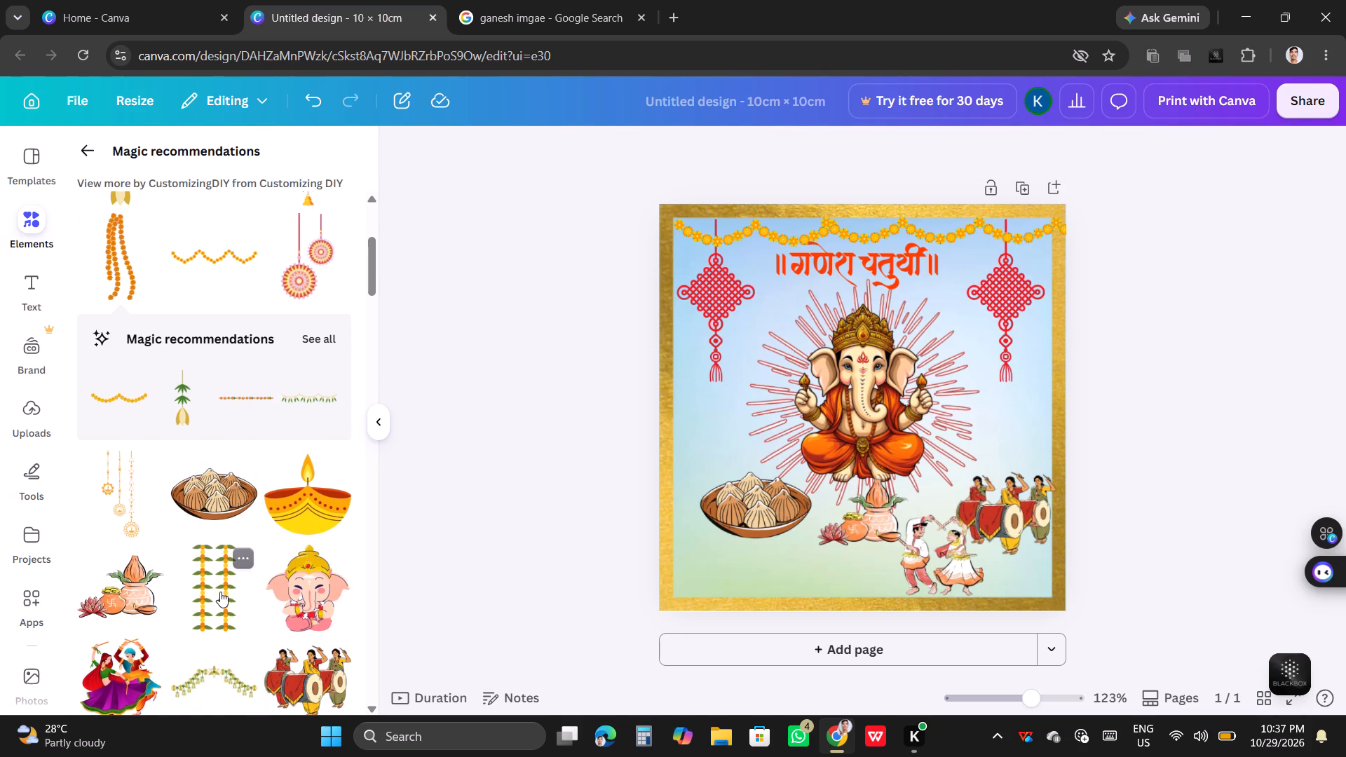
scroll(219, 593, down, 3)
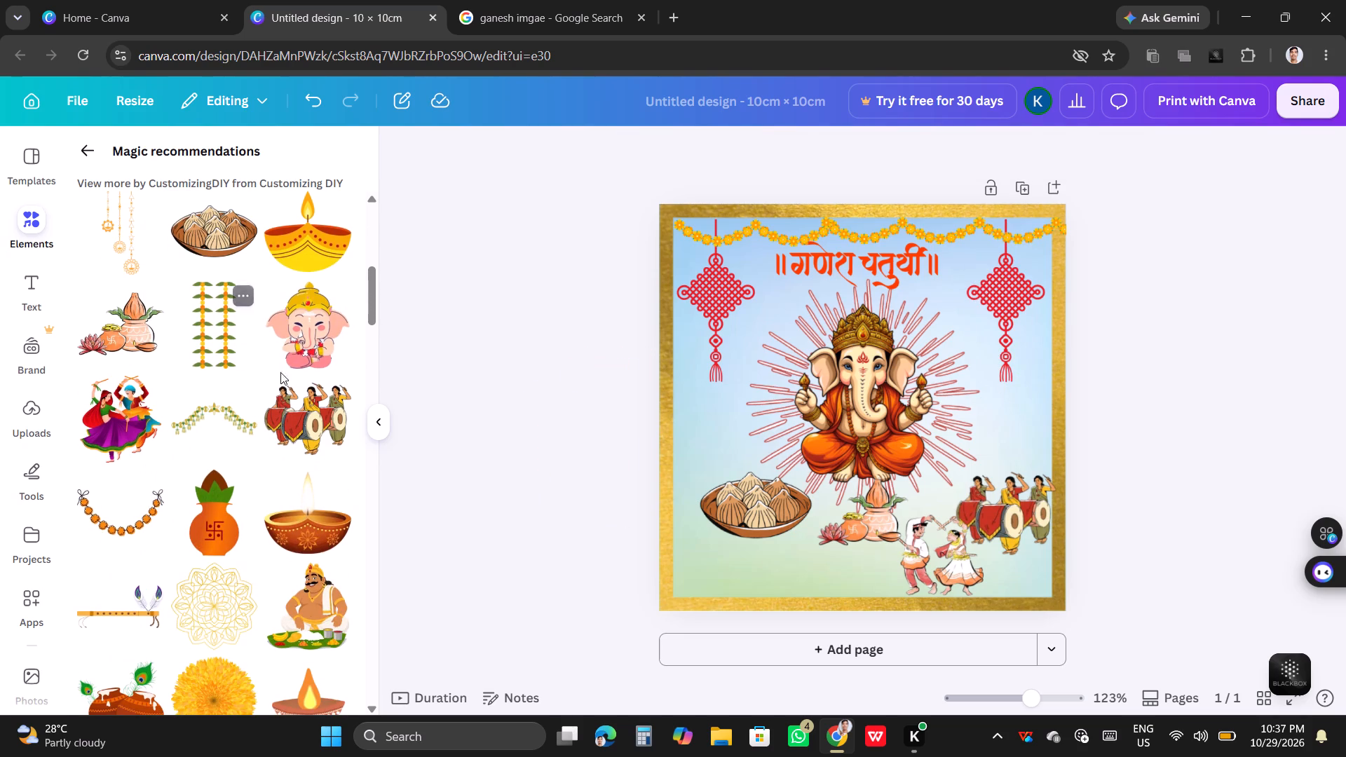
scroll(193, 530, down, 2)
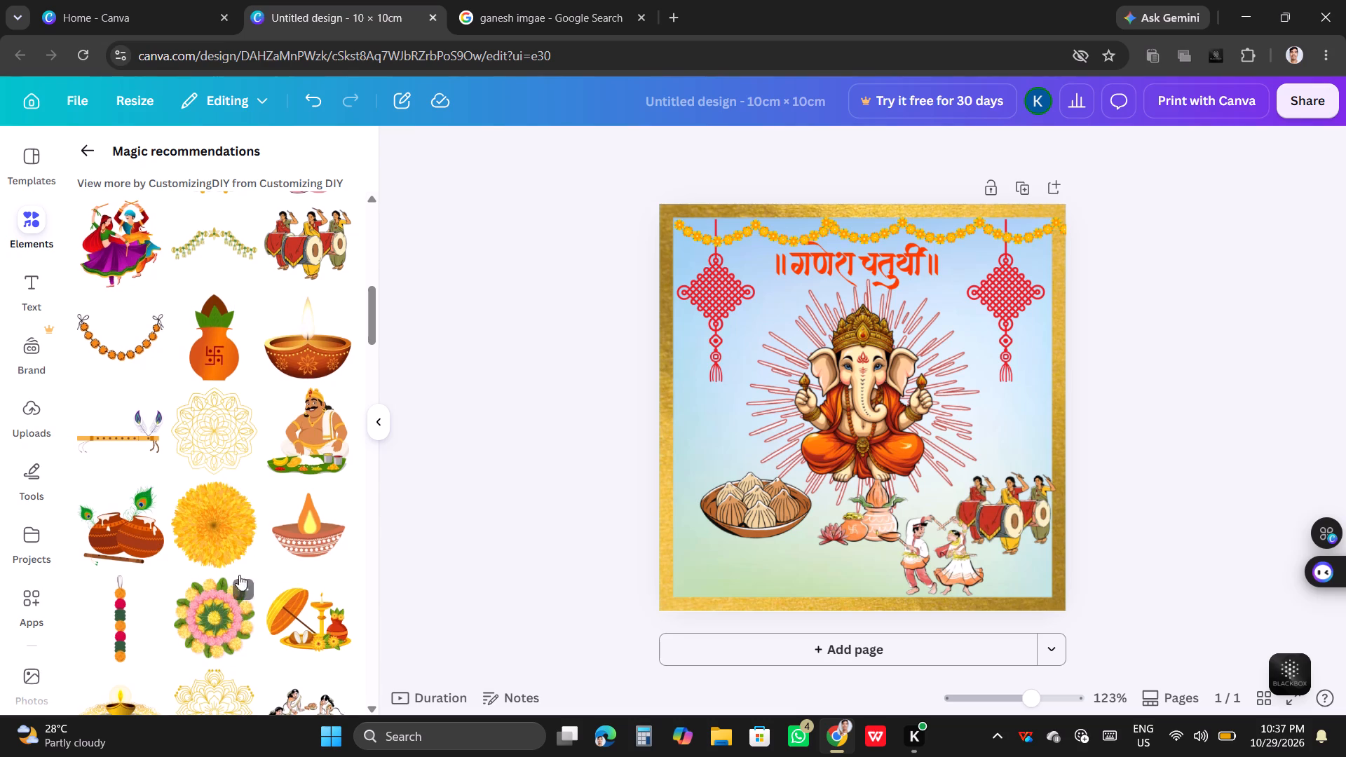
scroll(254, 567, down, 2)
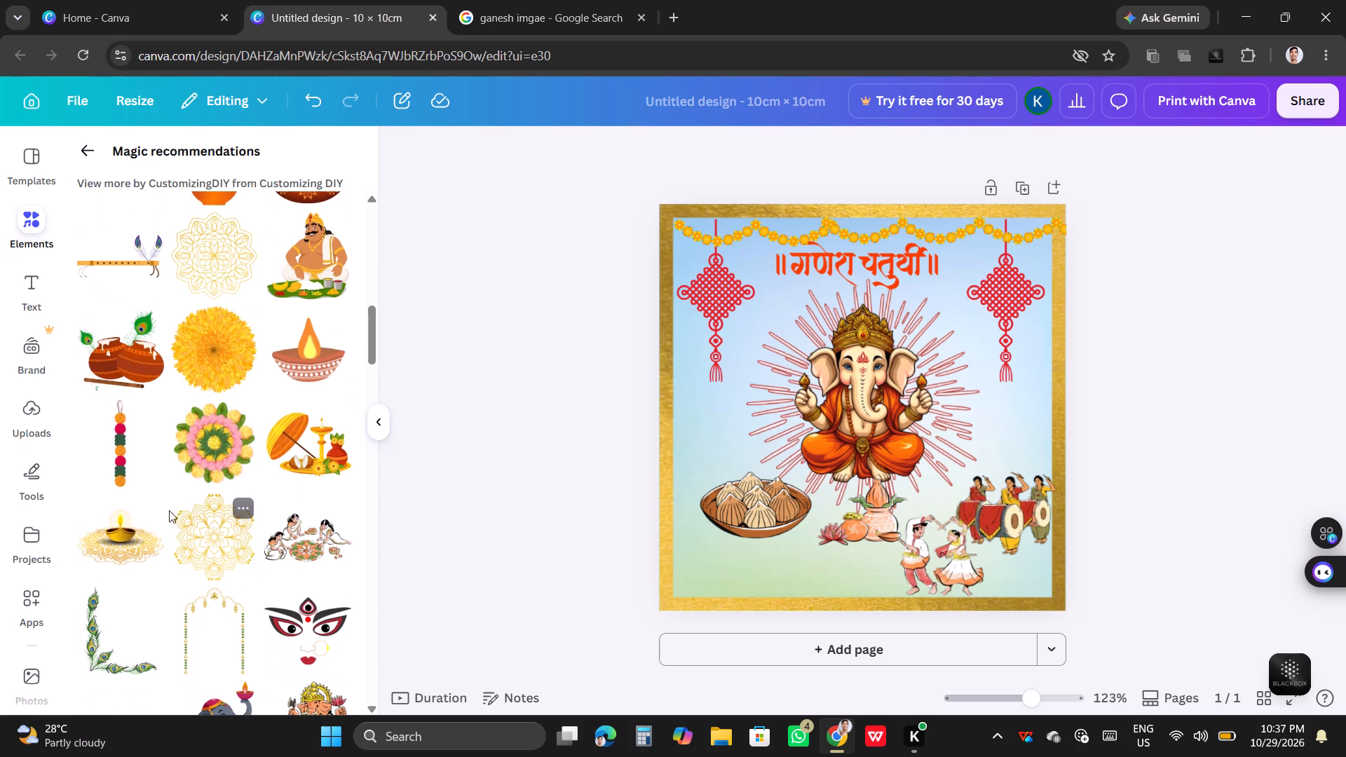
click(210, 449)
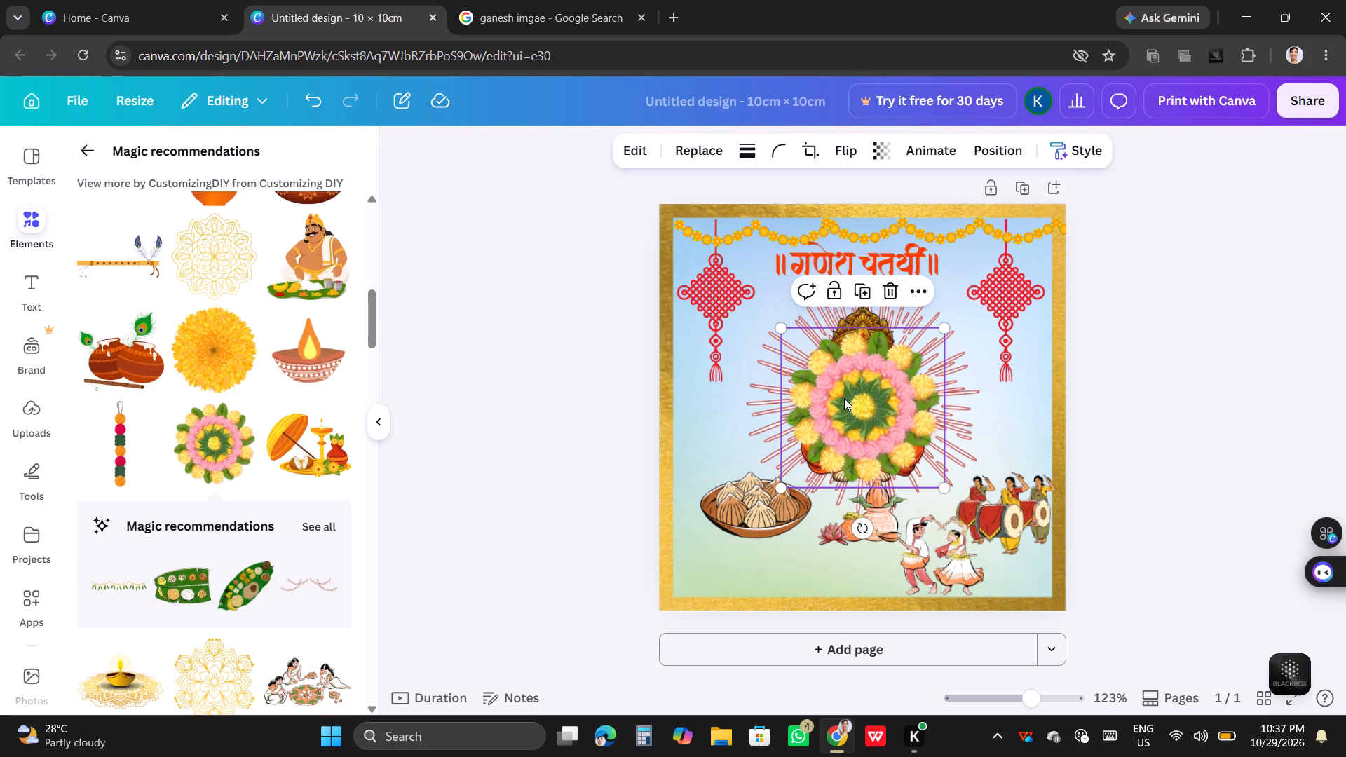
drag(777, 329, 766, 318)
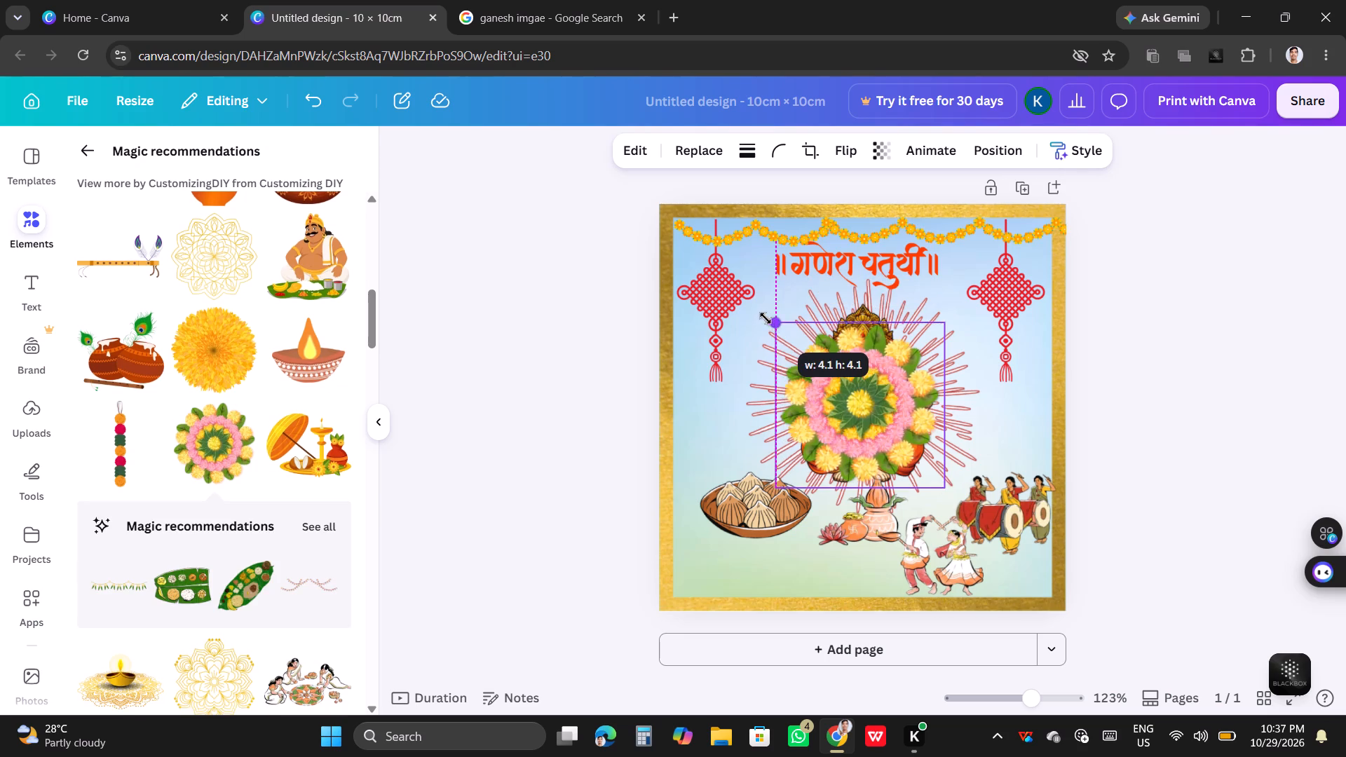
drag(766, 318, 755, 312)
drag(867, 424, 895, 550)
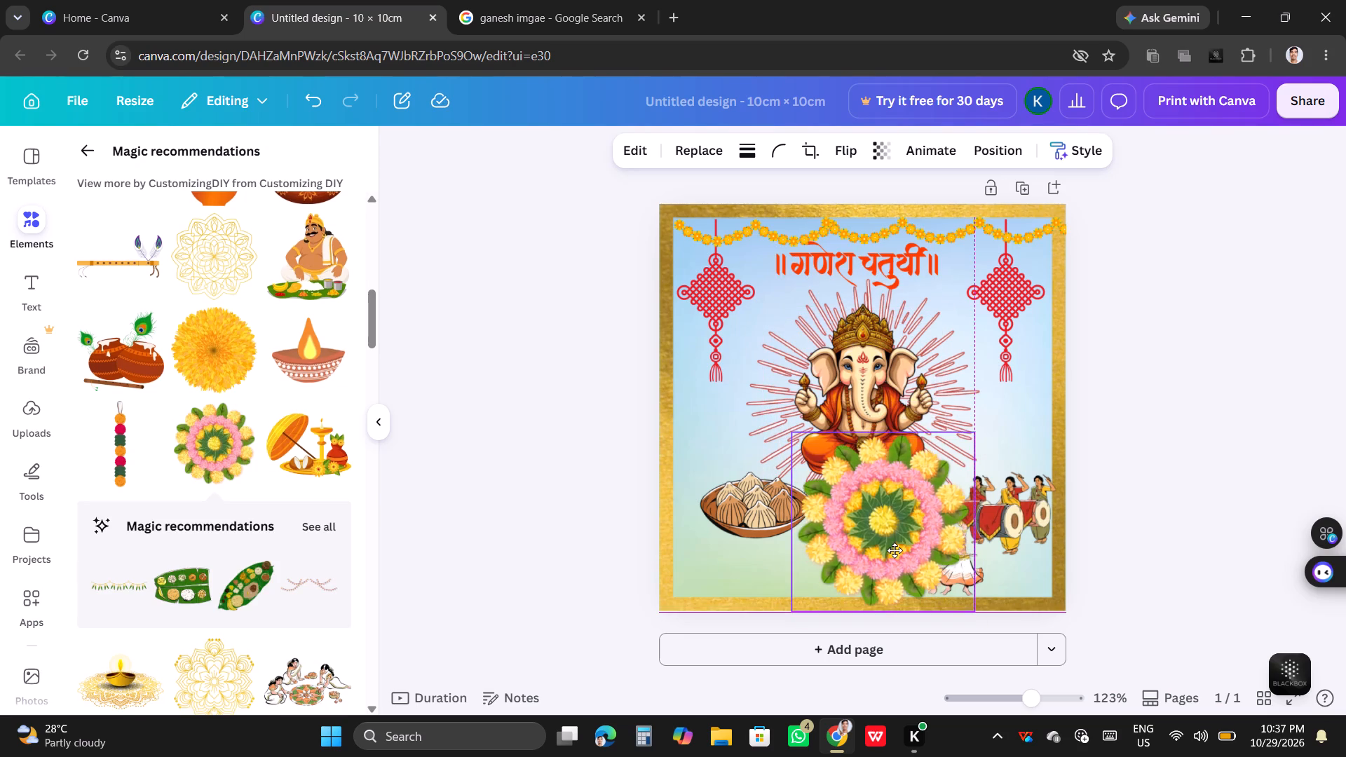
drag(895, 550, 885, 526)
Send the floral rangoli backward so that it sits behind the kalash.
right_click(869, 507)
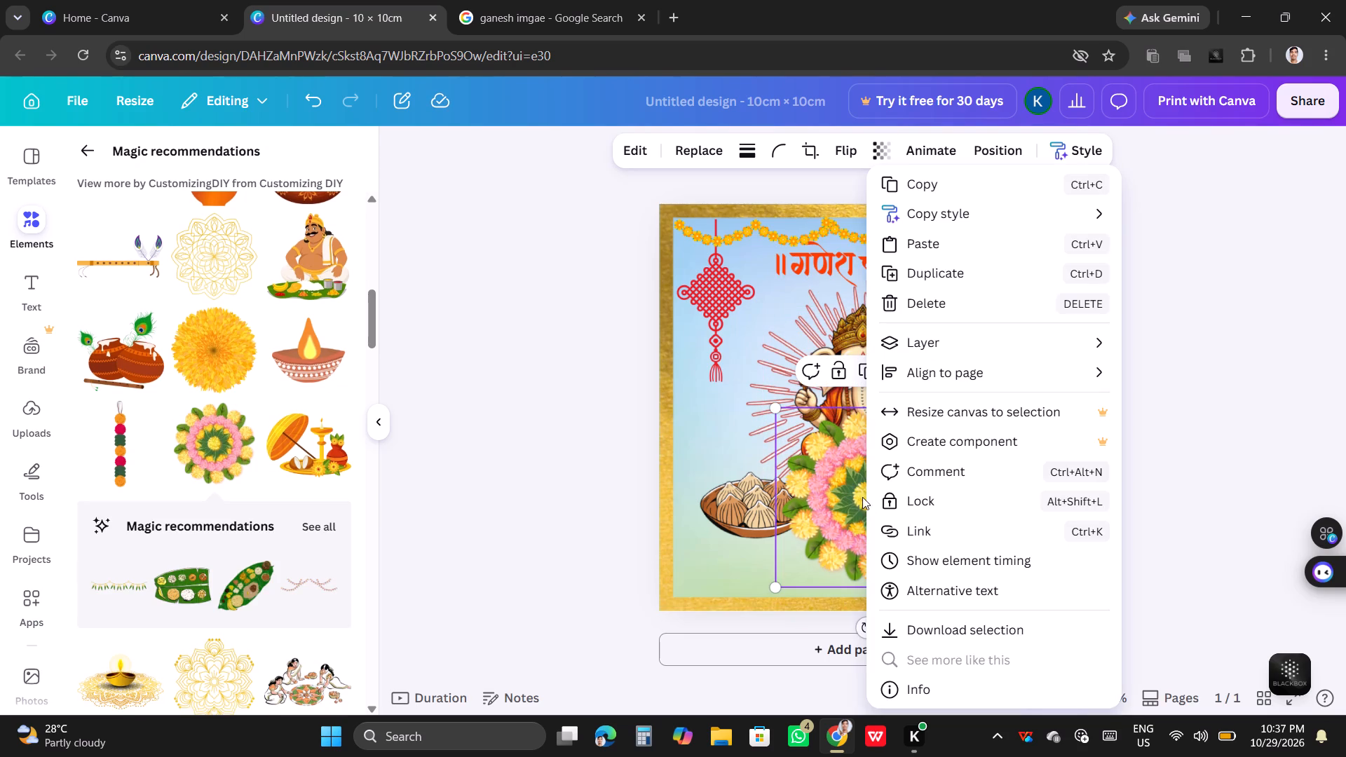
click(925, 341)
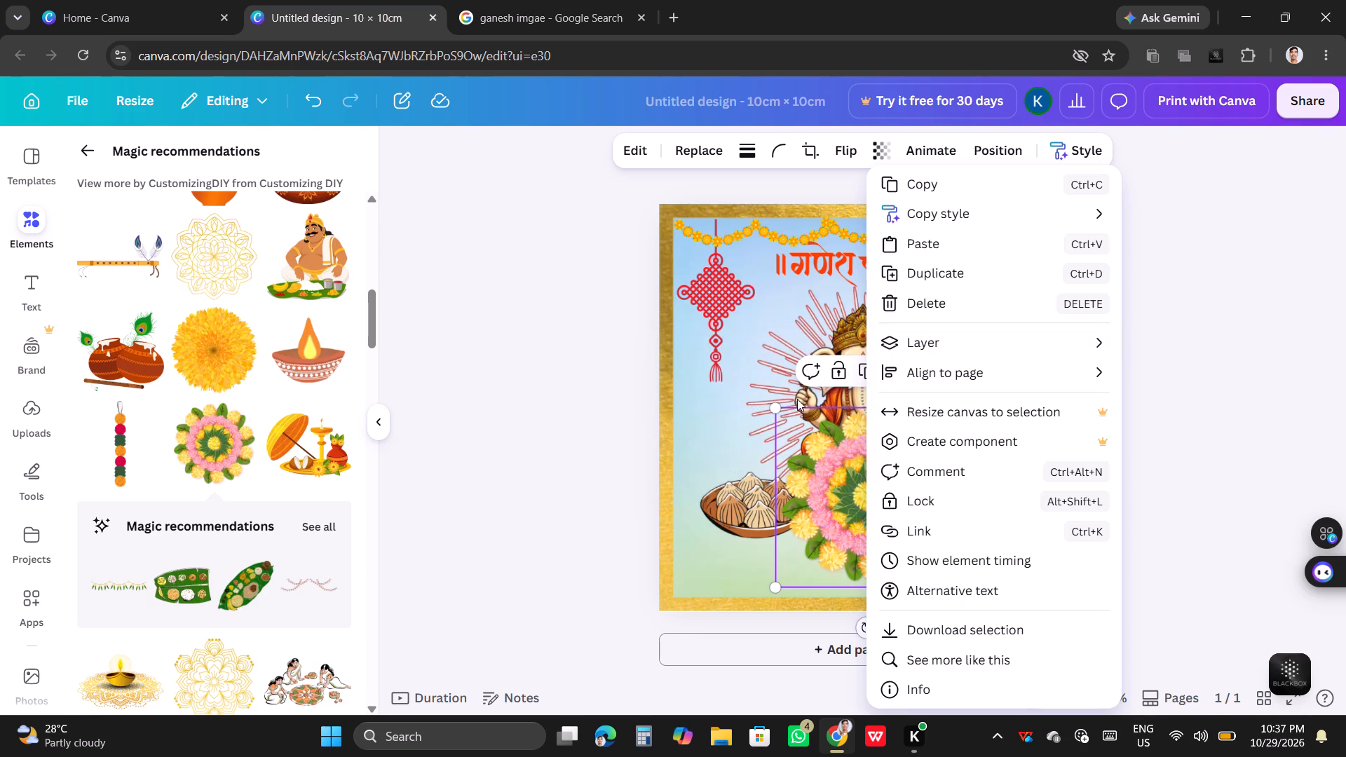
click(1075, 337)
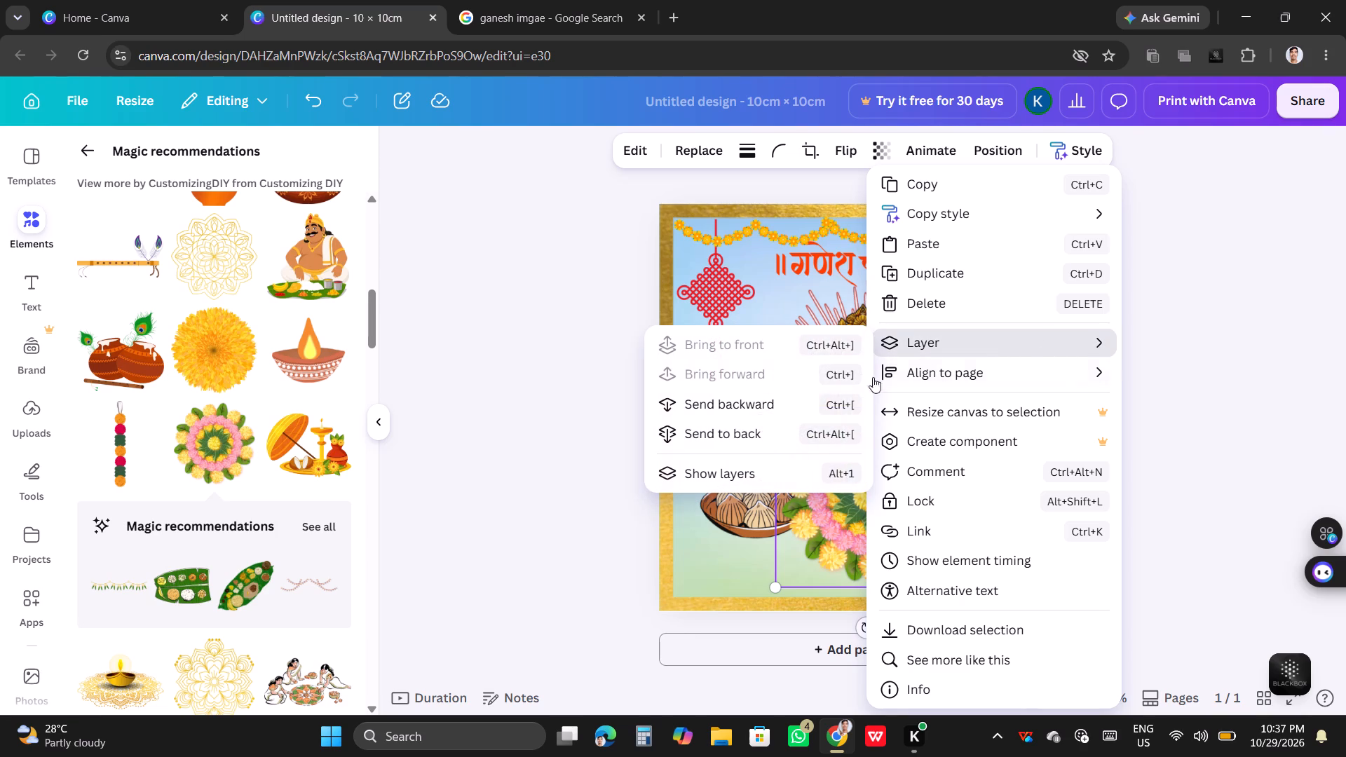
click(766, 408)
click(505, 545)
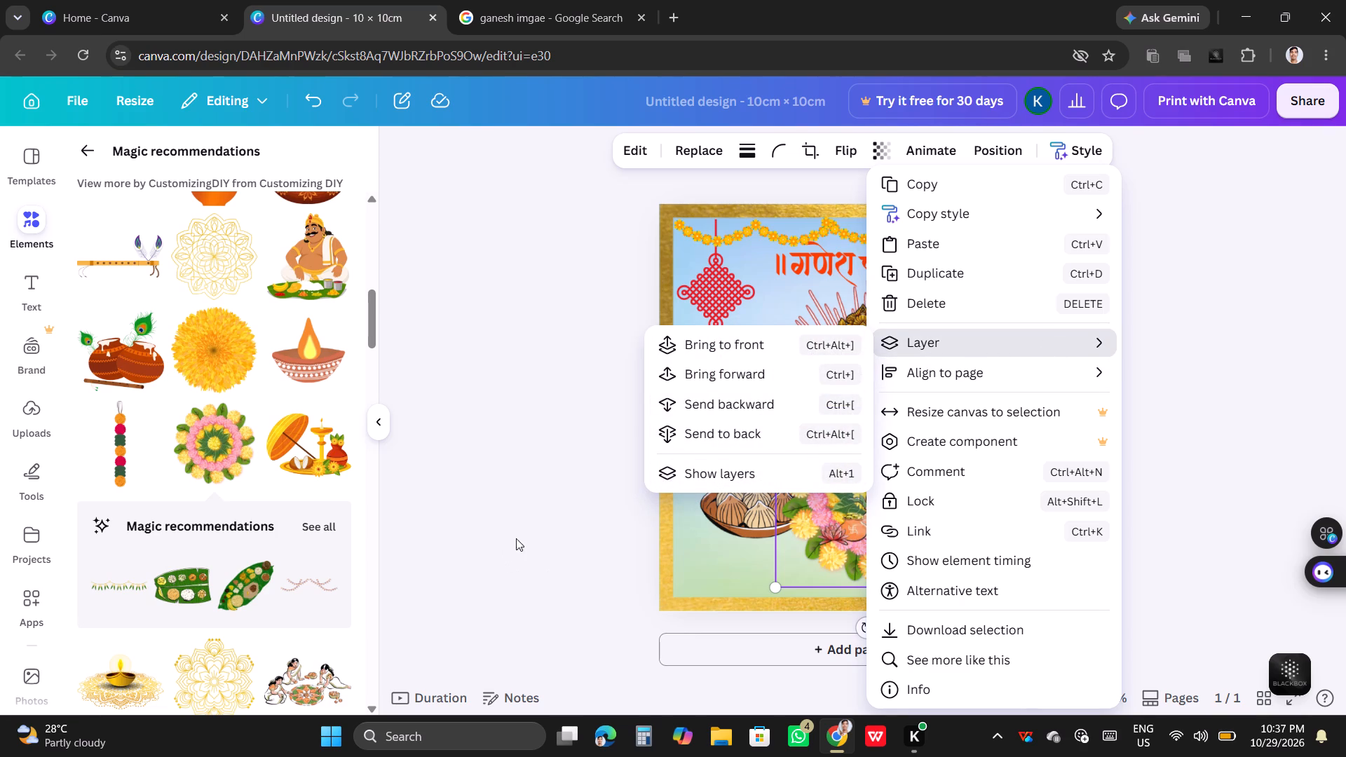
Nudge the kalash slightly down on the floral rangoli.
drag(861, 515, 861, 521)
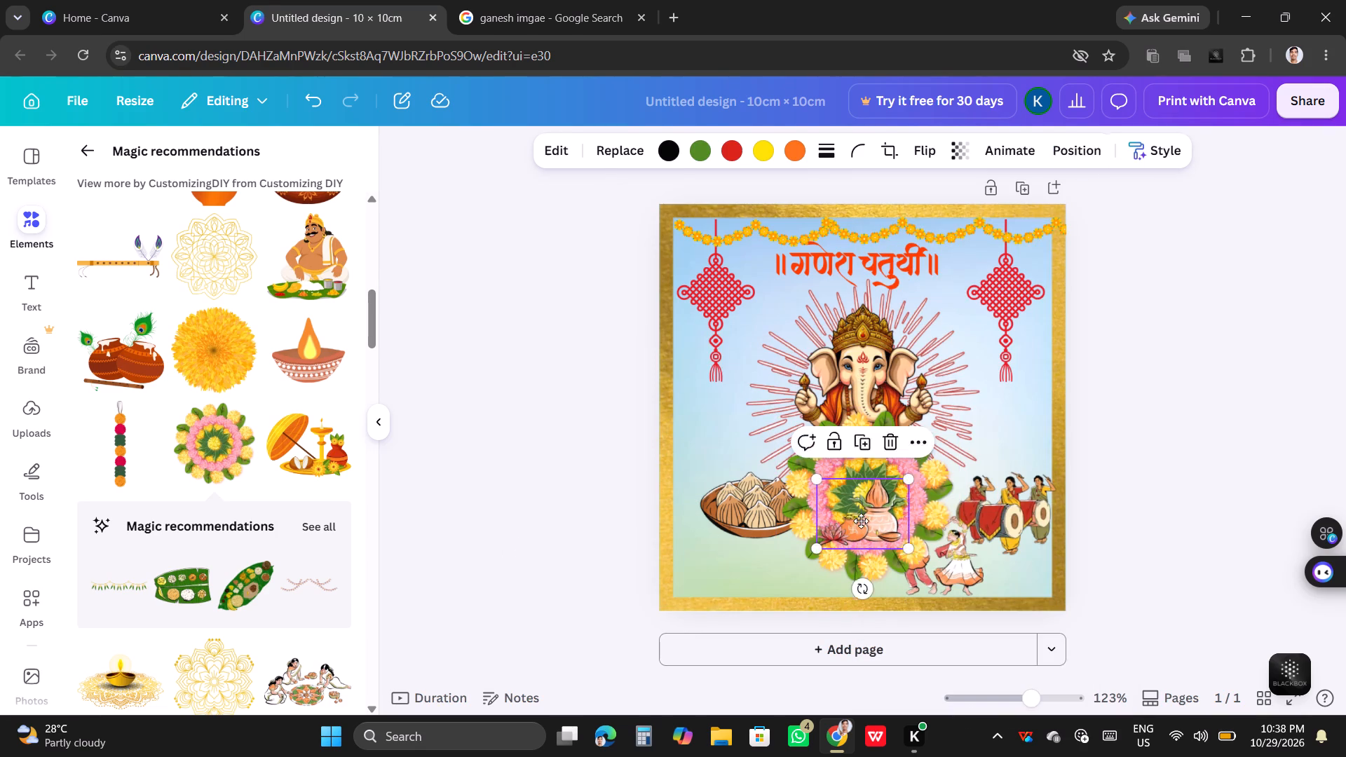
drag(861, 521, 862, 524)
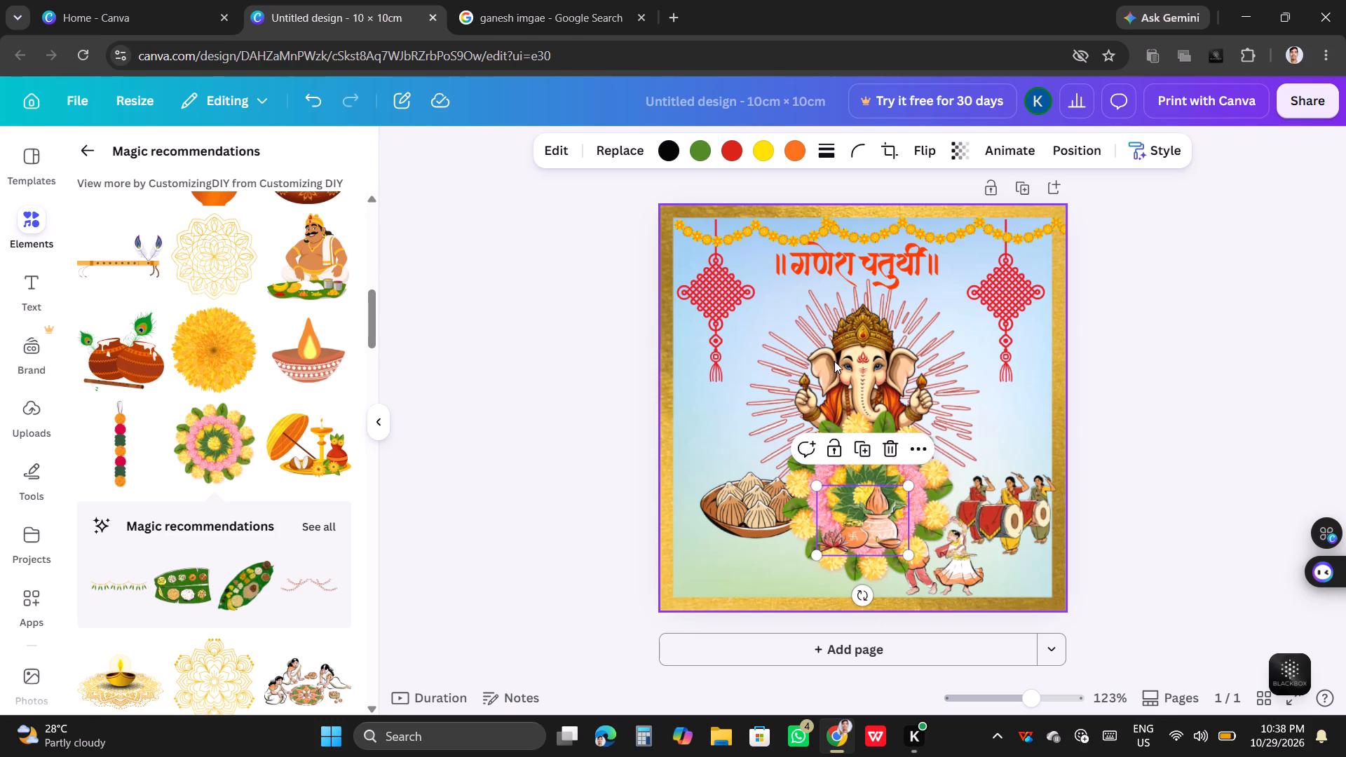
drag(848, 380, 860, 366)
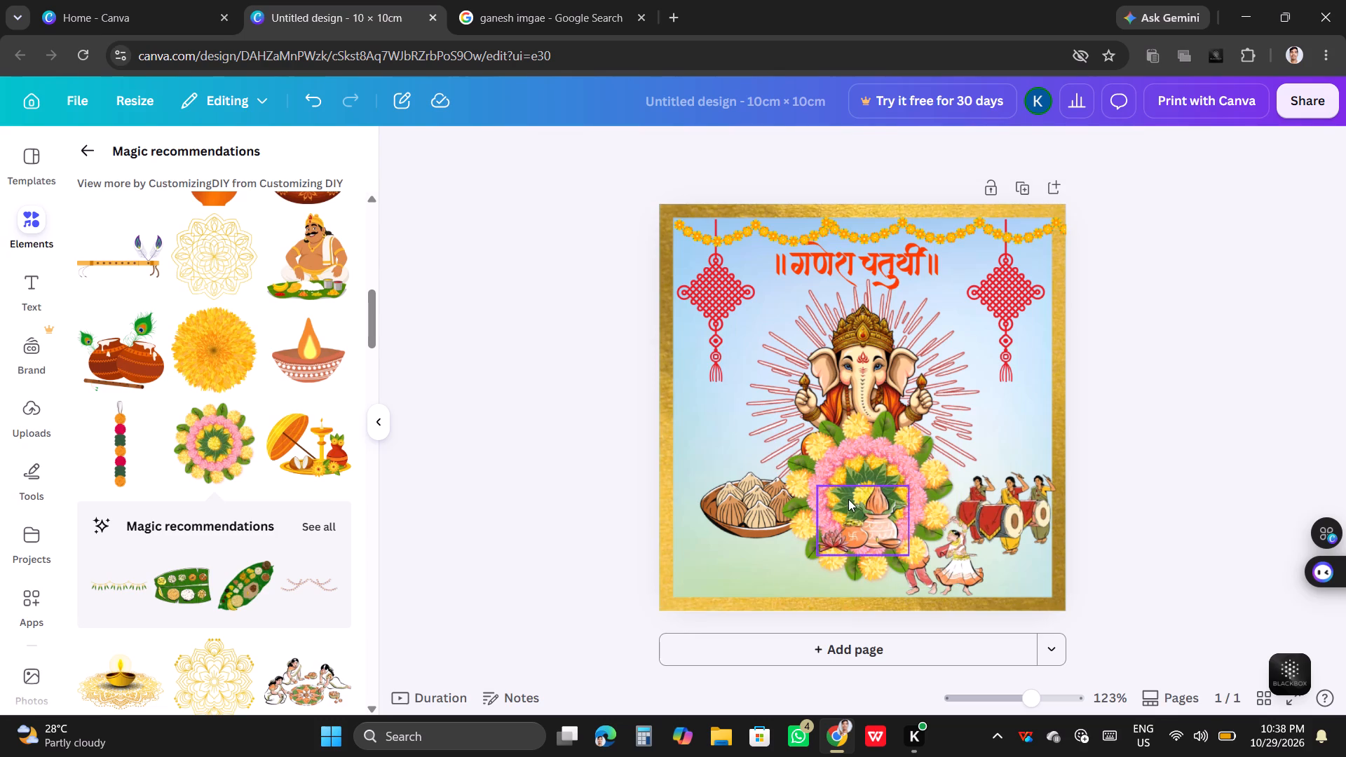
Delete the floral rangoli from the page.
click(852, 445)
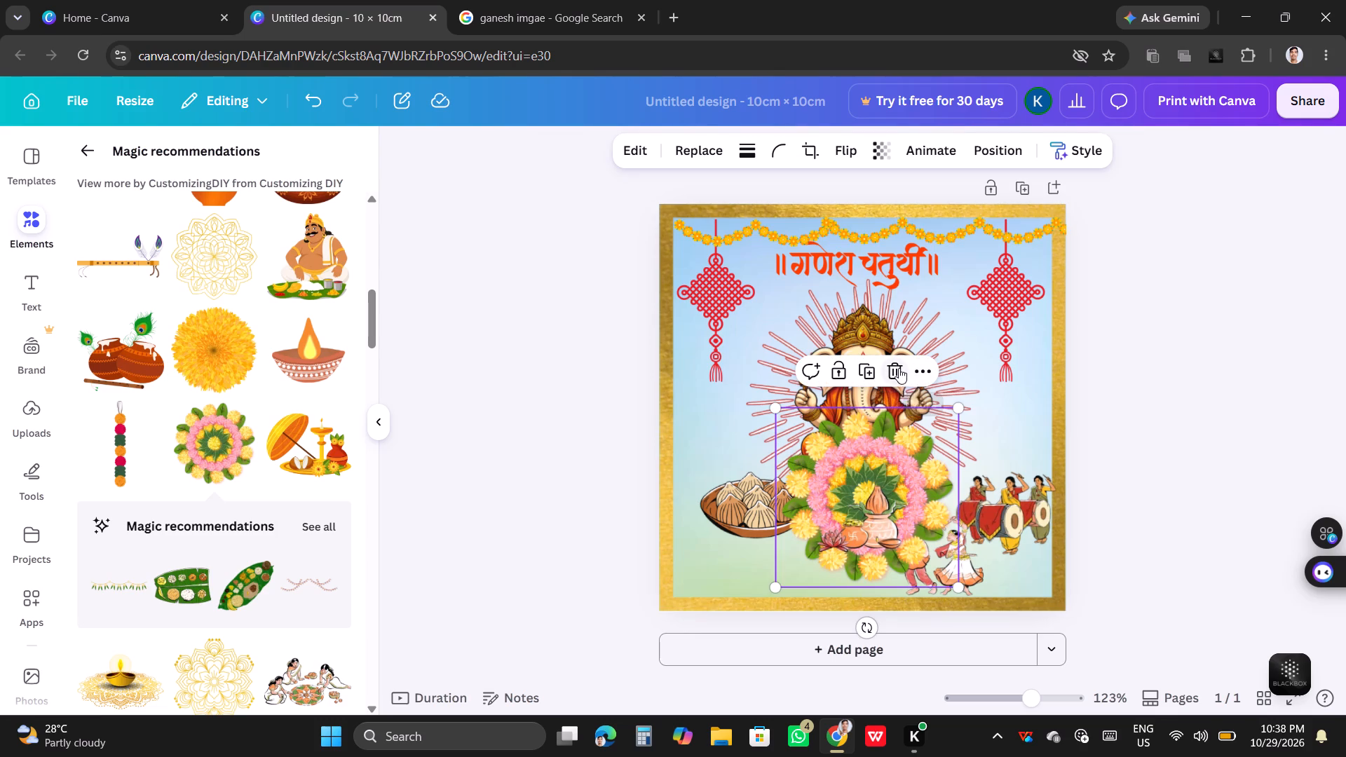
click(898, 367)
Move the kalash back up, centred on the page just below Ganesha.
drag(869, 532, 866, 519)
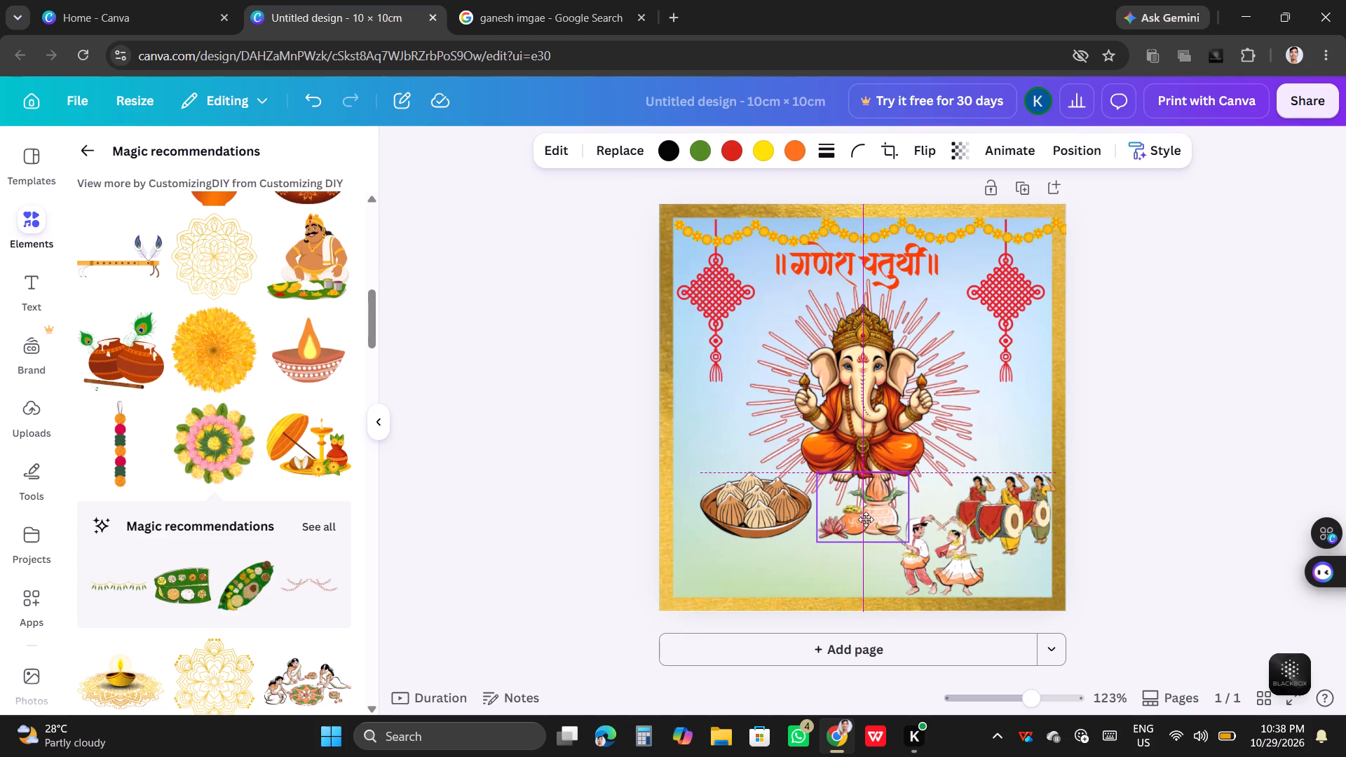
drag(866, 519, 866, 515)
Move the modak plate slightly right, closer to the kalash.
drag(758, 507, 766, 510)
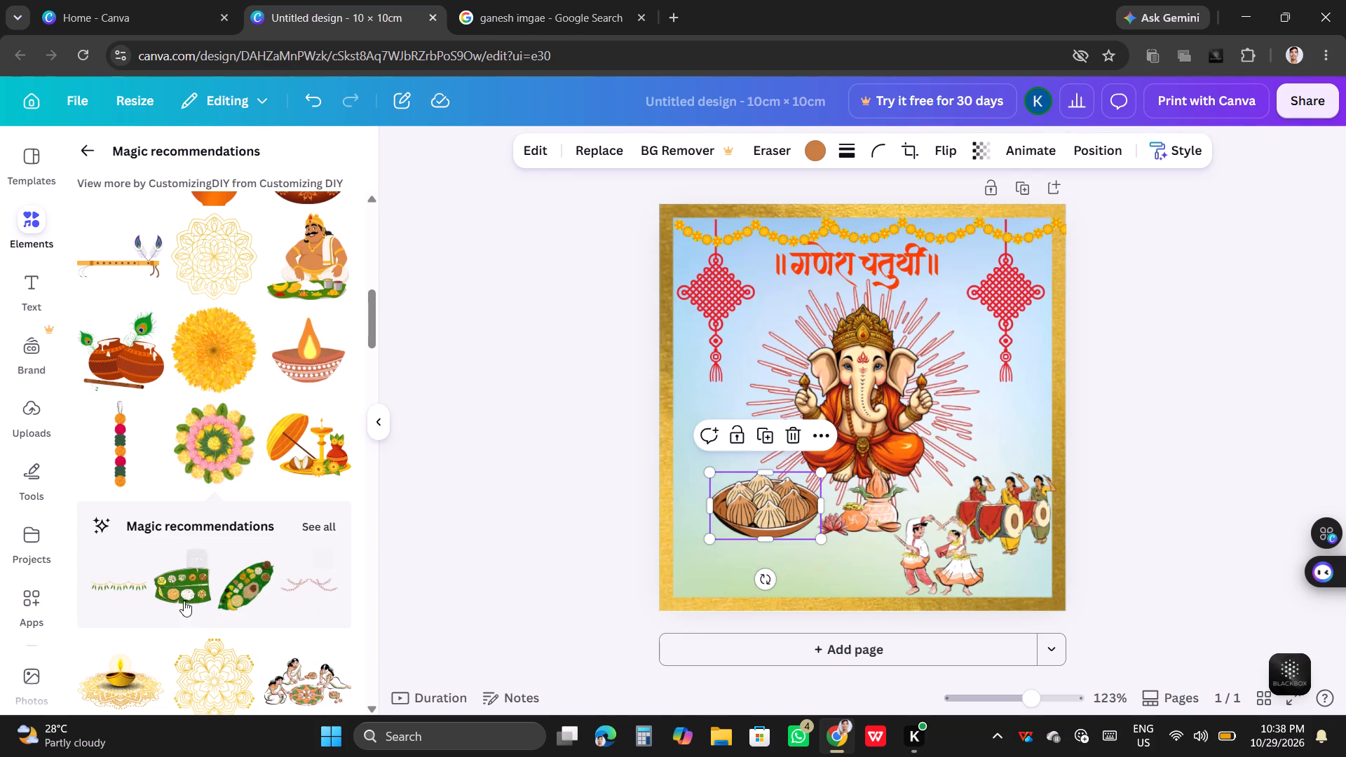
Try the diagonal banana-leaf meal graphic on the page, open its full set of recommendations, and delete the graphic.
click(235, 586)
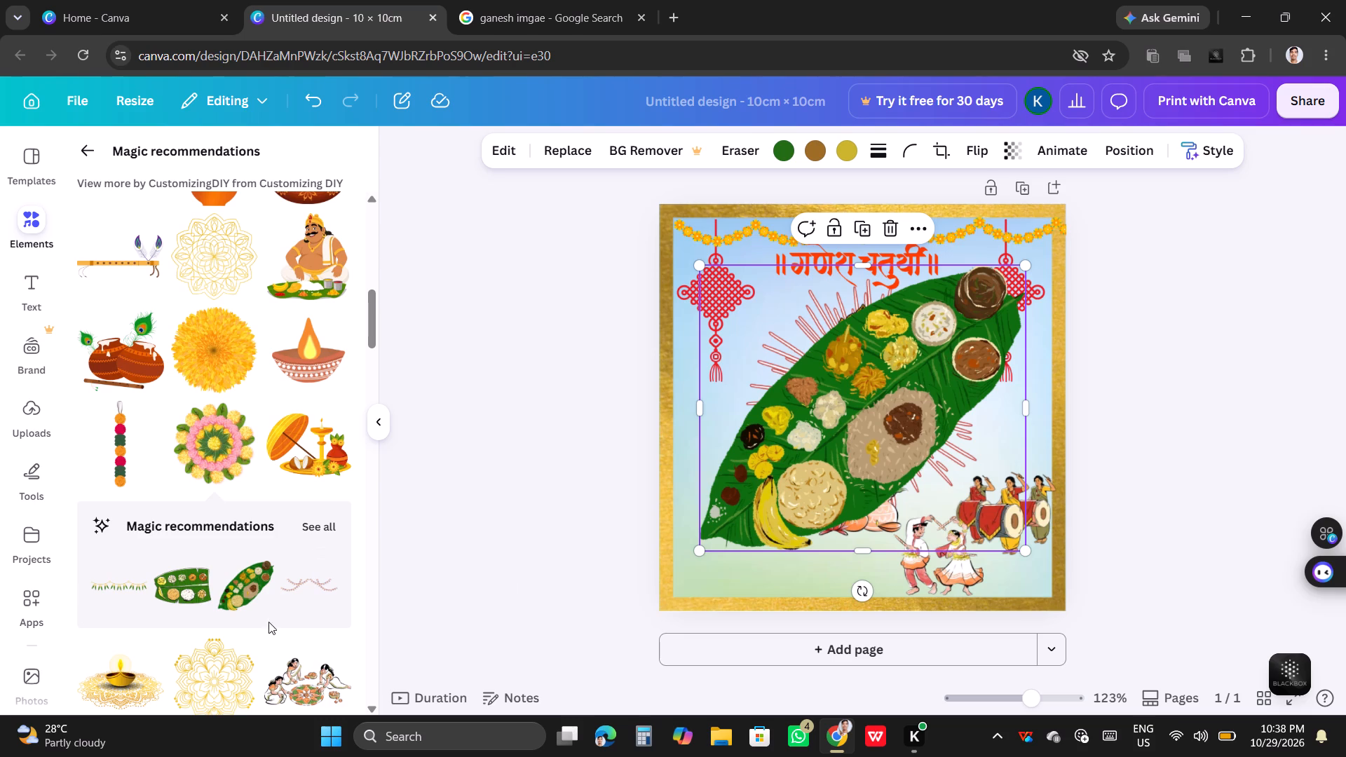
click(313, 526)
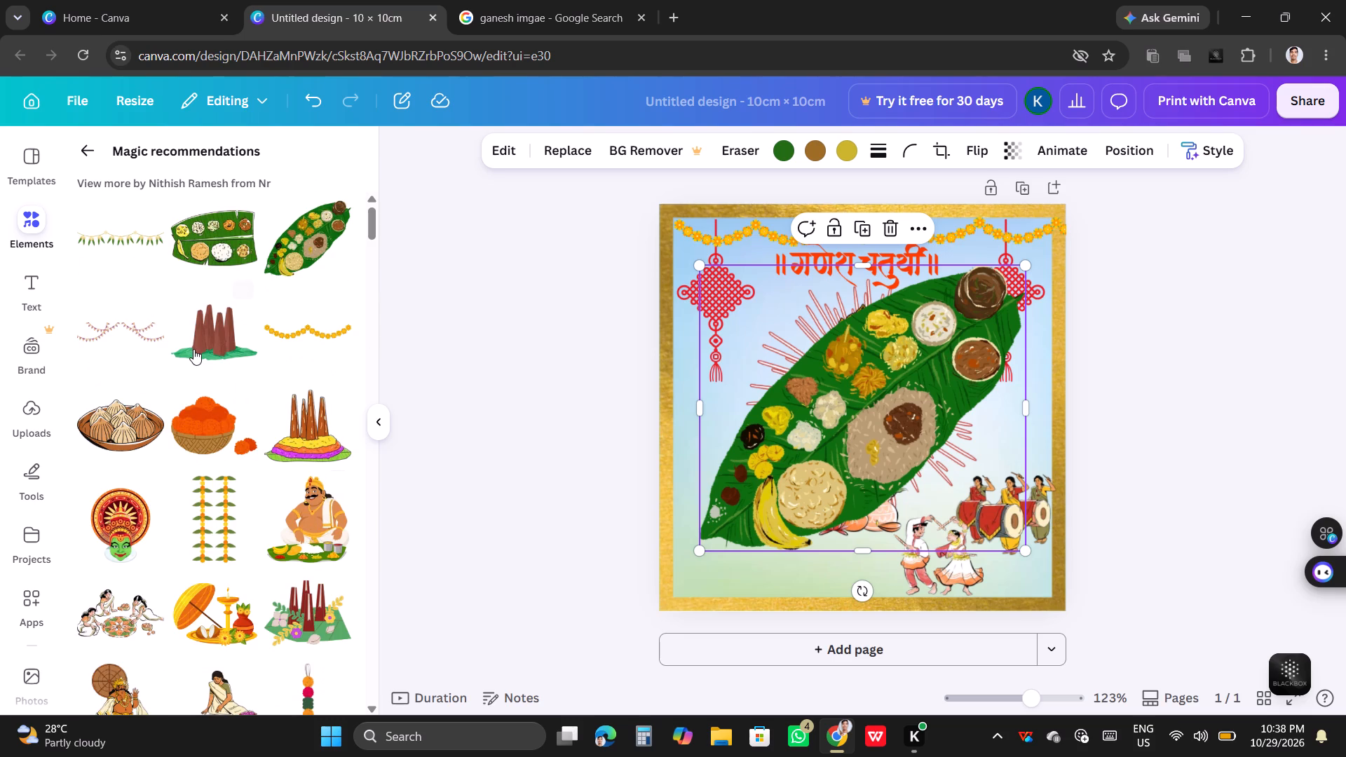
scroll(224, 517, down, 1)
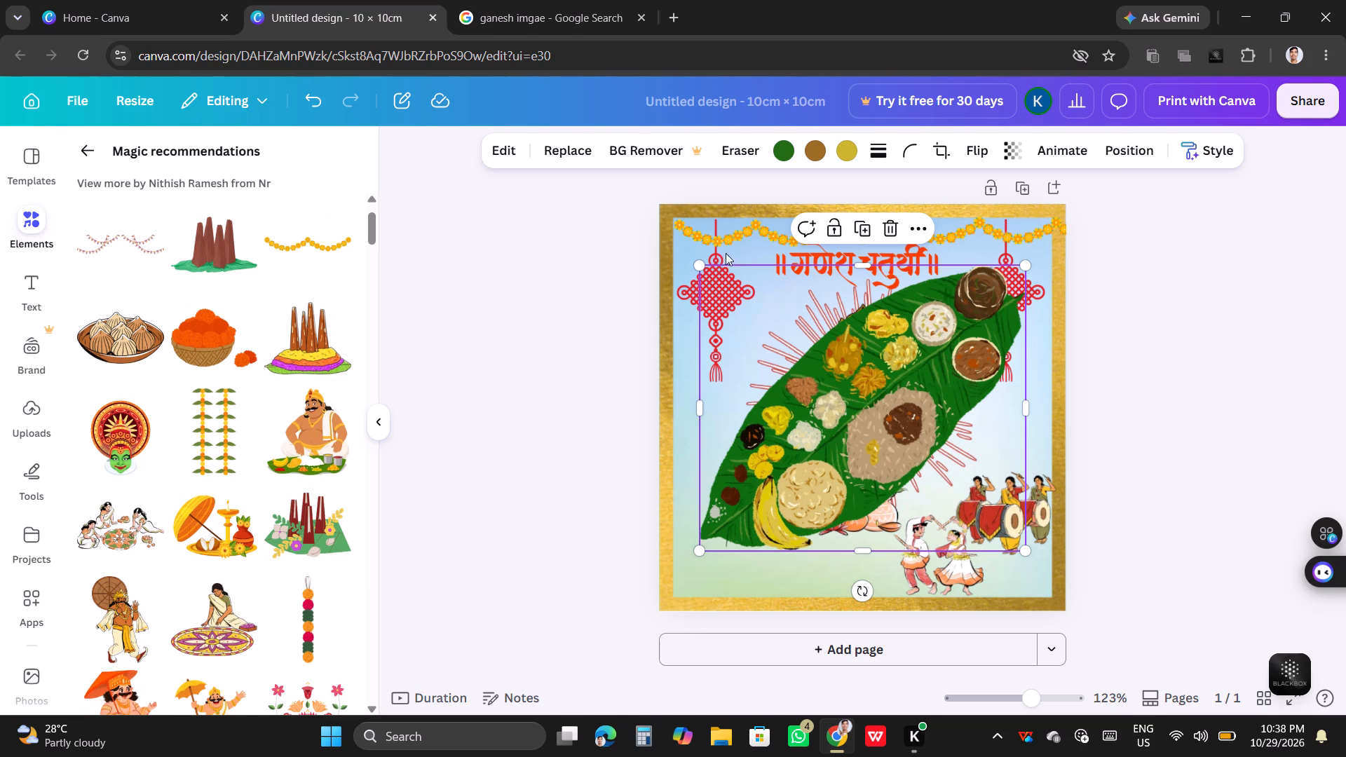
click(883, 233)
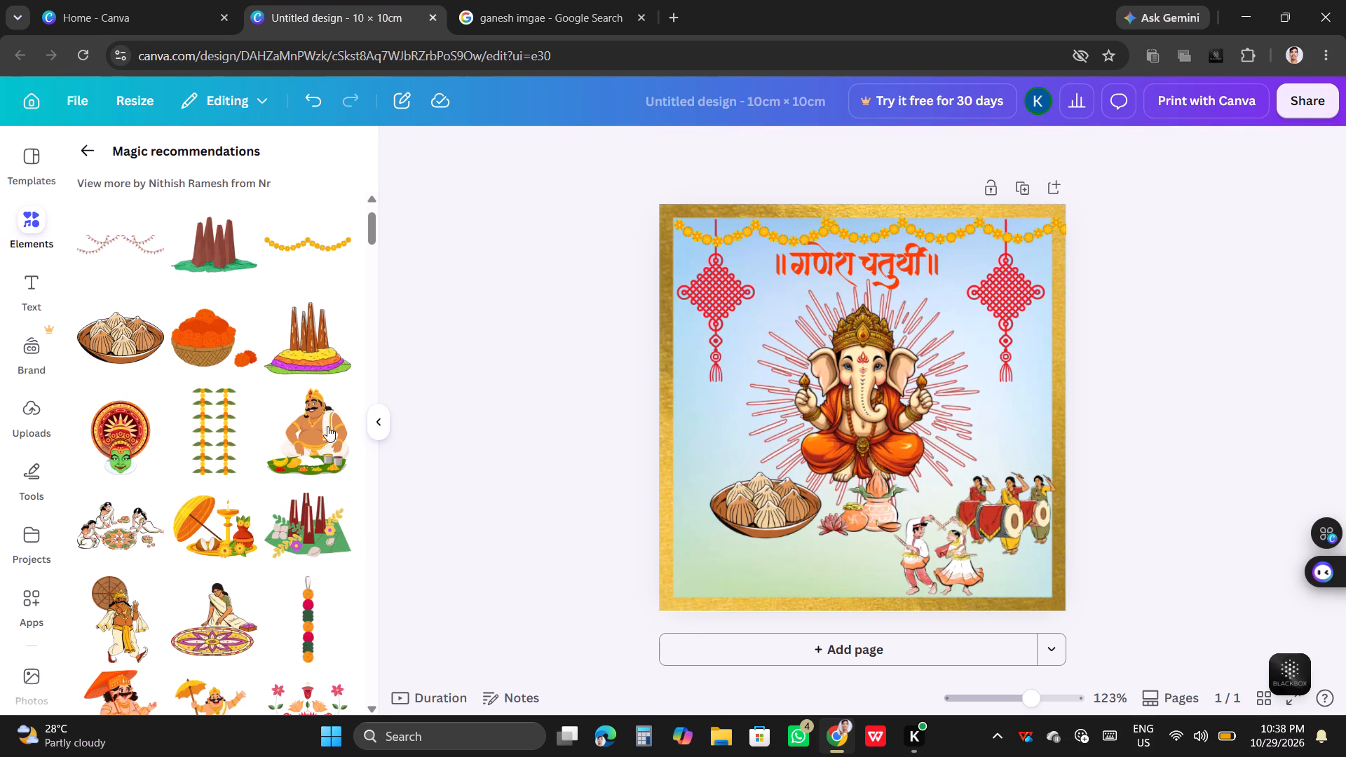
Browse the recommended graphics for another festive decoration that suits the Ganesh Chaturthi design.
scroll(238, 448, down, 4)
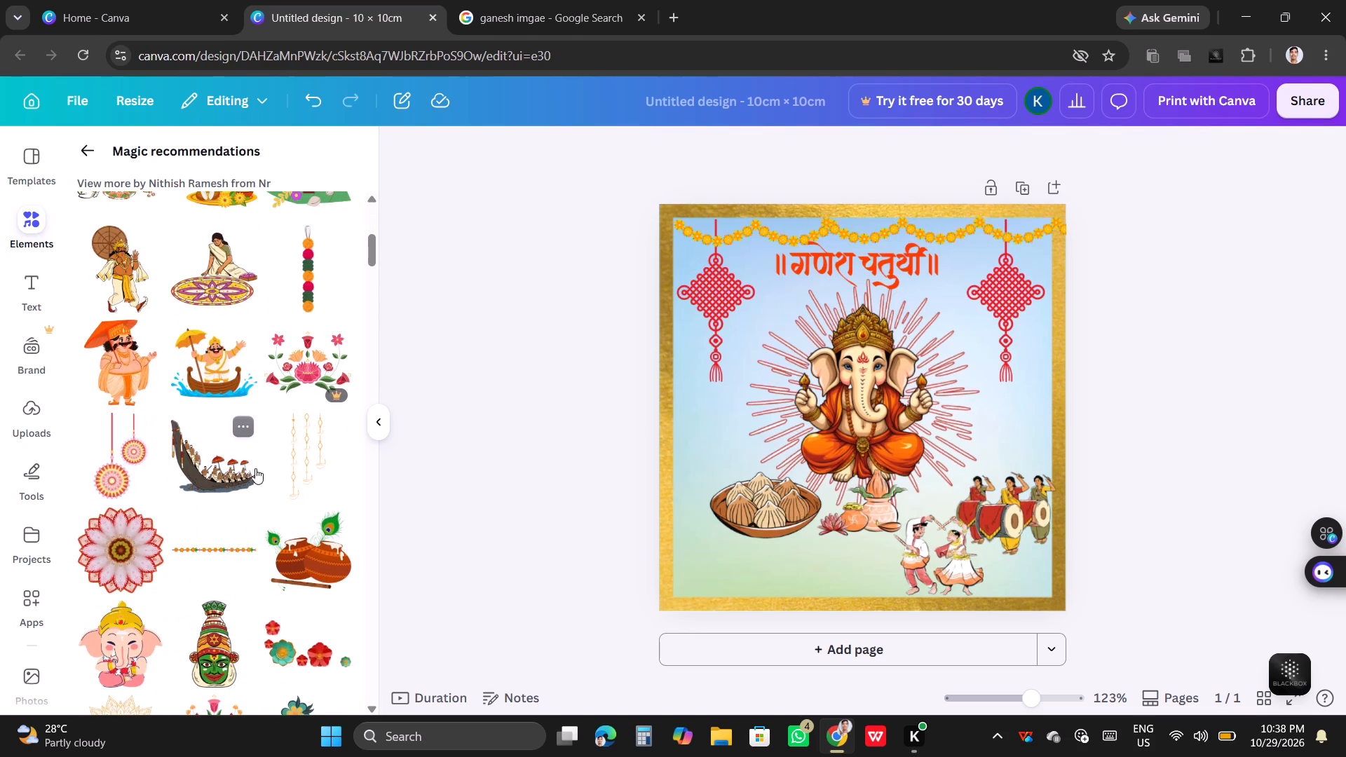
scroll(258, 473, down, 1)
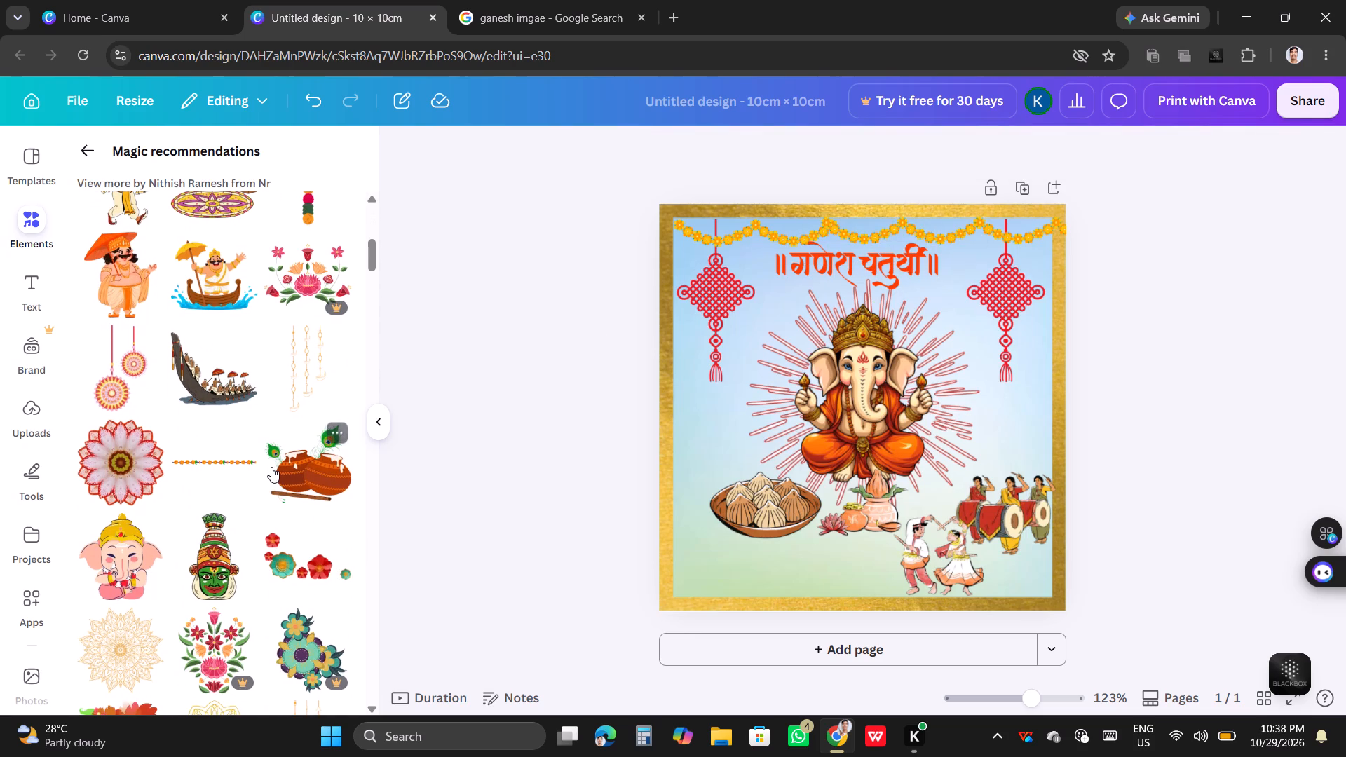
scroll(276, 470, down, 5)
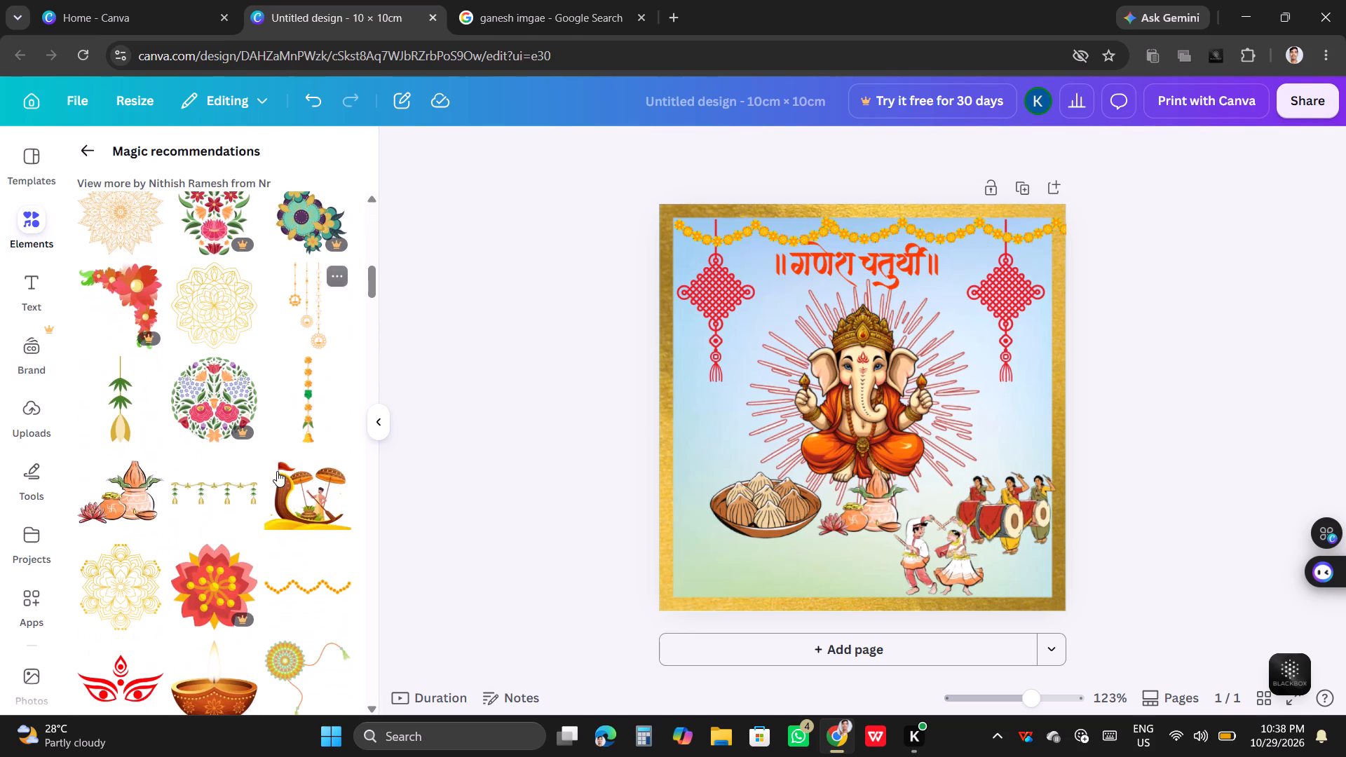
scroll(250, 453, down, 1)
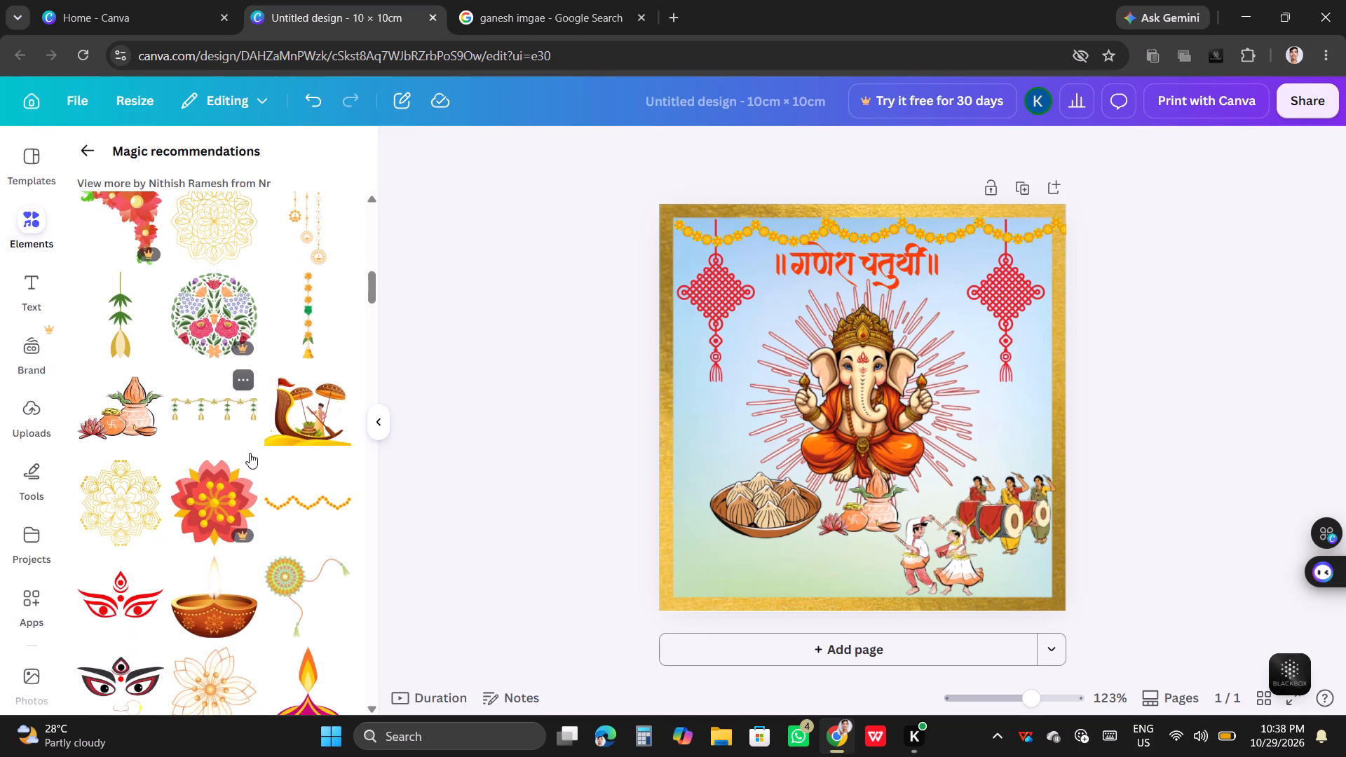
scroll(250, 451, down, 2)
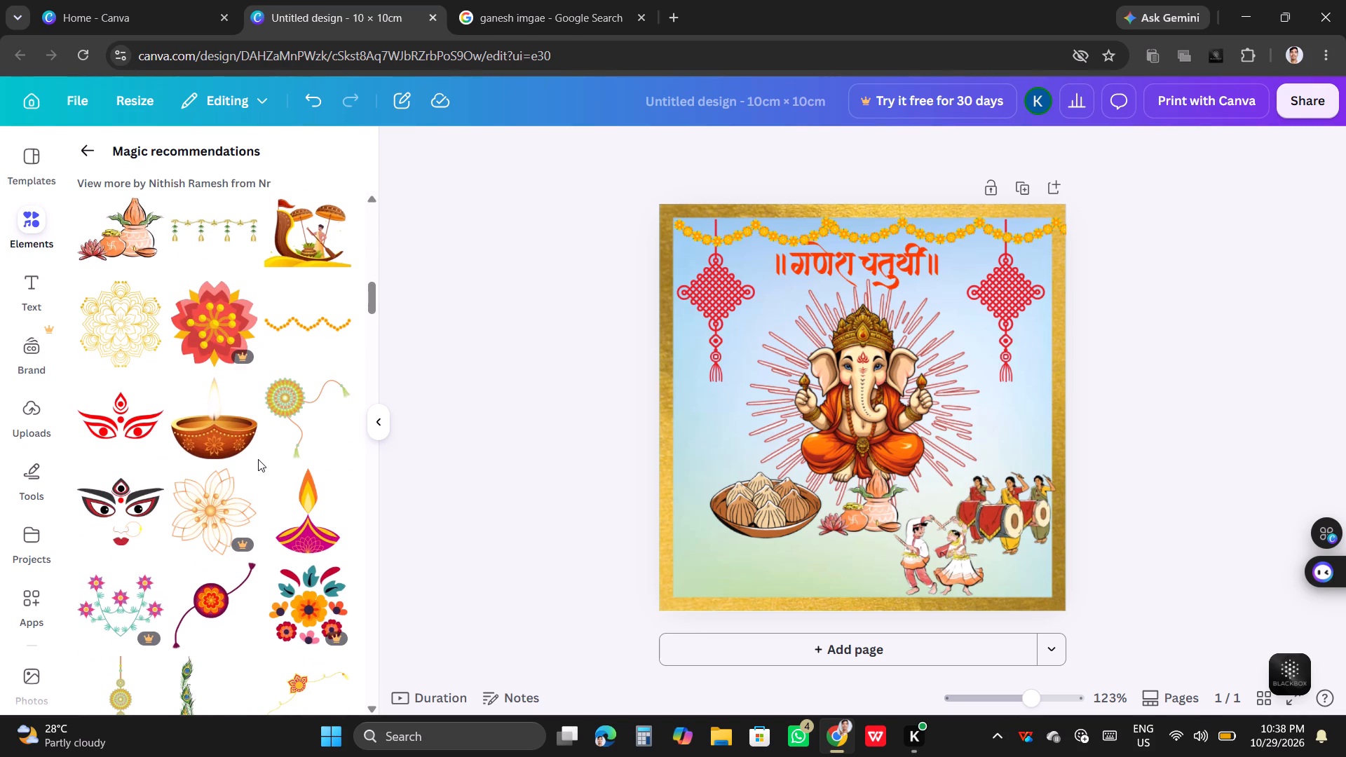
scroll(258, 459, down, 3)
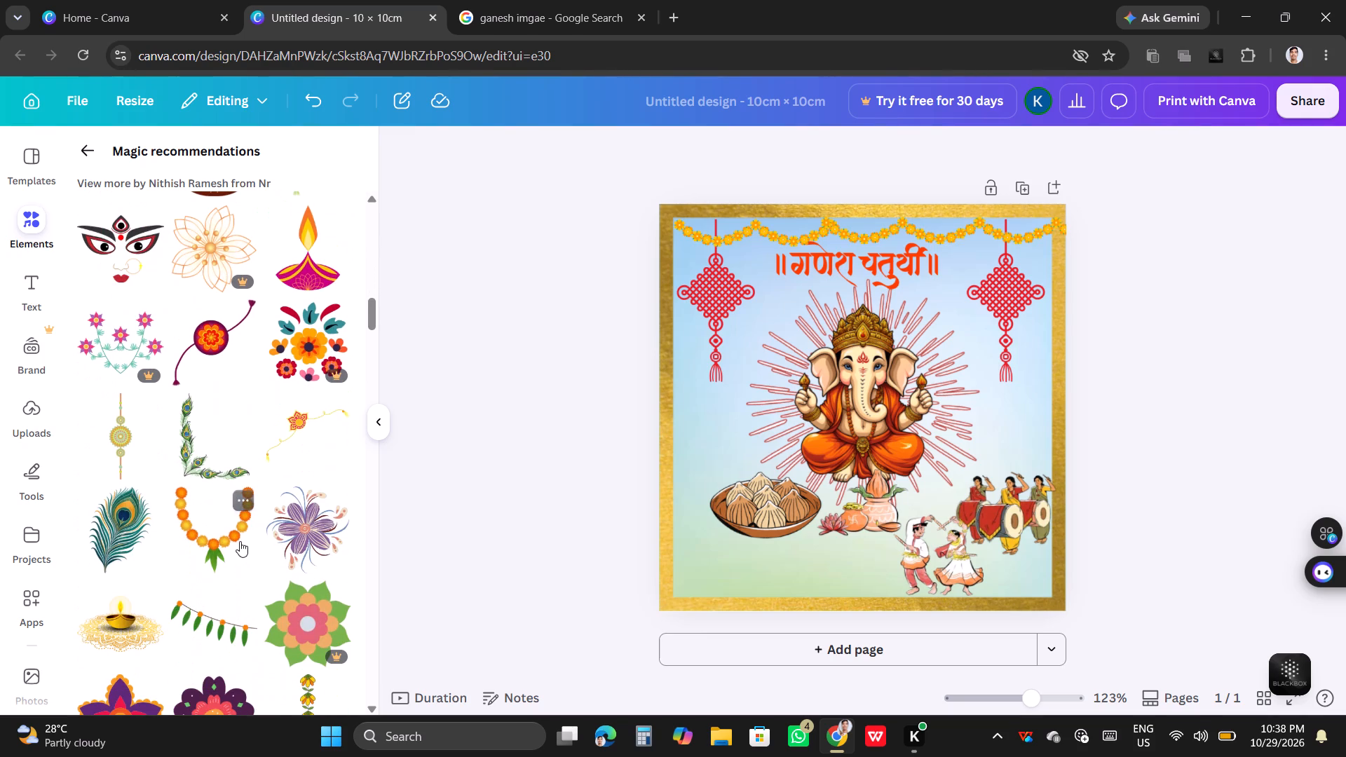
scroll(238, 526, down, 3)
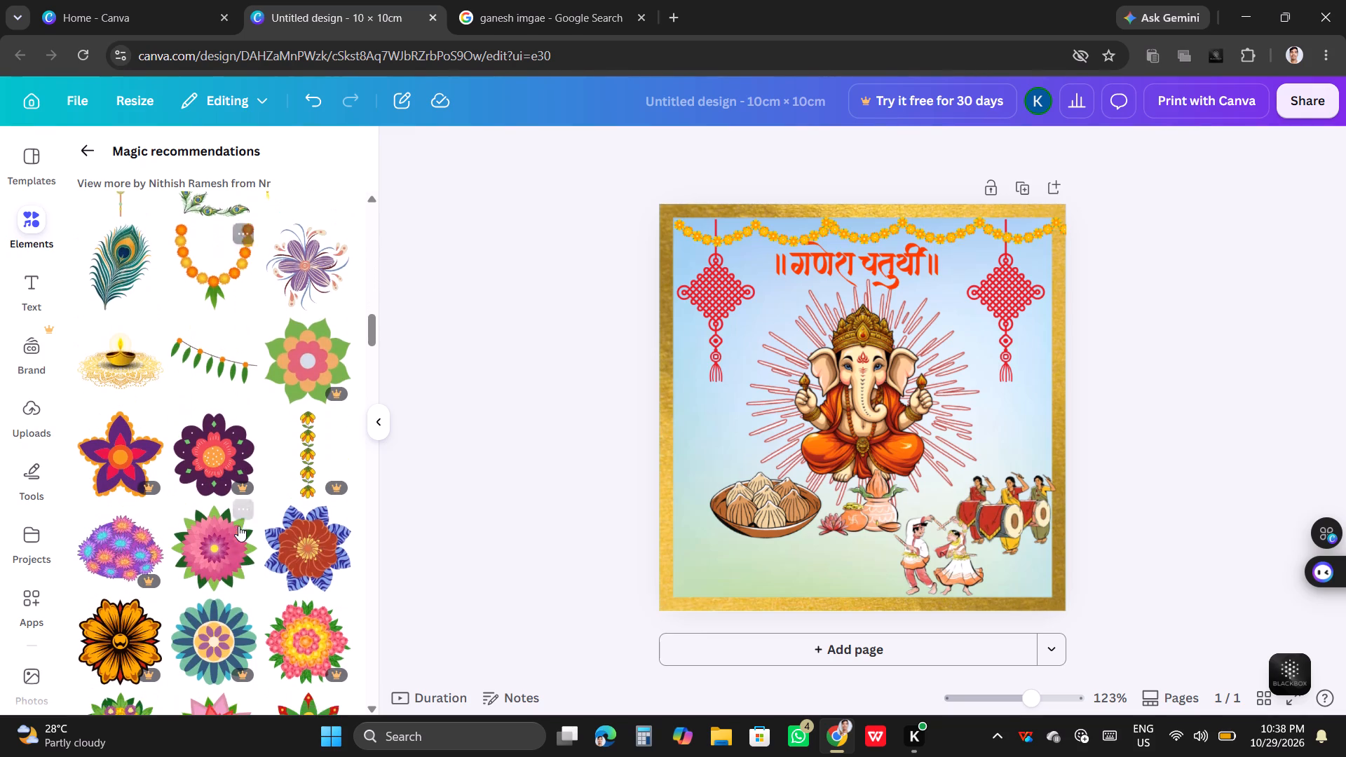
scroll(238, 526, down, 2)
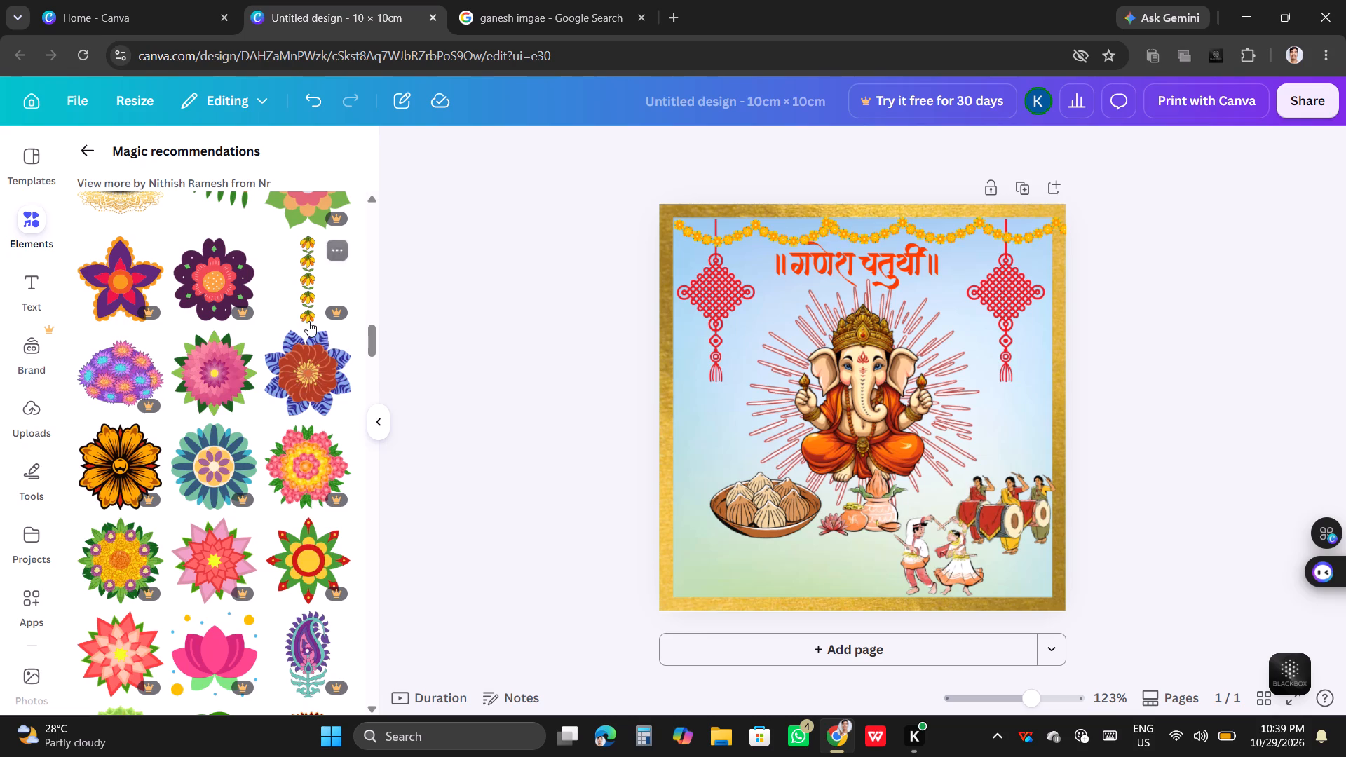
scroll(285, 550, down, 6)
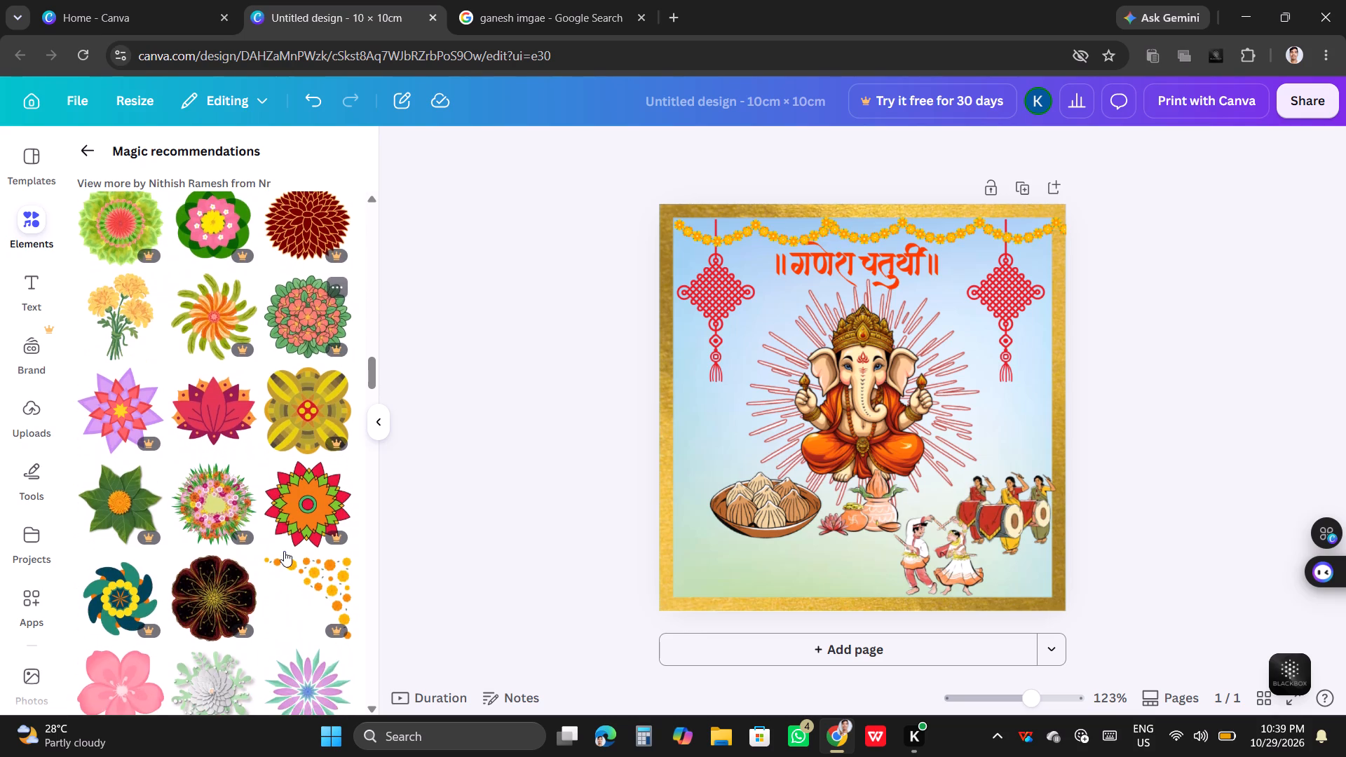
scroll(284, 551, down, 5)
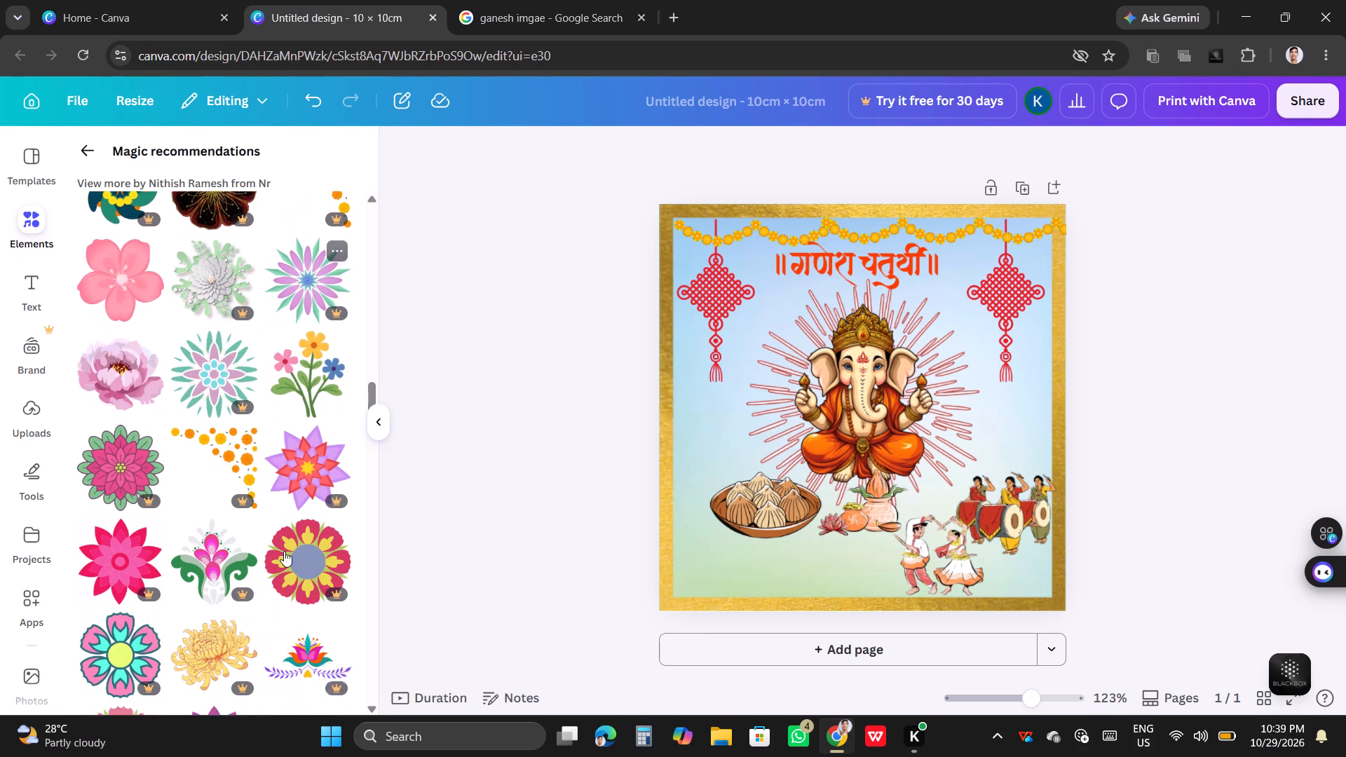
scroll(284, 551, down, 4)
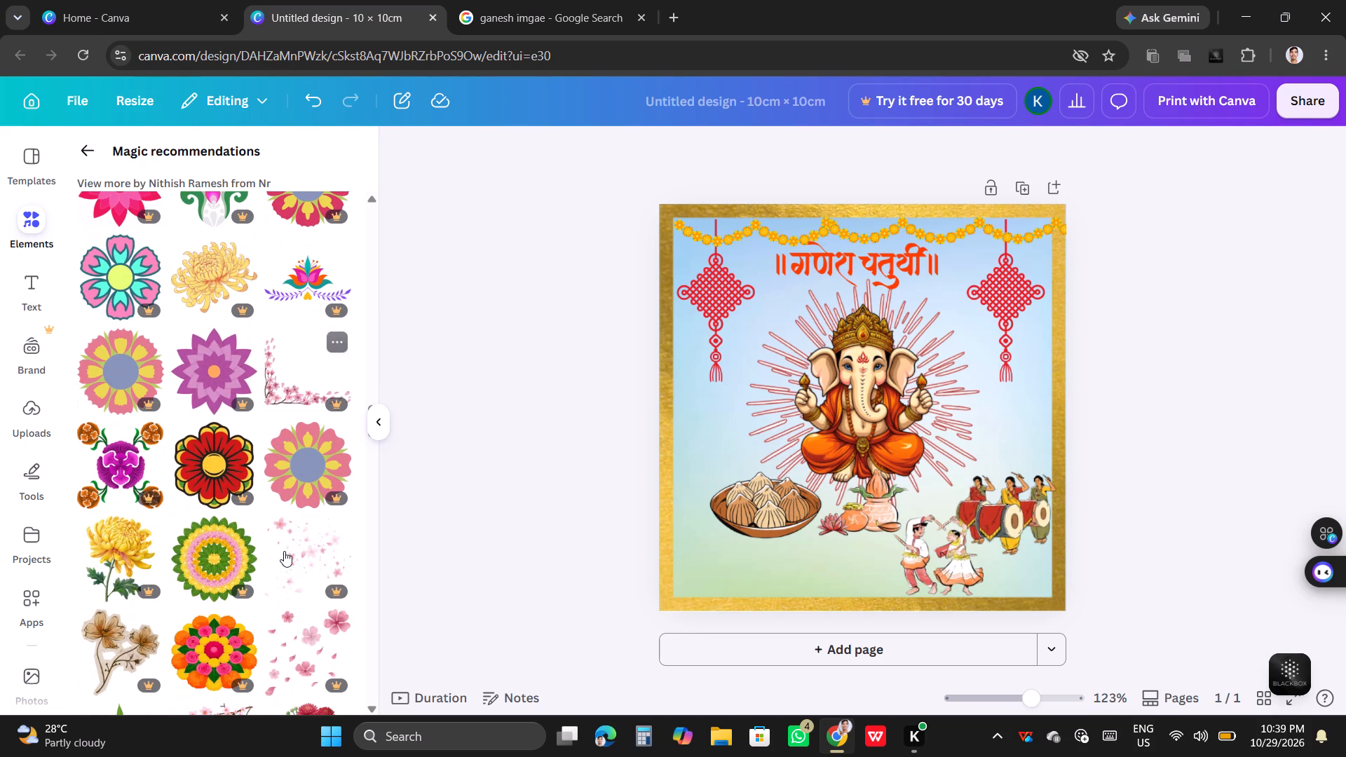
scroll(284, 551, down, 4)
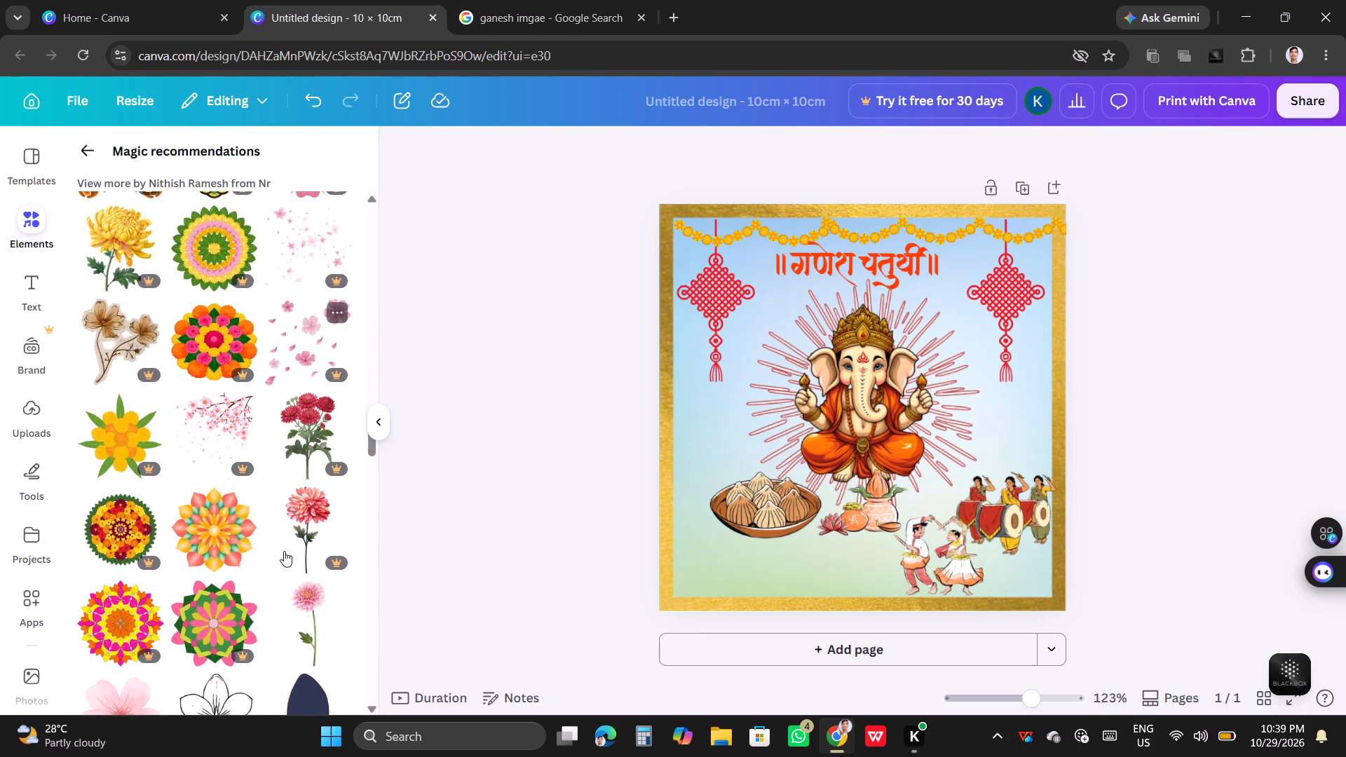
scroll(284, 551, down, 2)
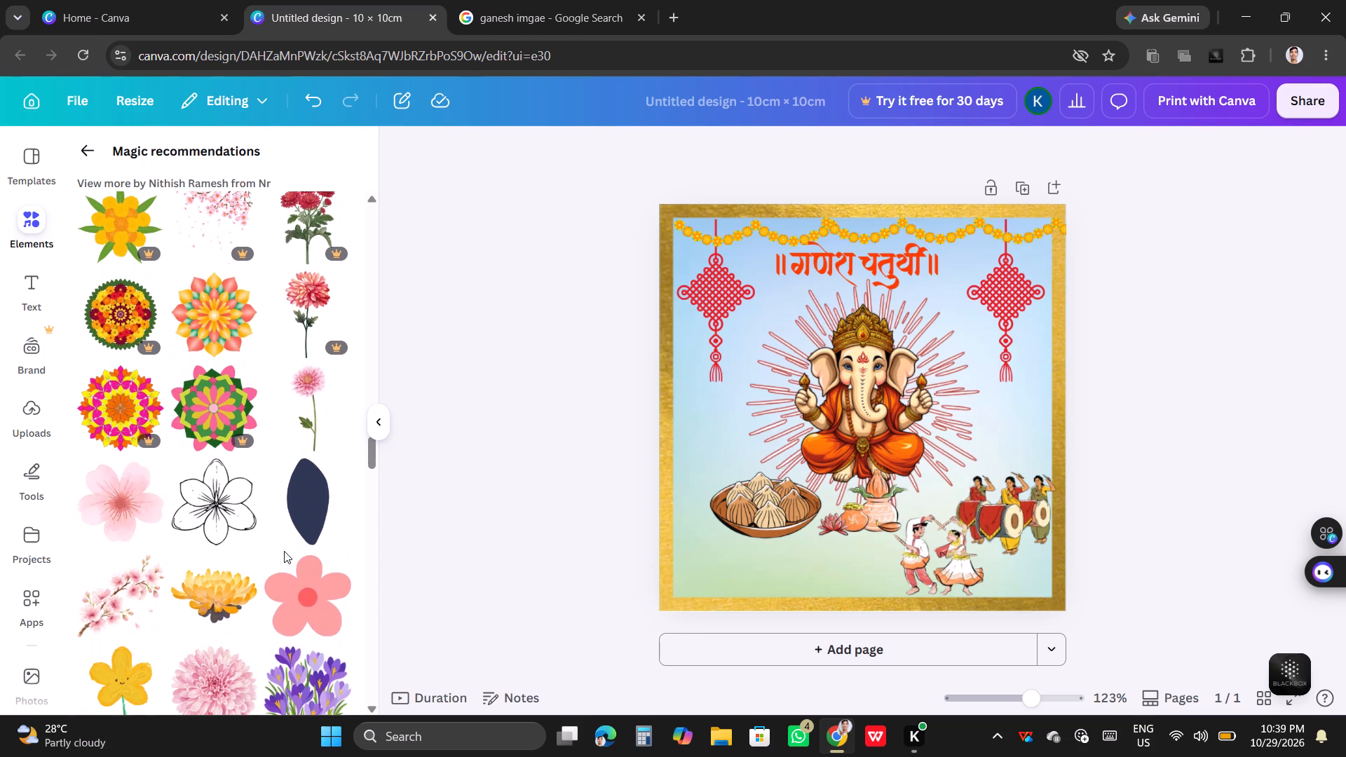
scroll(284, 551, down, 3)
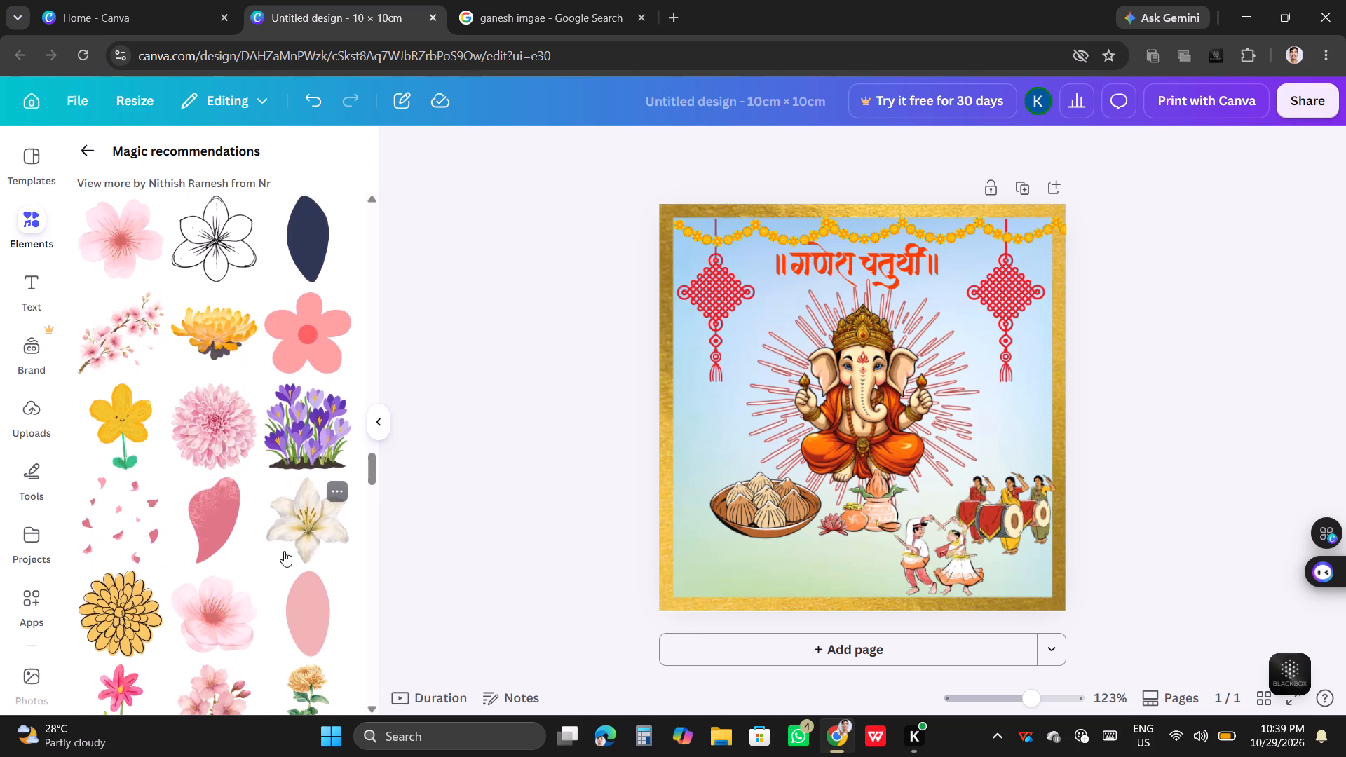
scroll(284, 551, down, 2)
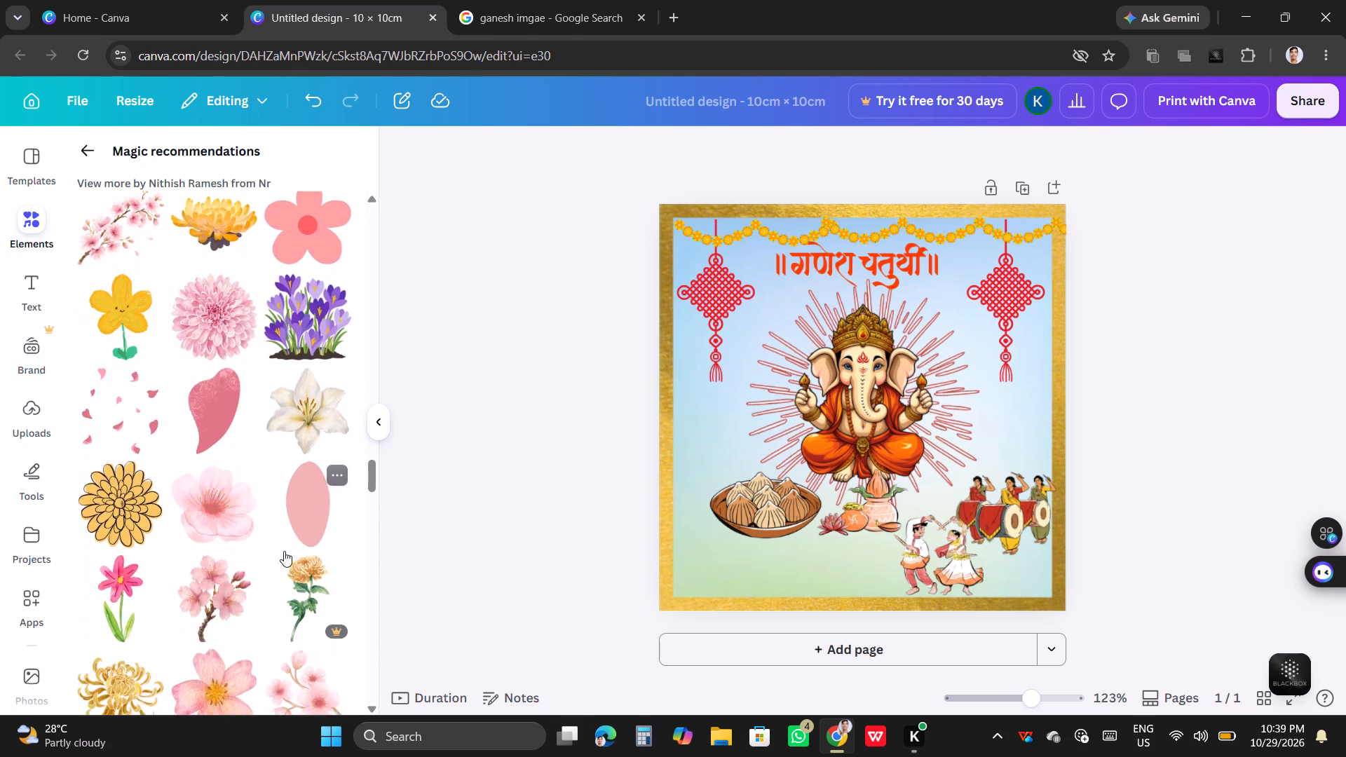
scroll(284, 551, down, 1)
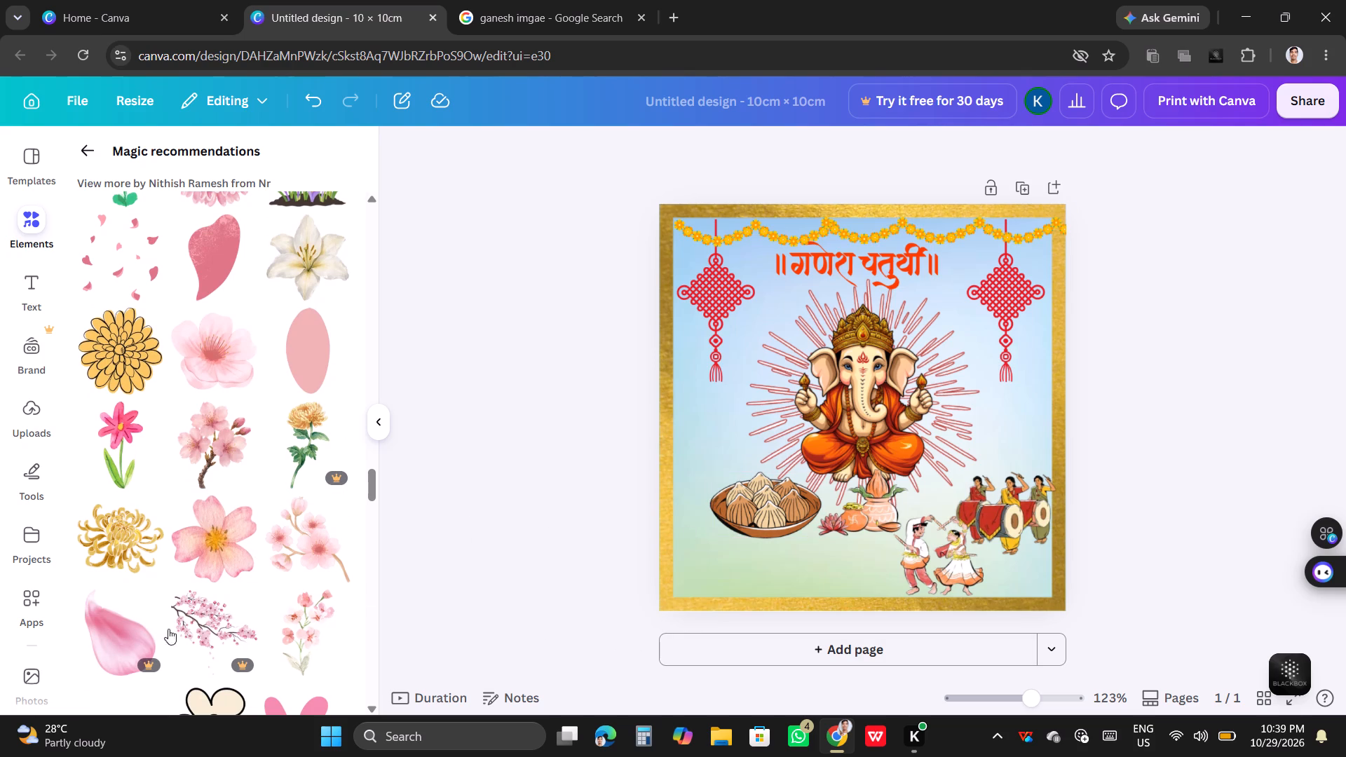
scroll(147, 635, down, 6)
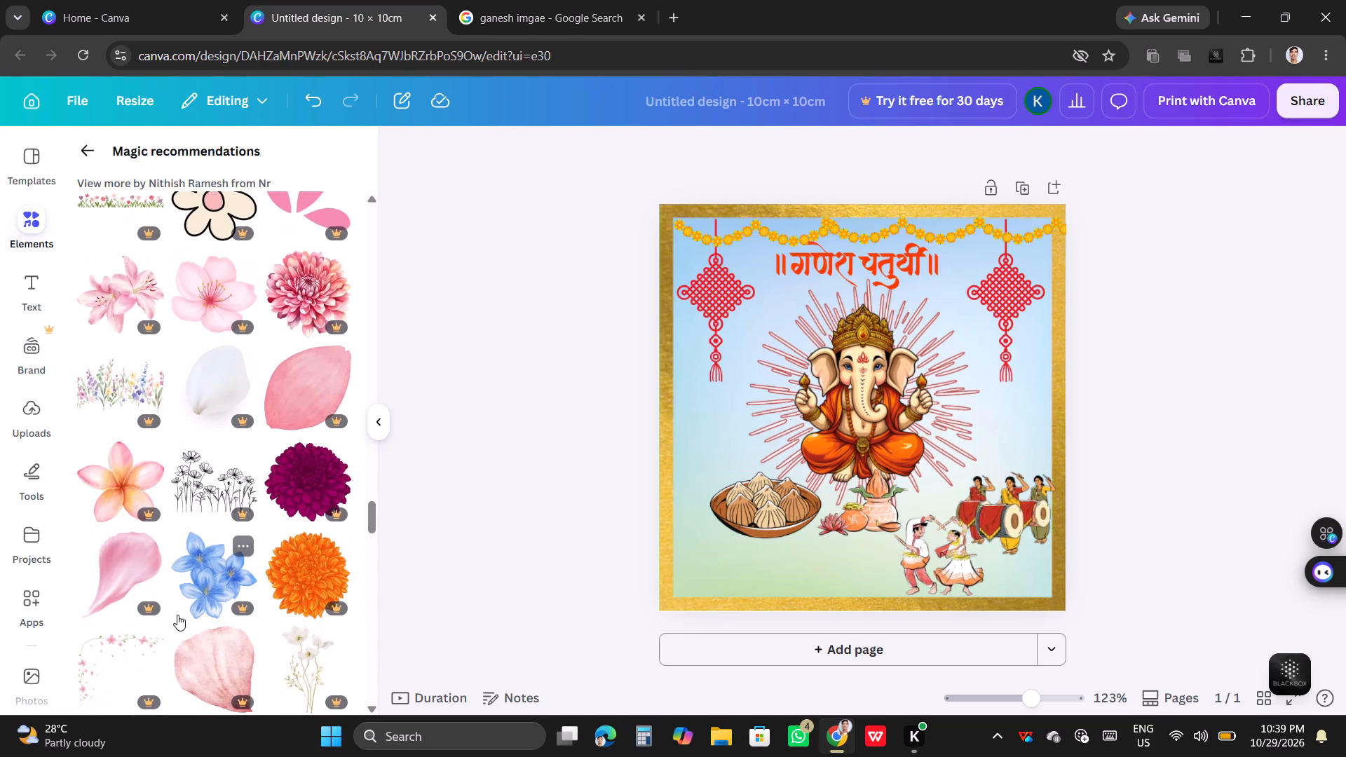
scroll(241, 594, down, 6)
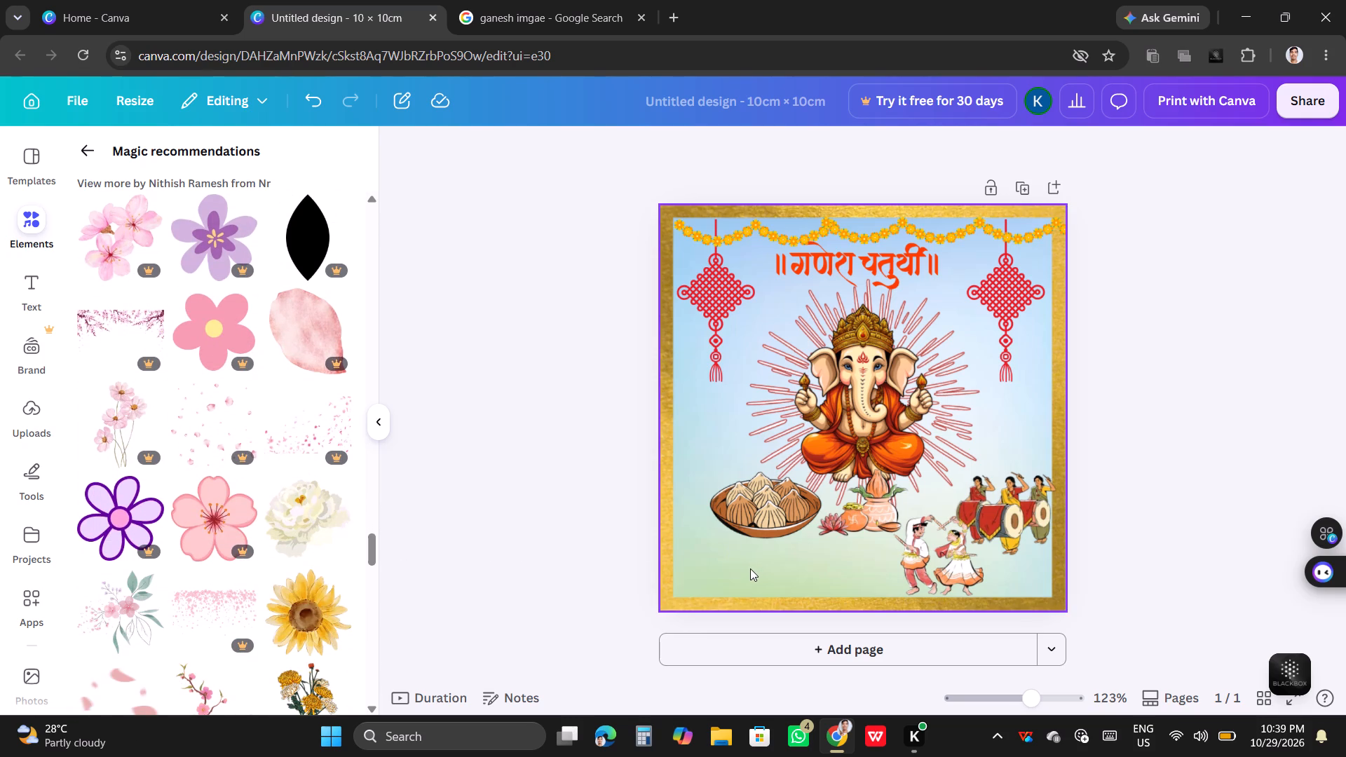
Move the dancing couple into the page's lower-left corner and the drummers into its lower-right corner, inside the gold border.
drag(938, 571, 796, 561)
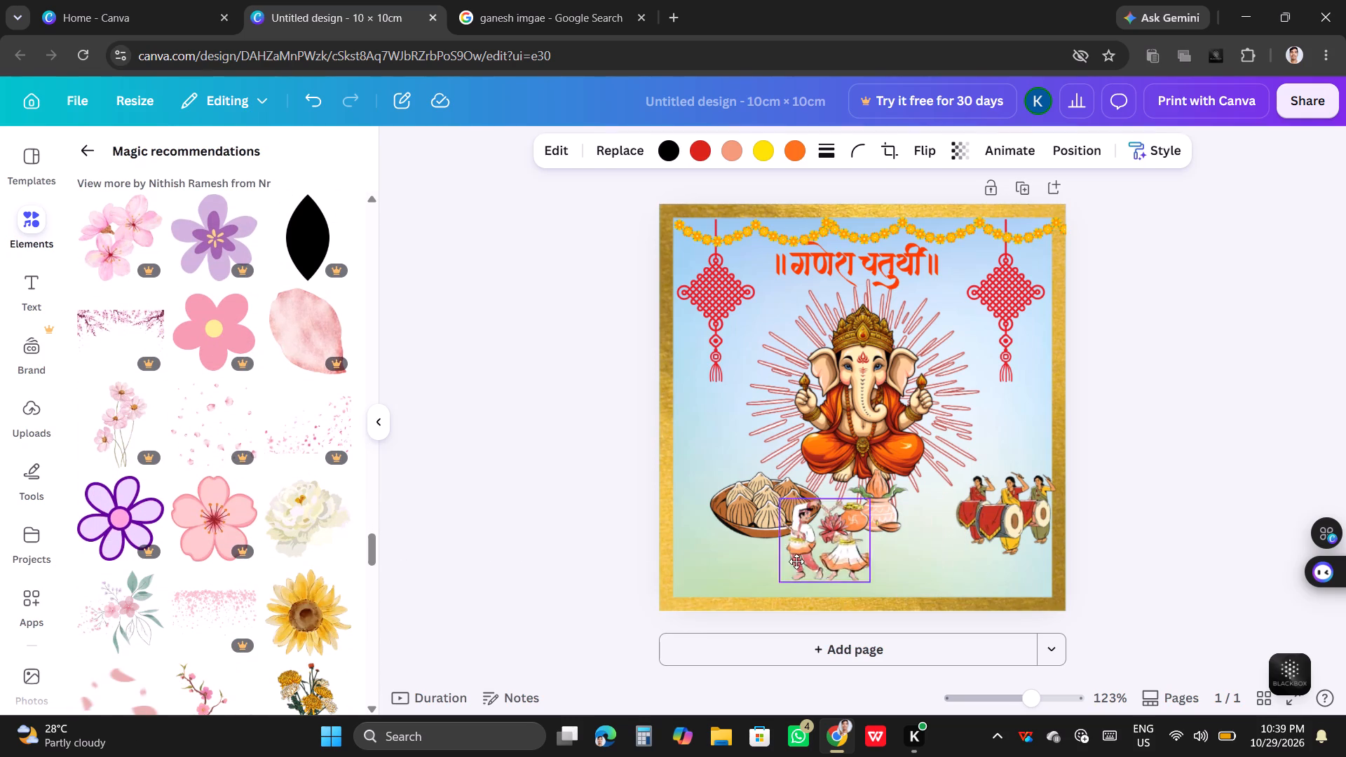
drag(796, 561, 726, 575)
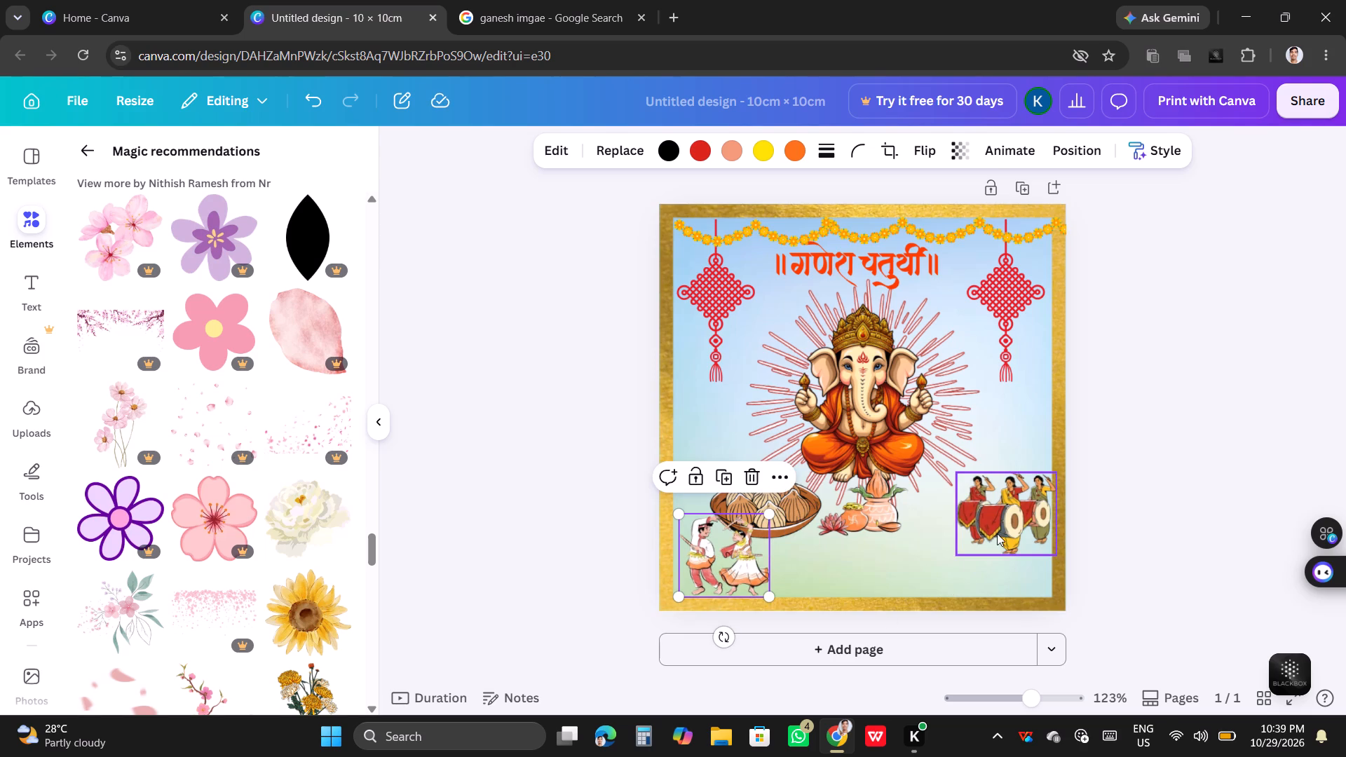
drag(997, 517, 984, 559)
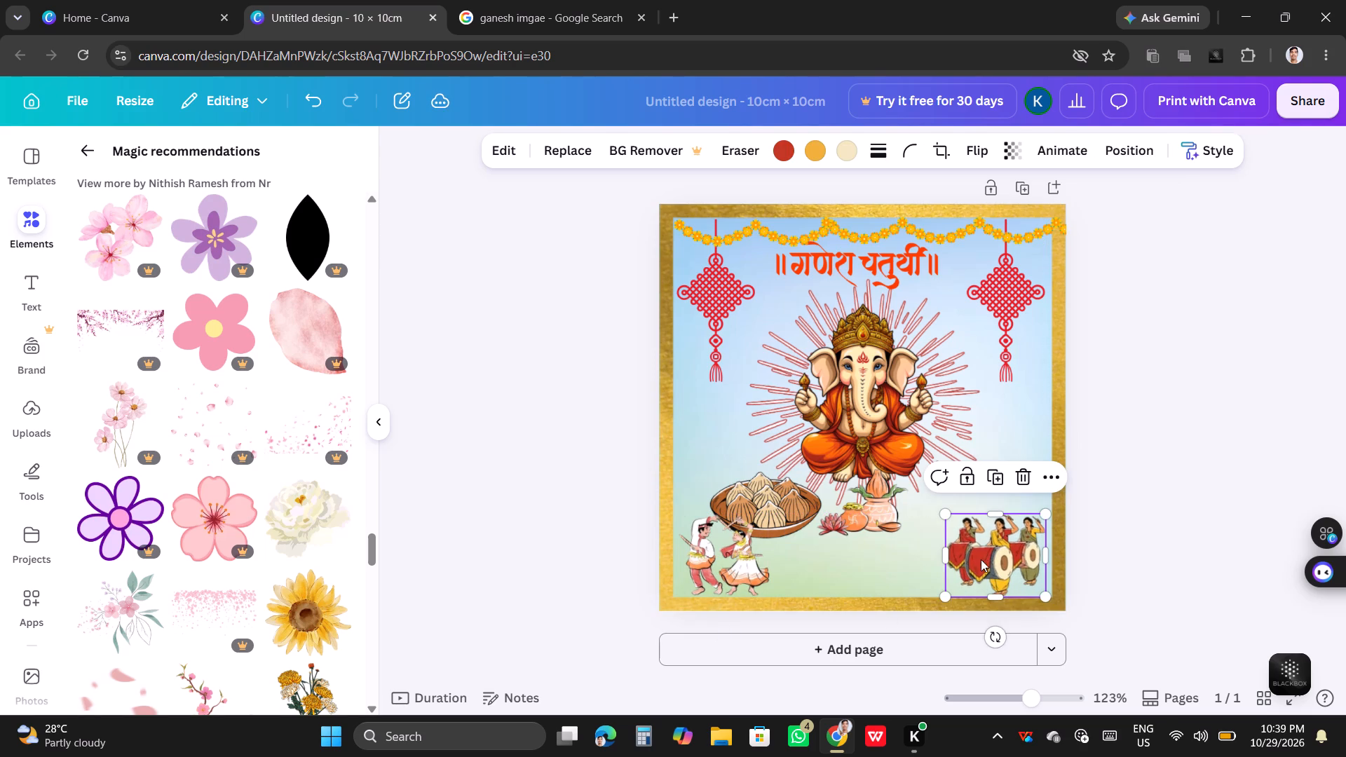
Shift the kalash and the modak plate right so they sit side by side beneath Ganesha, between the dancers and drummers.
drag(874, 508, 913, 503)
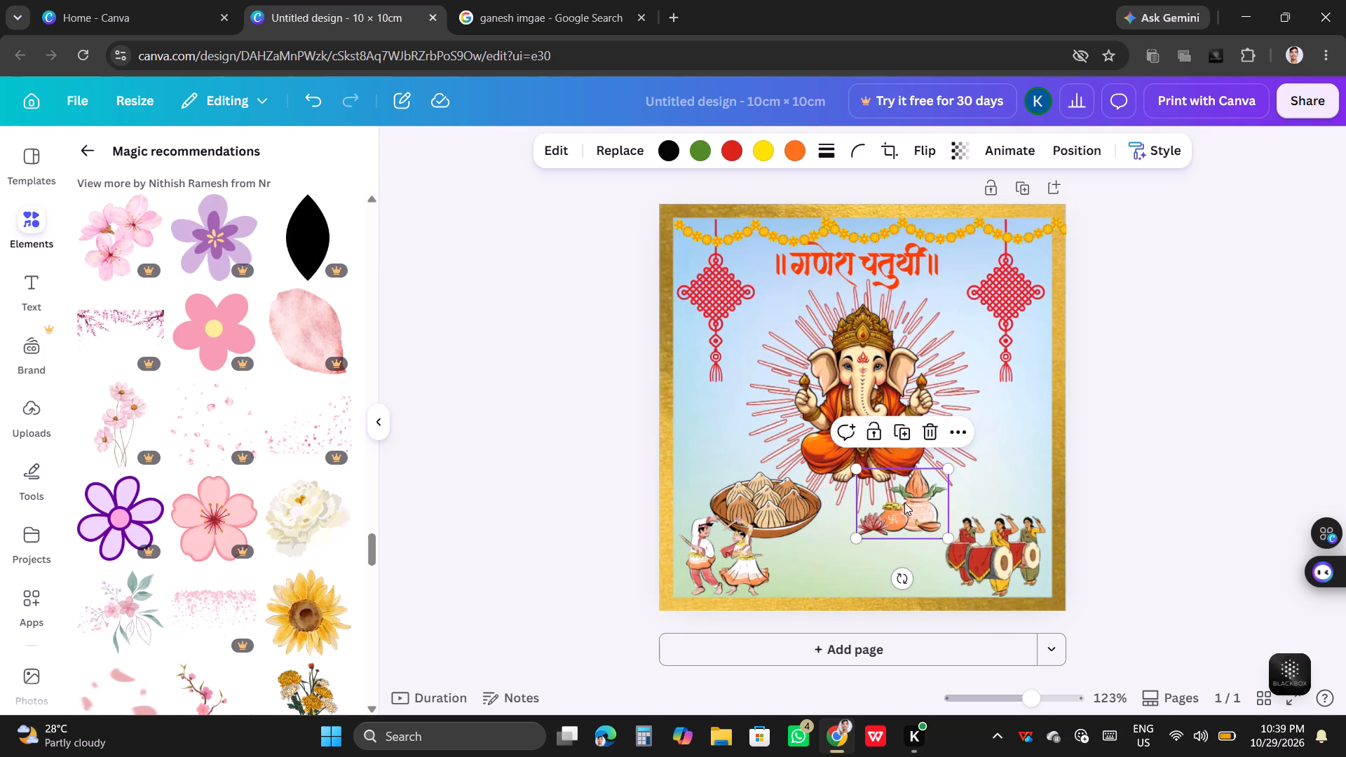
drag(784, 507, 827, 508)
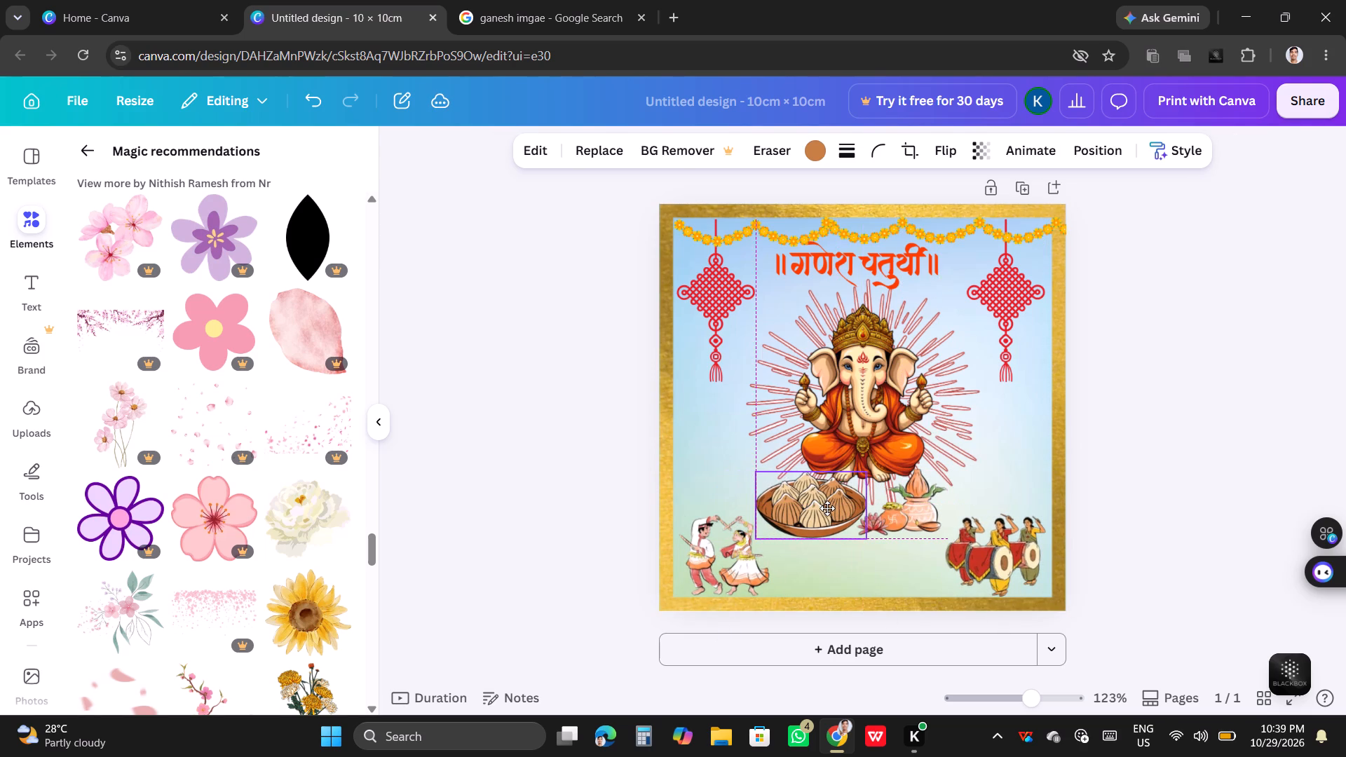
drag(827, 508, 824, 508)
drag(903, 514, 913, 514)
click(495, 582)
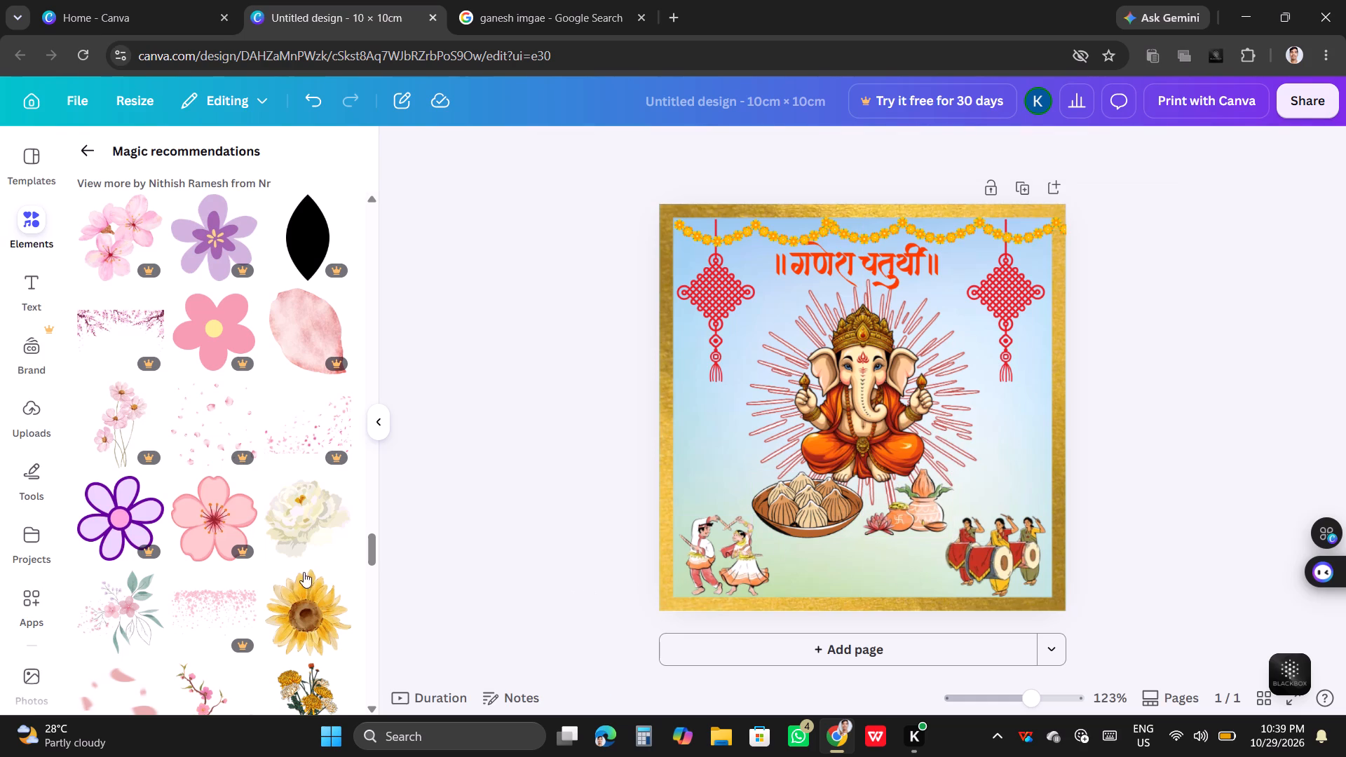
Look through the remaining recommended graphics down to the end of the list for further festive decorations.
scroll(280, 572, down, 6)
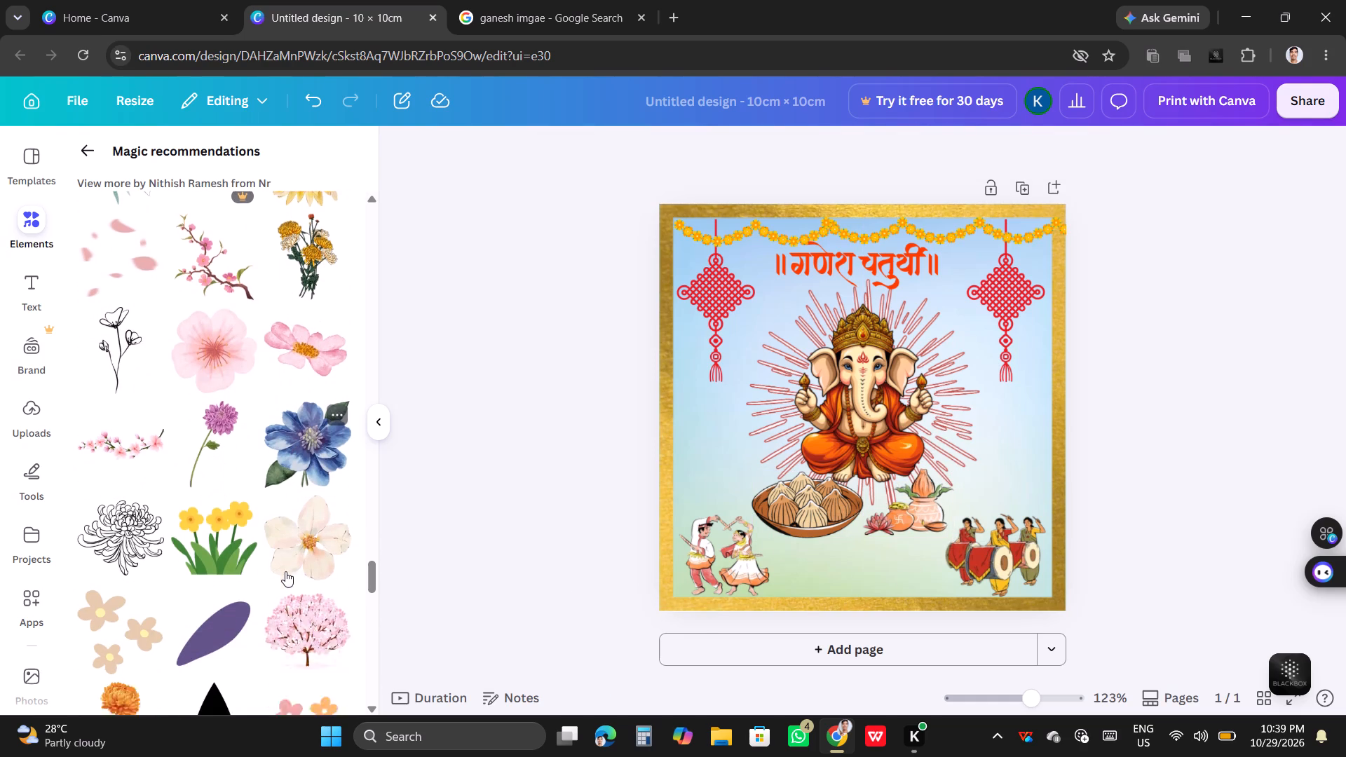
scroll(285, 571, down, 1)
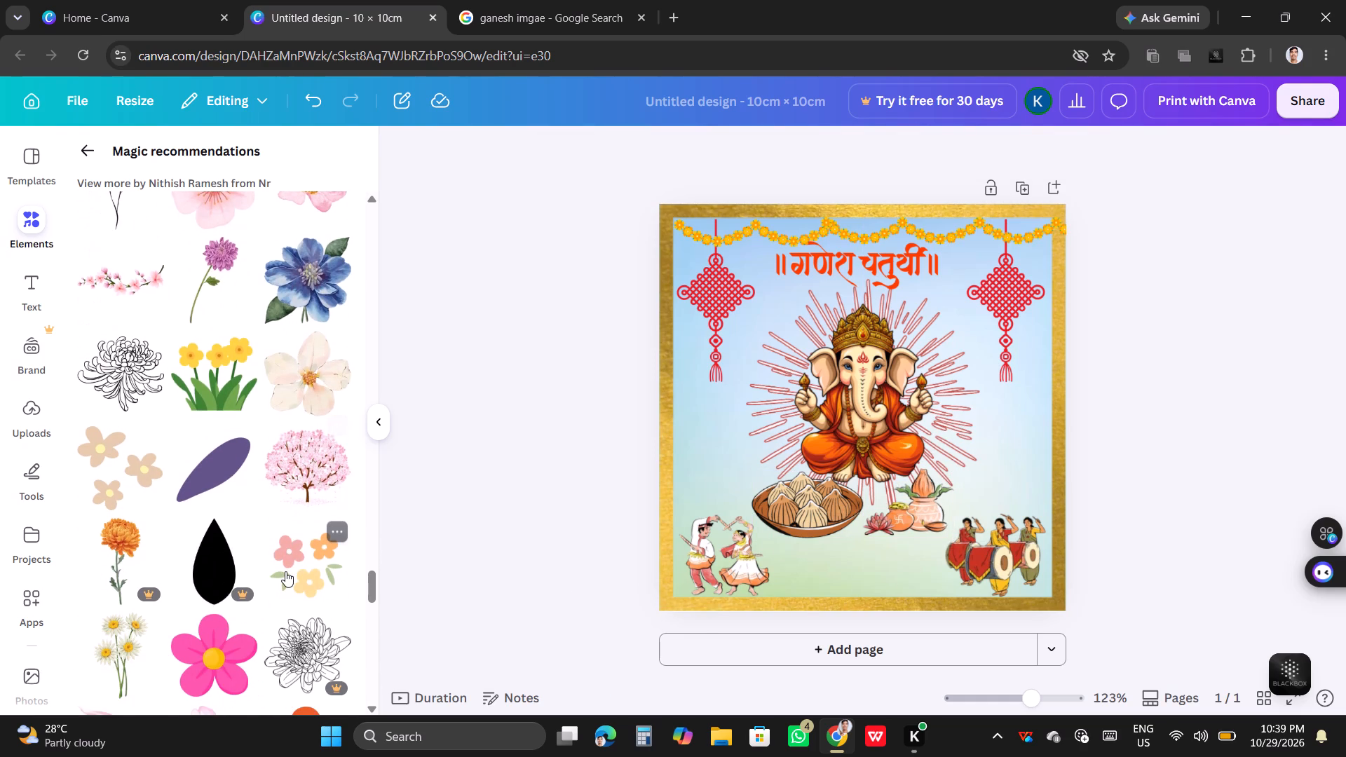
scroll(285, 571, down, 5)
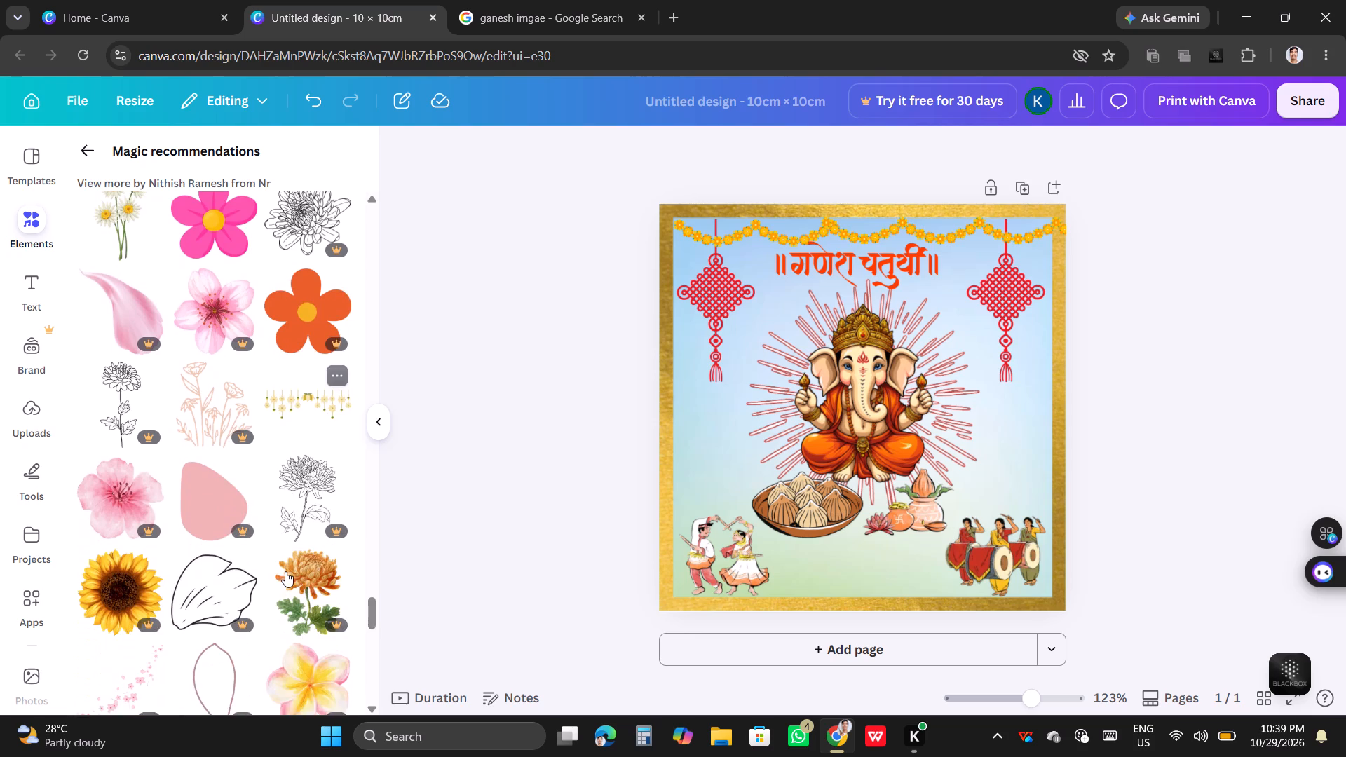
scroll(285, 571, down, 7)
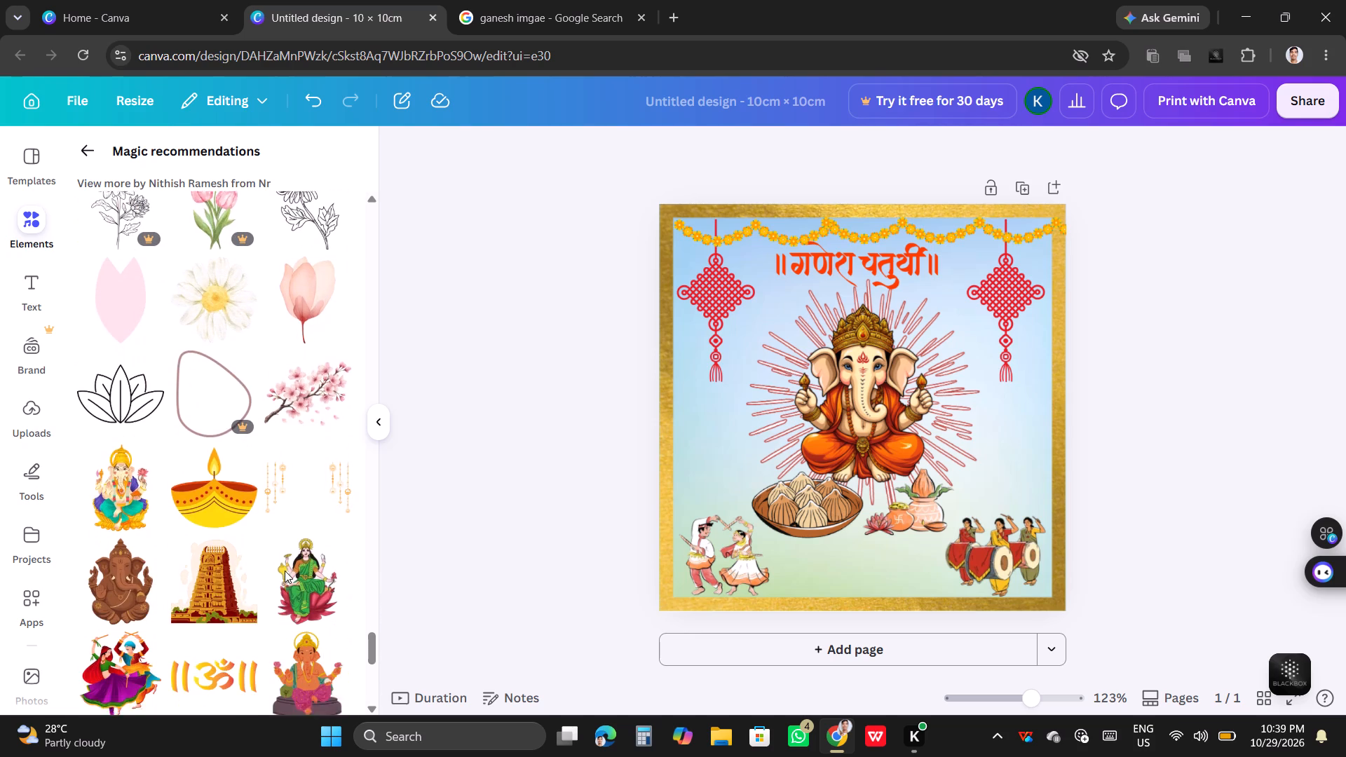
scroll(285, 570, down, 1)
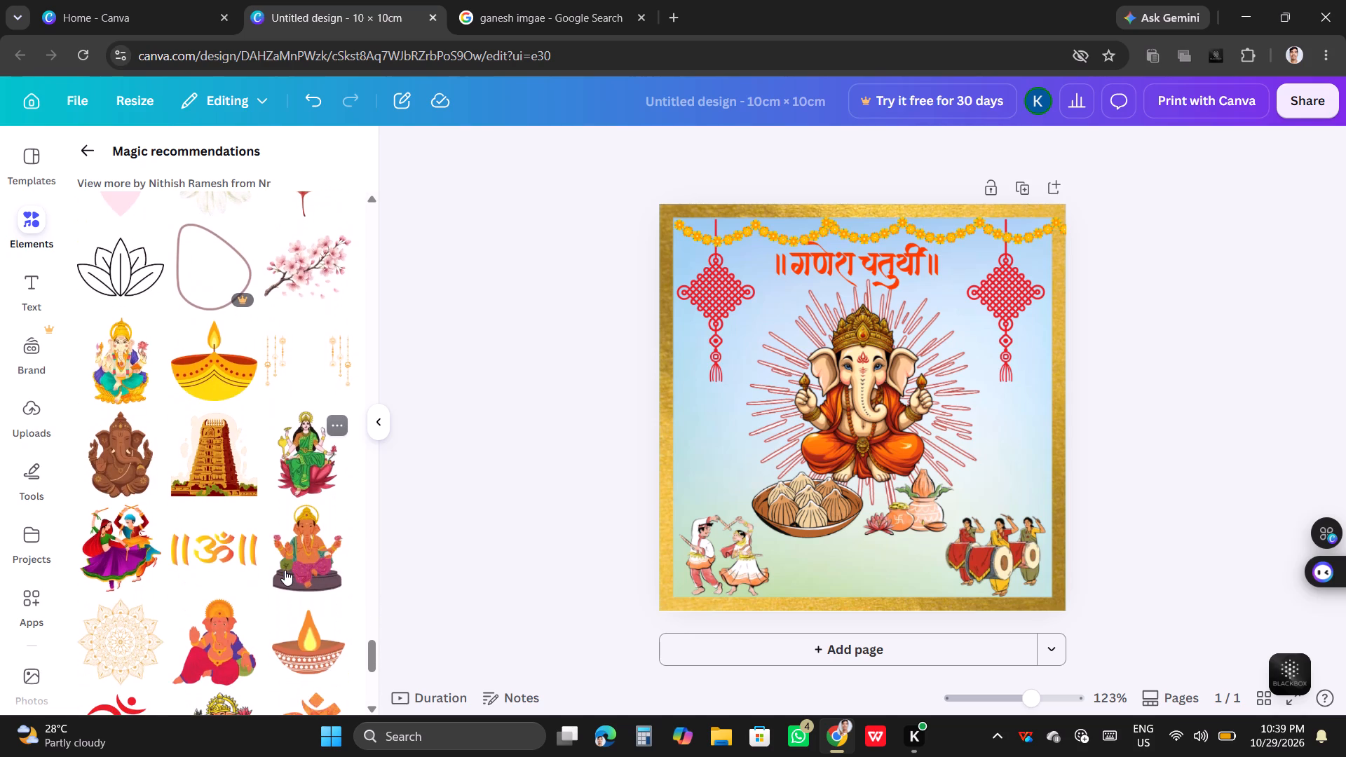
scroll(222, 565, down, 3)
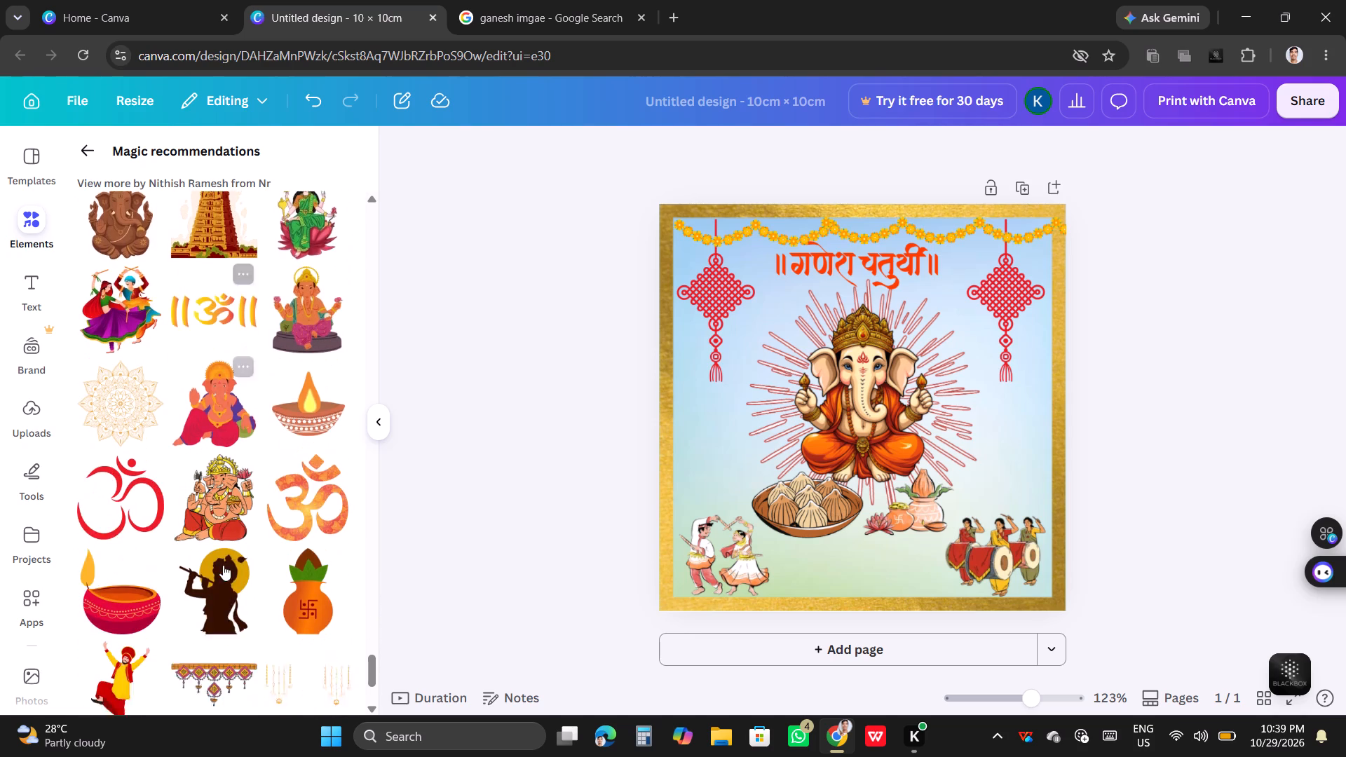
scroll(223, 565, down, 3)
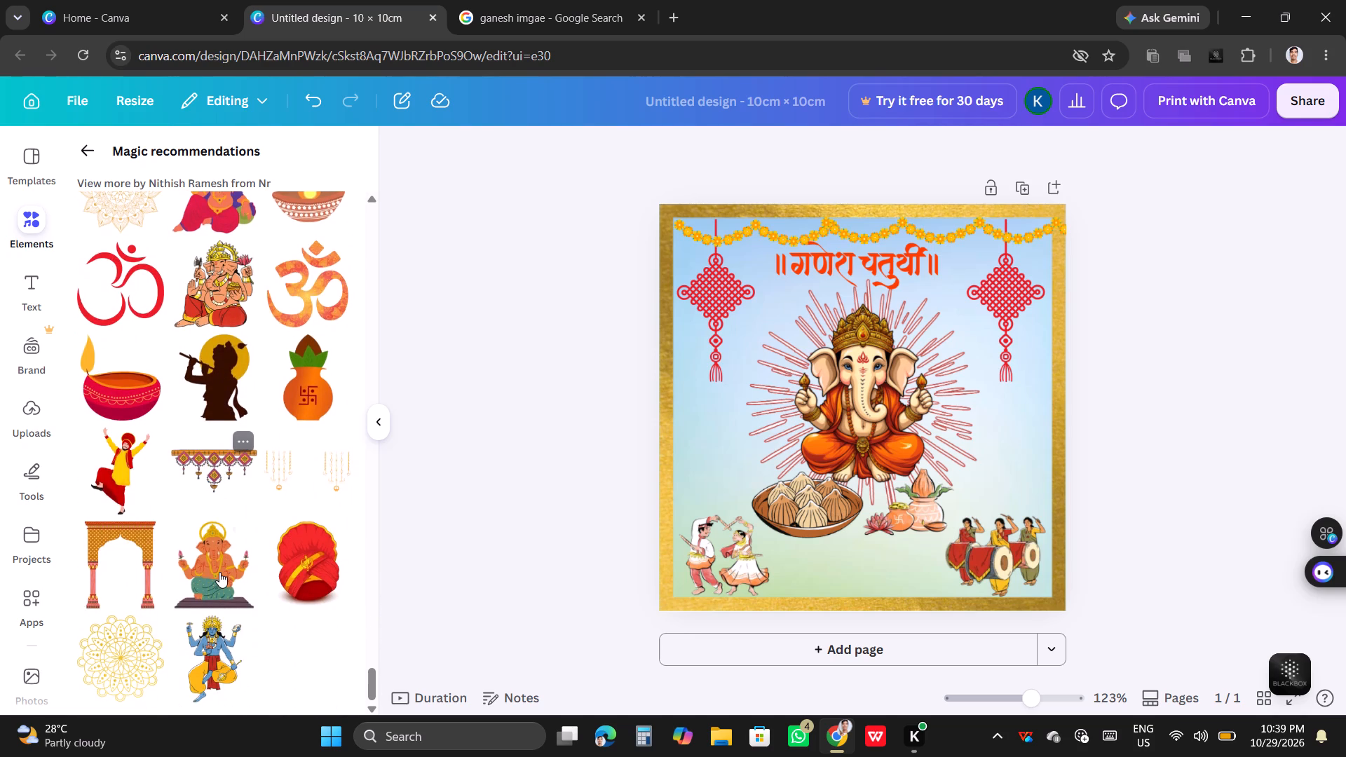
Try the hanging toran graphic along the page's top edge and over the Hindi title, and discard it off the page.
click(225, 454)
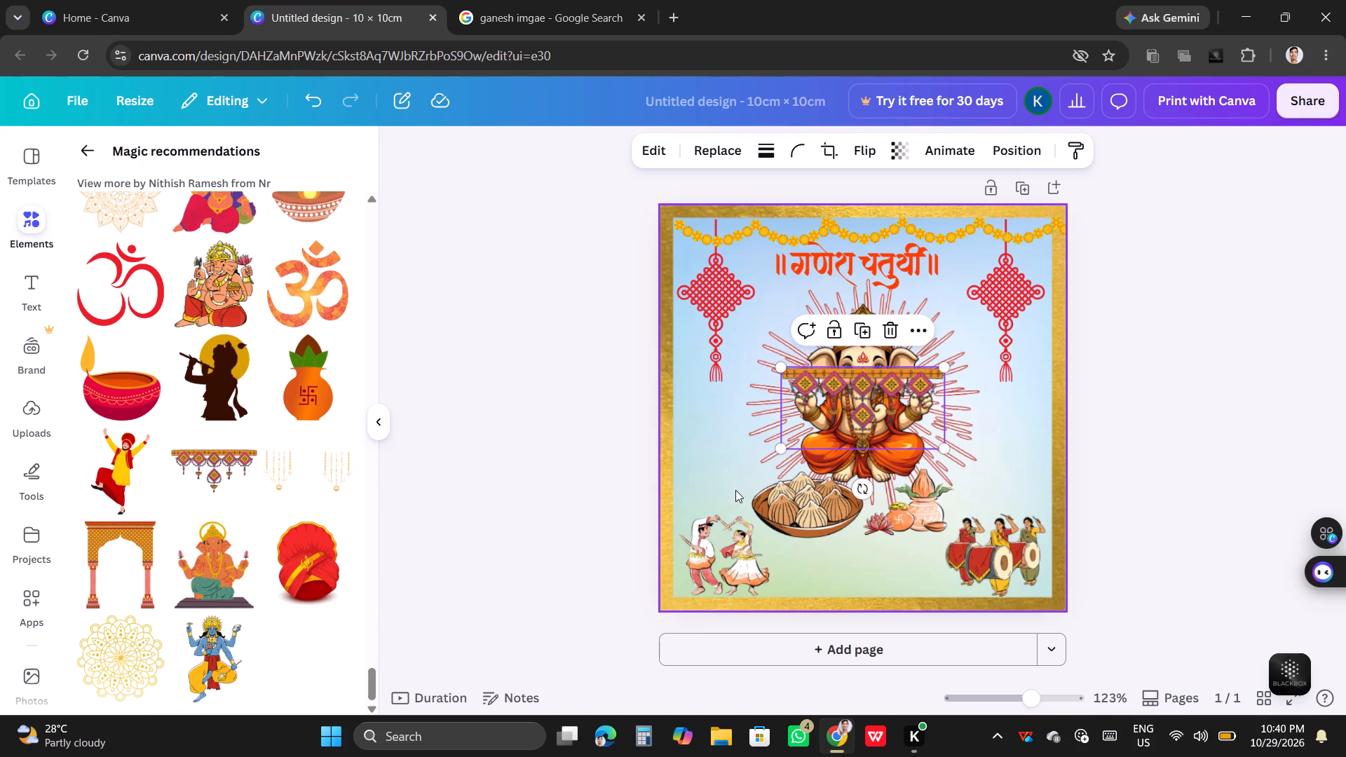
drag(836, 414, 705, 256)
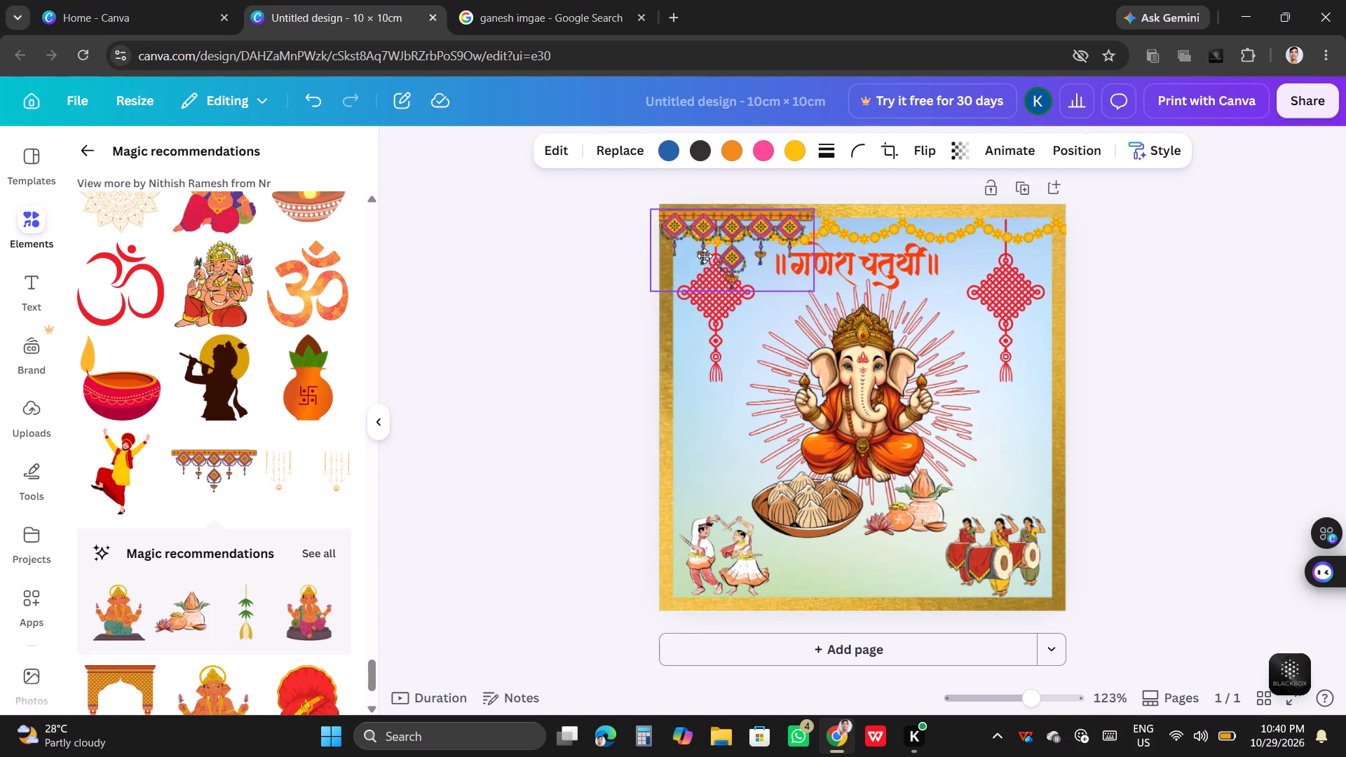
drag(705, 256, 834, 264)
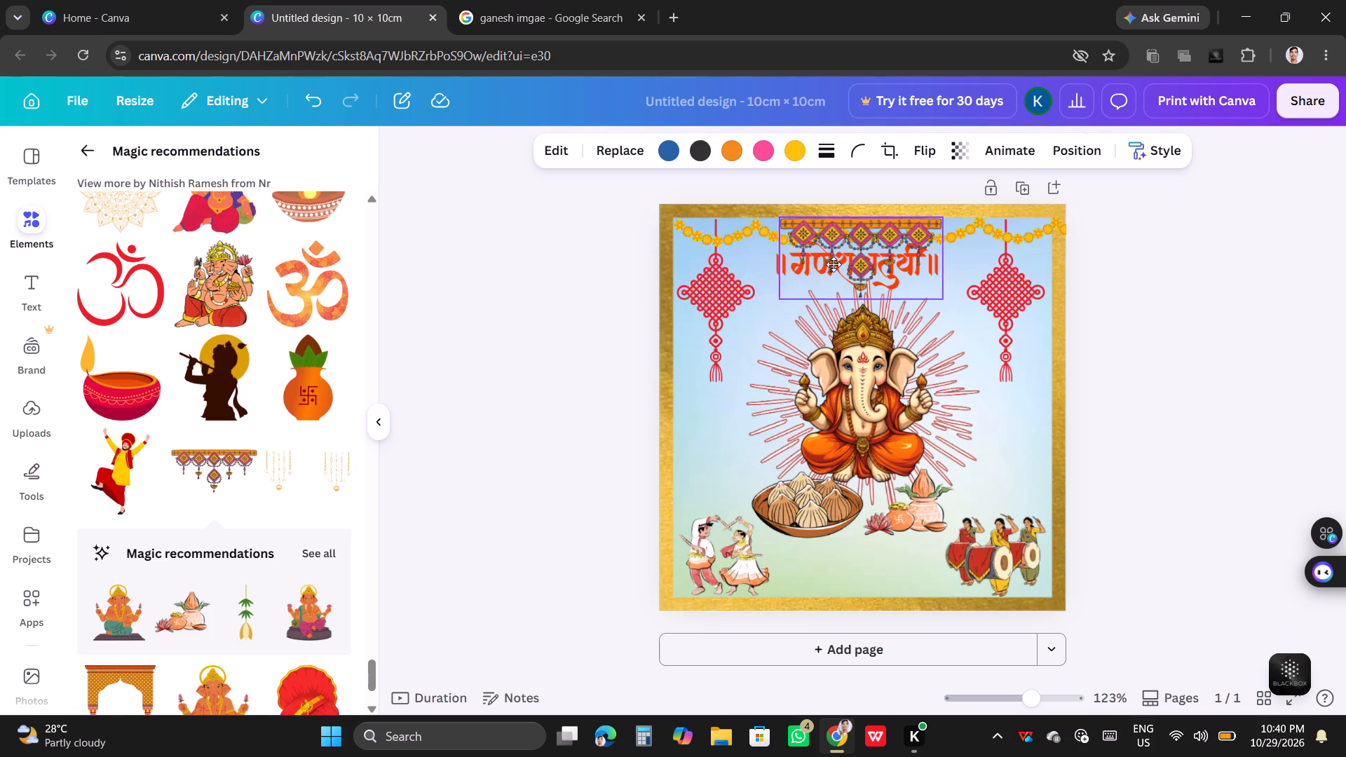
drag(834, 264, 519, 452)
Add the round golden mandala line graphic from the end of the recommendations to the page, around Ganesha.
scroll(238, 533, down, 3)
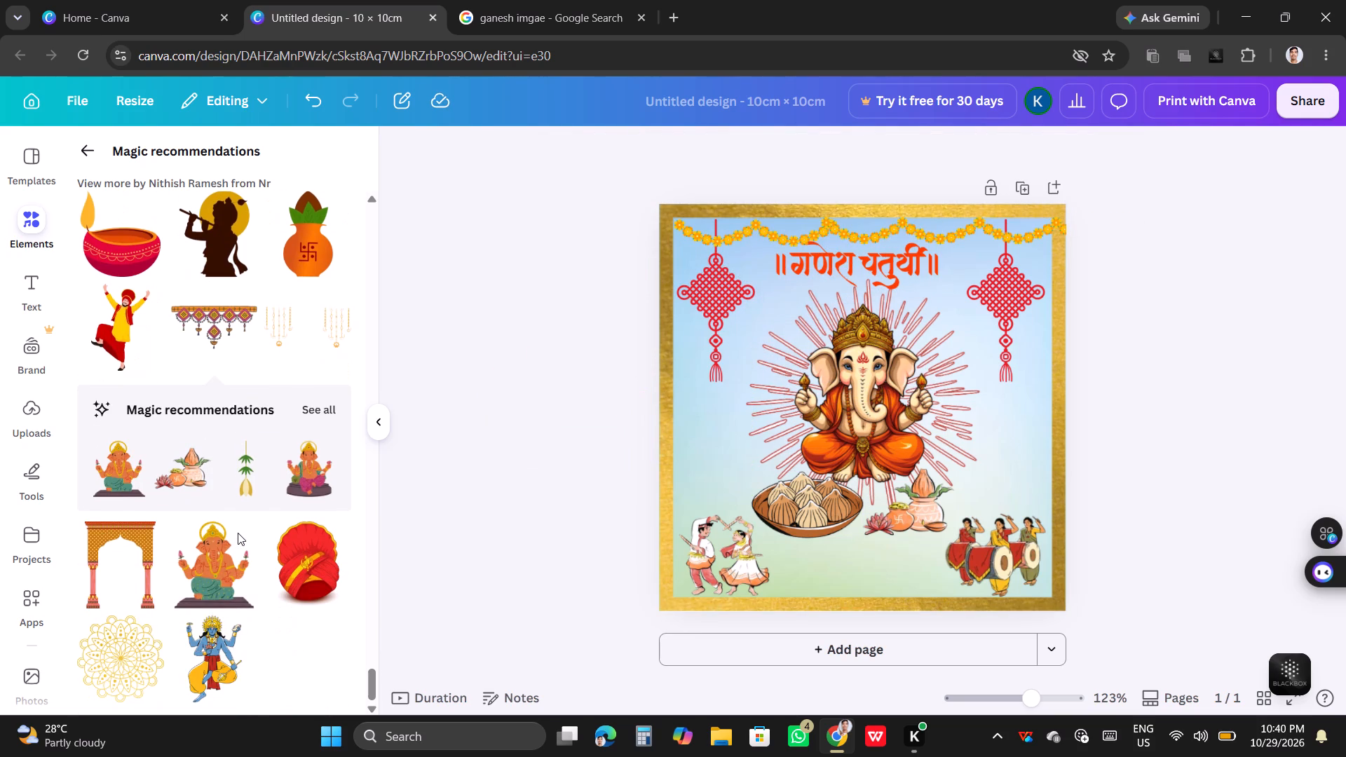
scroll(238, 533, down, 4)
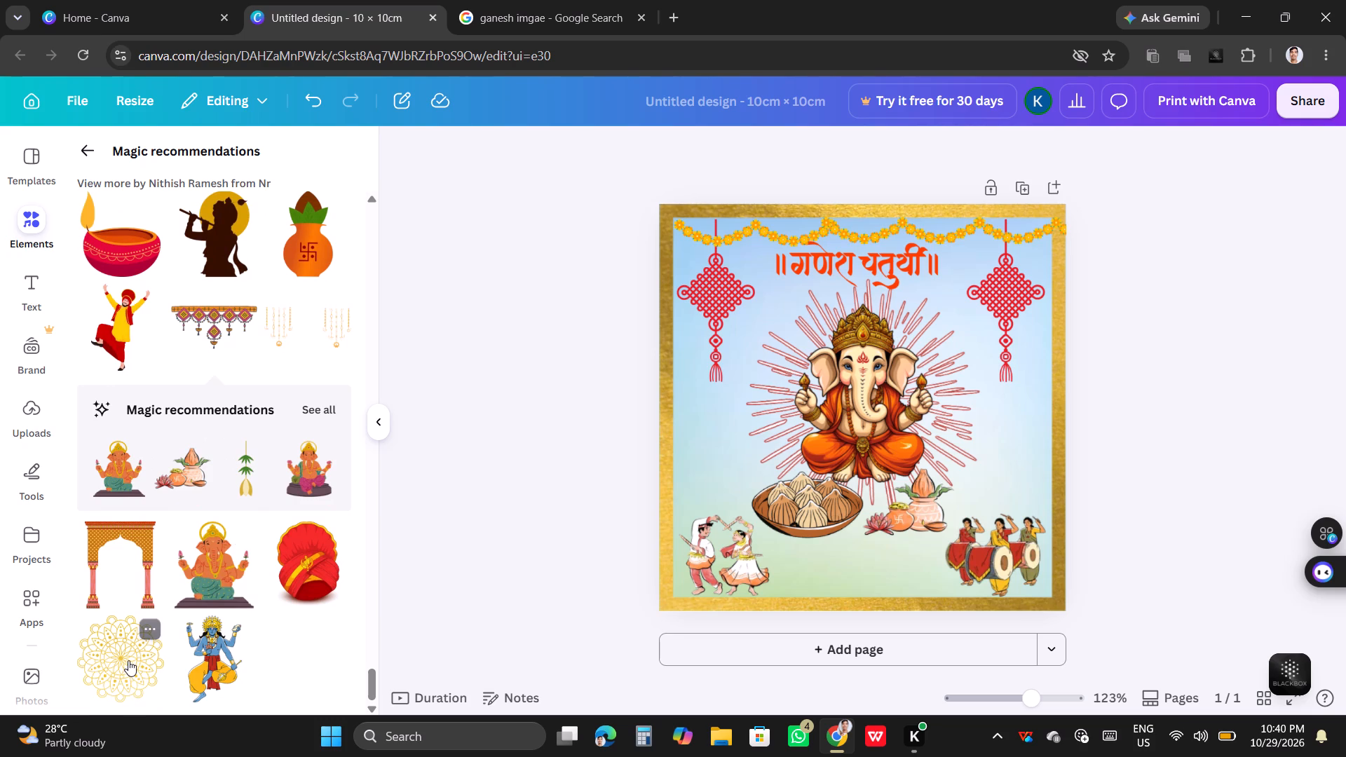
scroll(147, 648, down, 2)
click(132, 663)
click(819, 404)
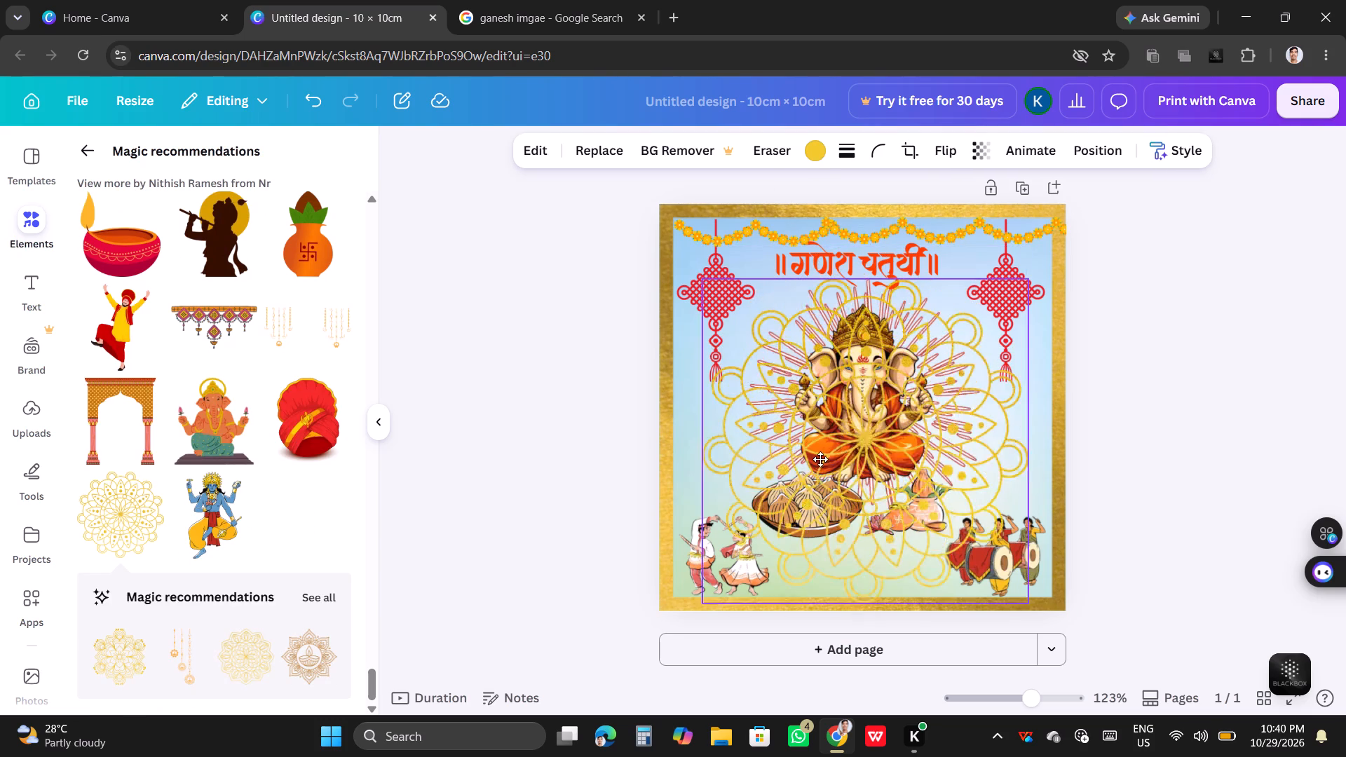